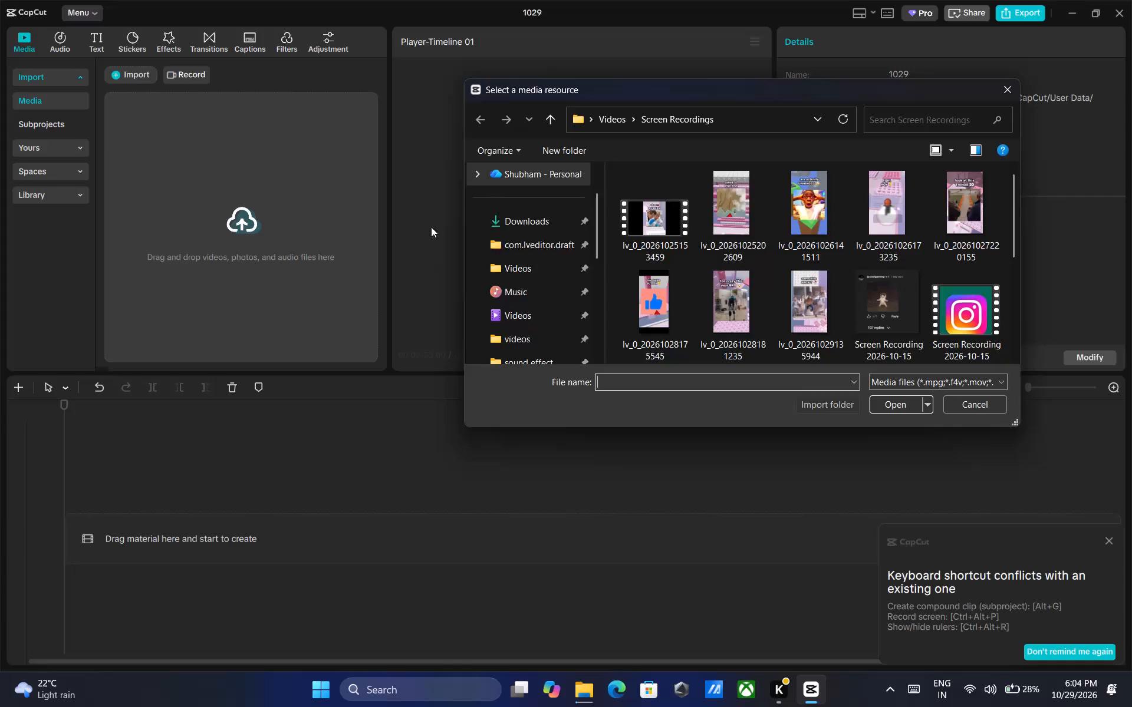
scroll(532, 246, down, 2)
click(544, 270)
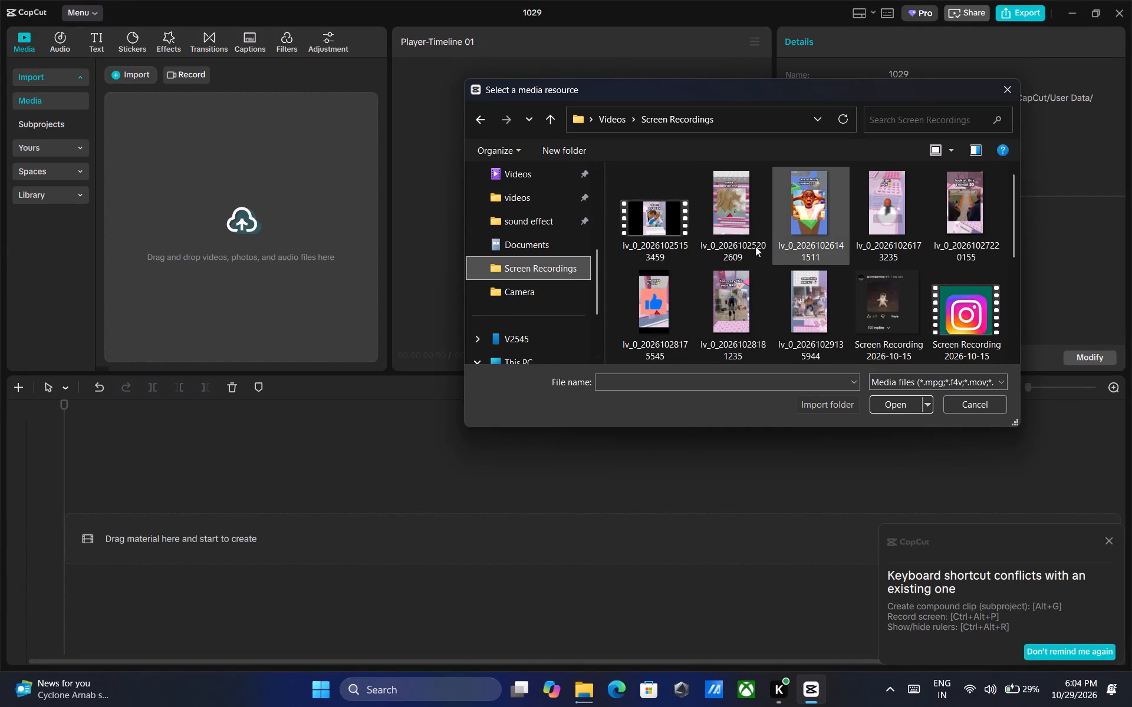
scroll(914, 252, down, 3)
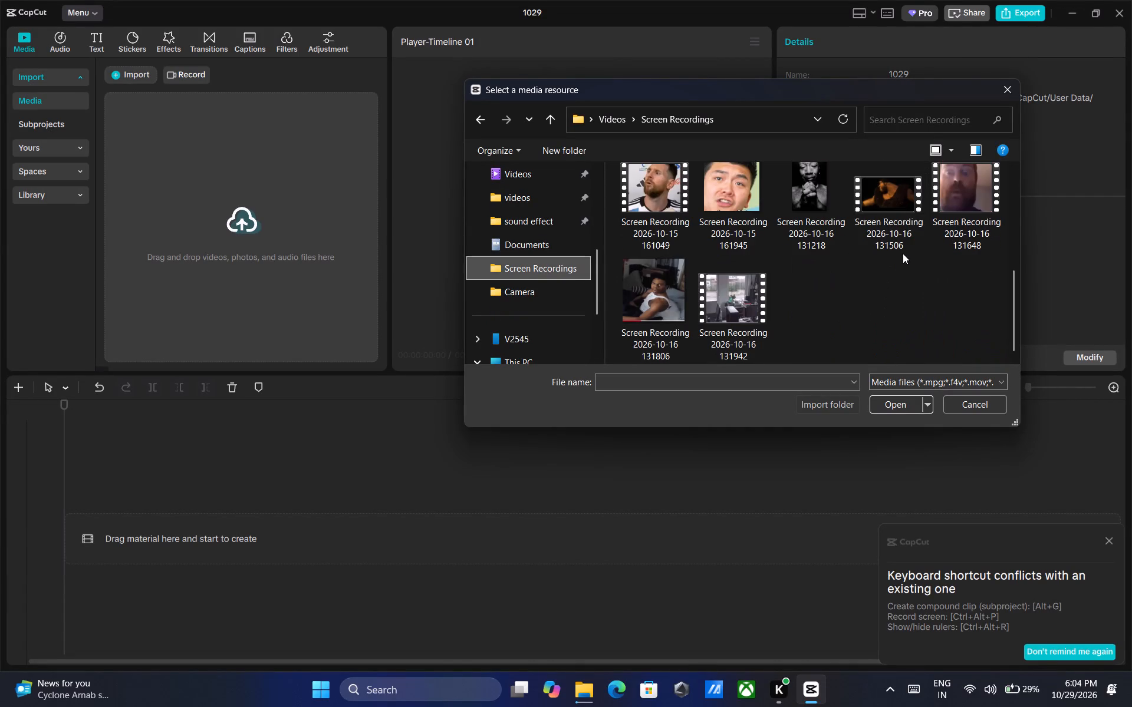
scroll(903, 253, up, 2)
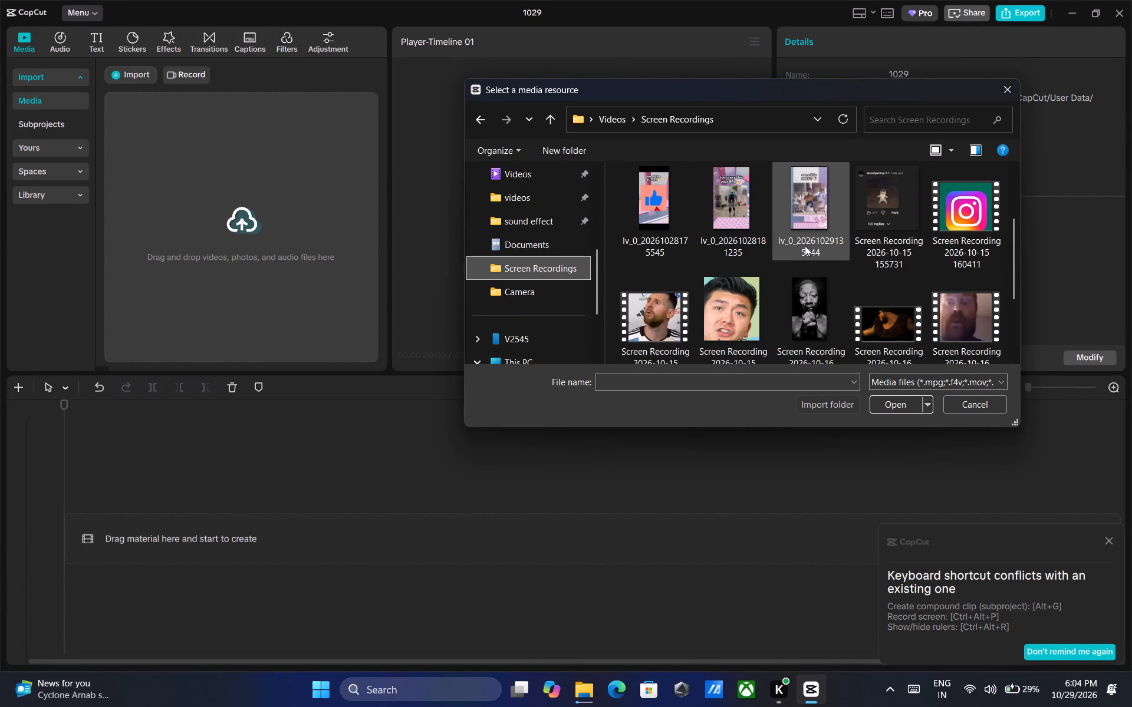
double_click(818, 240)
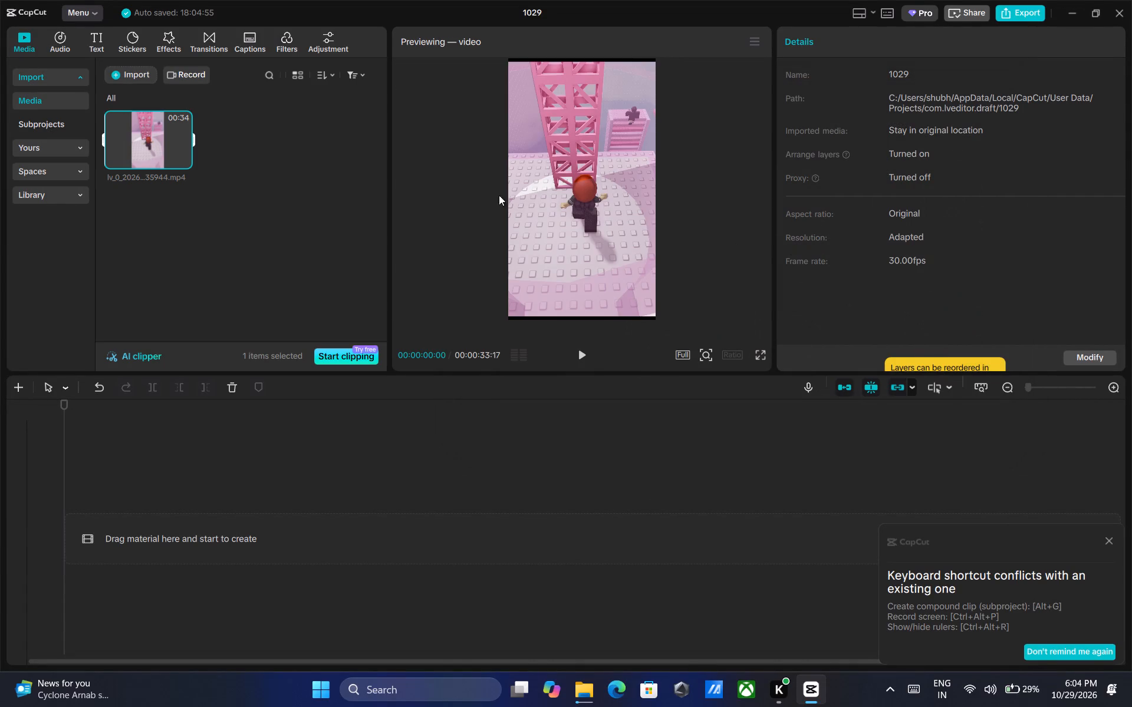
click(581, 353)
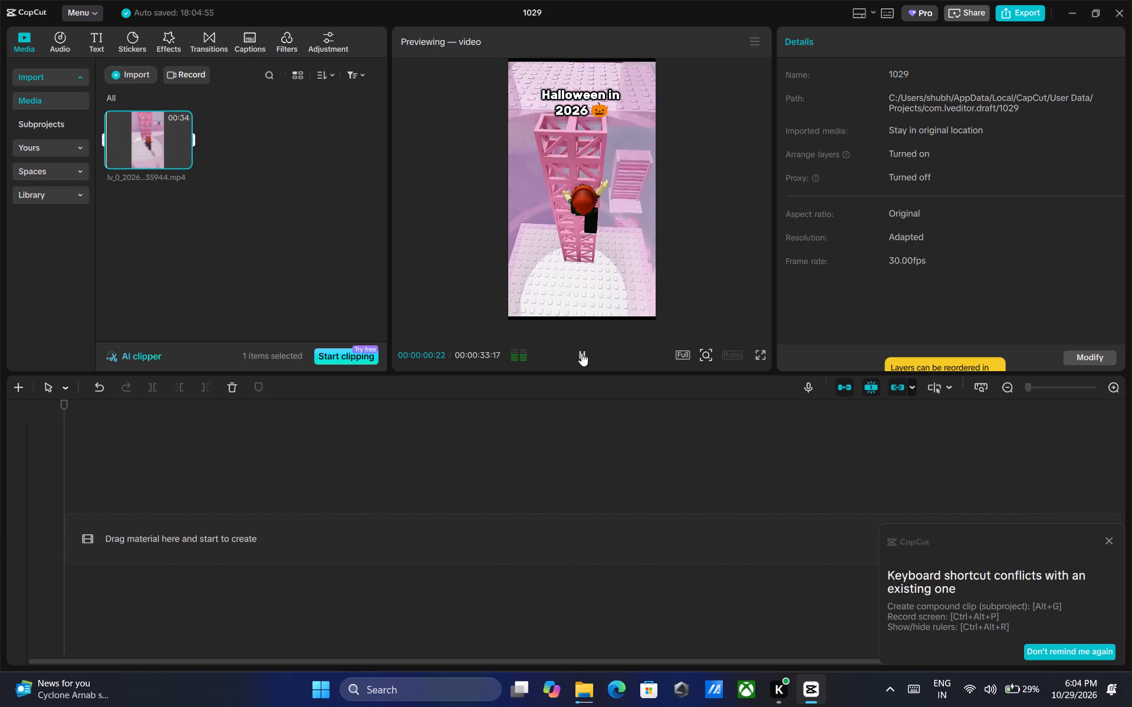
click(581, 353)
Import the sound-effect video clips from the sound effect folder in Downloads, starting with VID-20261004-WA0024 (1), into the project media.
click(141, 74)
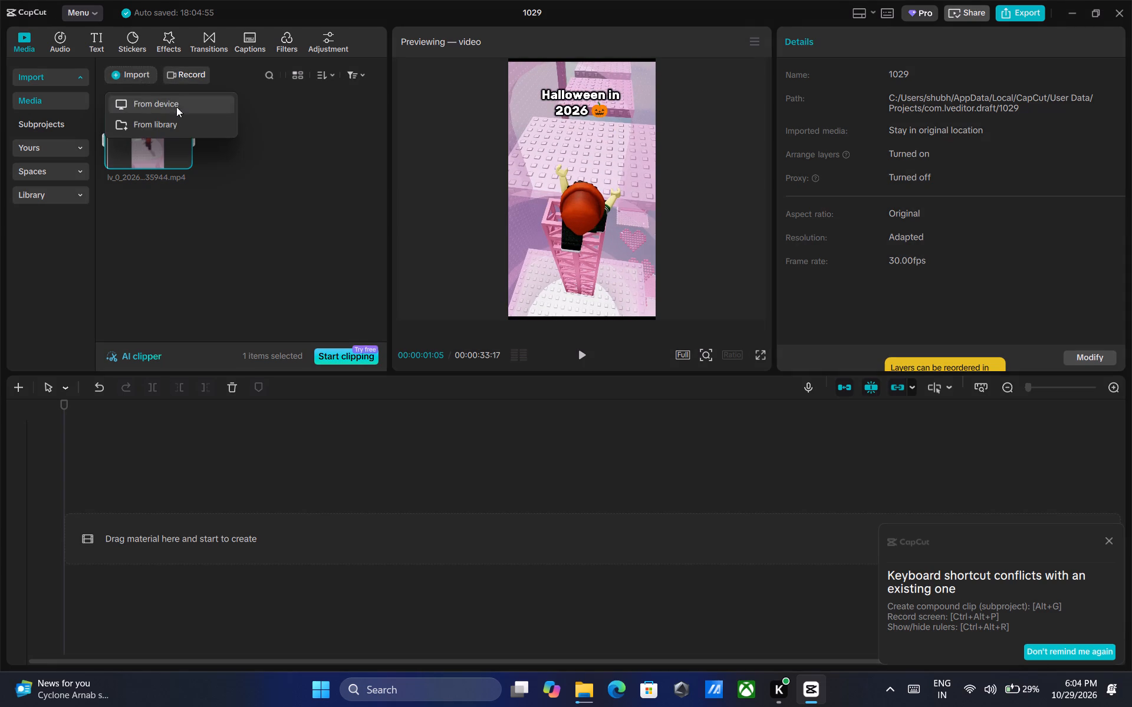
click(183, 108)
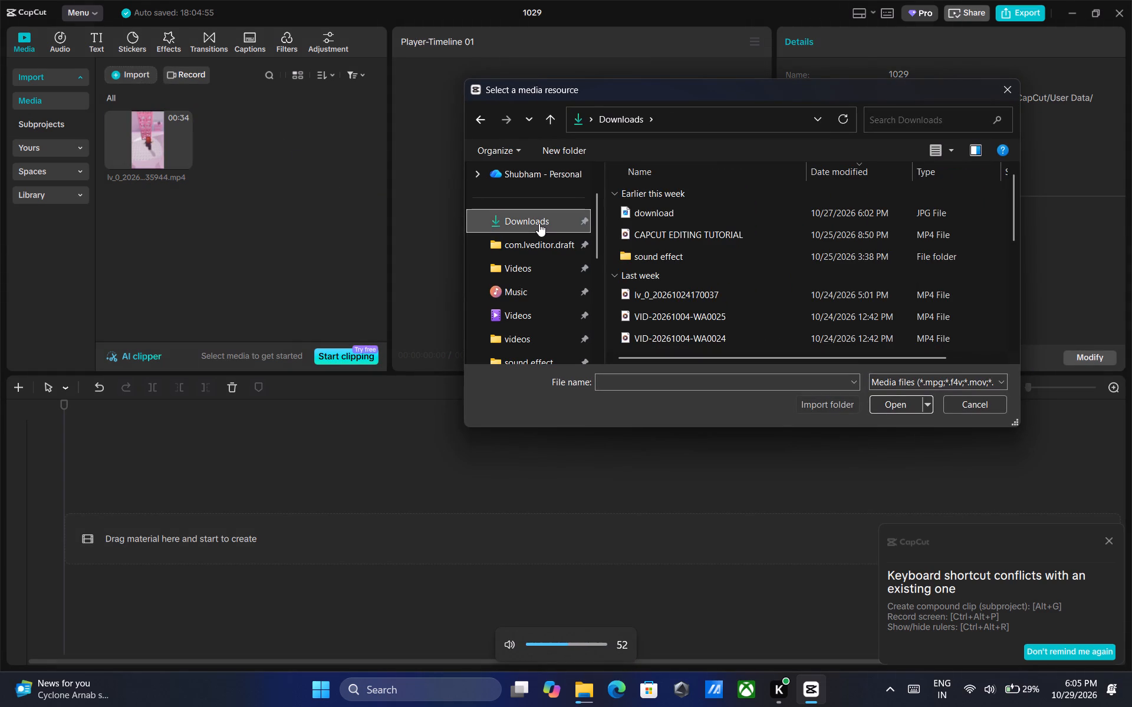
scroll(549, 298, down, 1)
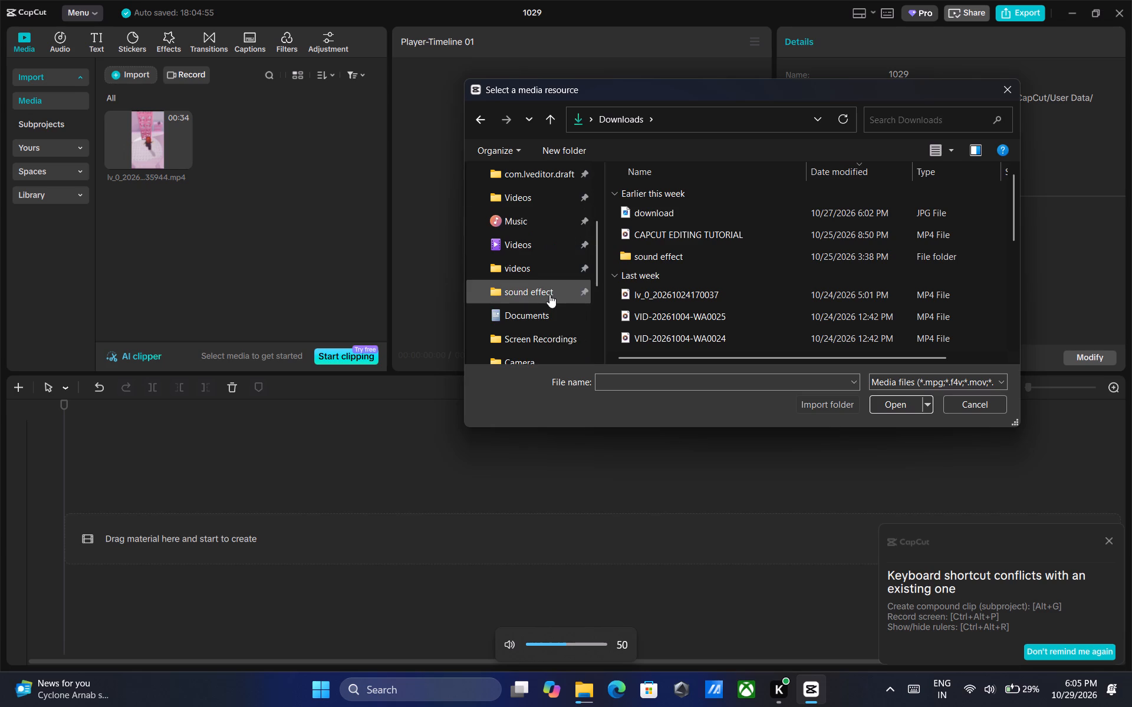
click(557, 293)
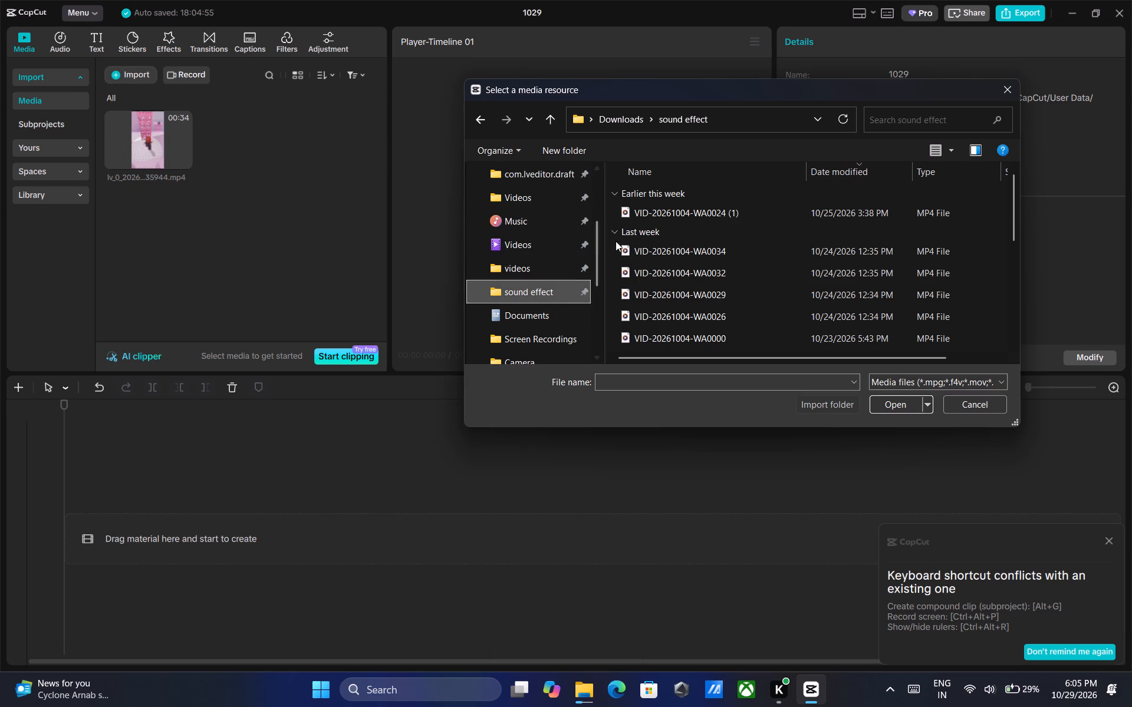
drag(610, 203, 707, 344)
scroll(644, 262, down, 12)
click(886, 409)
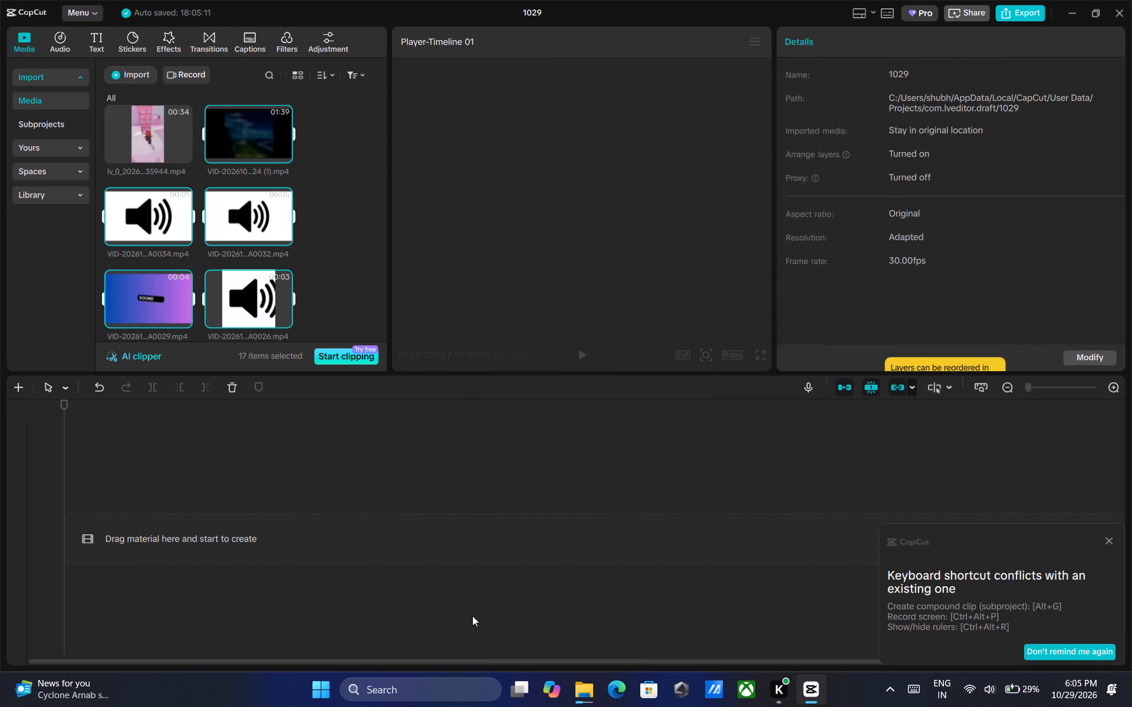
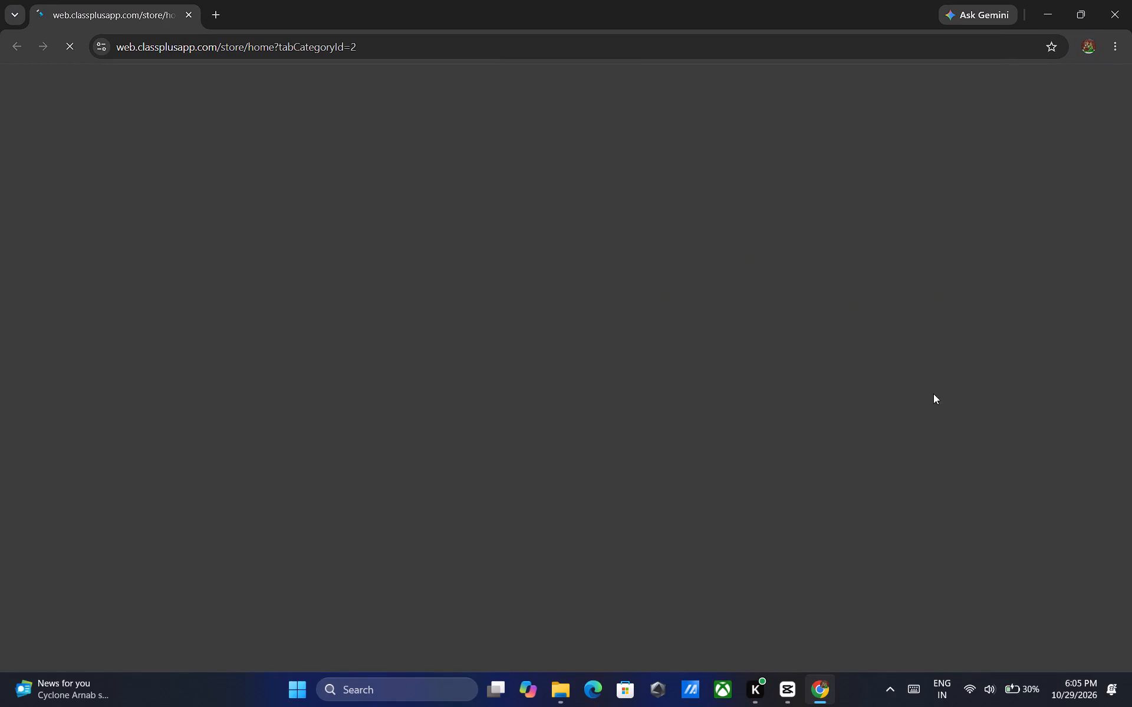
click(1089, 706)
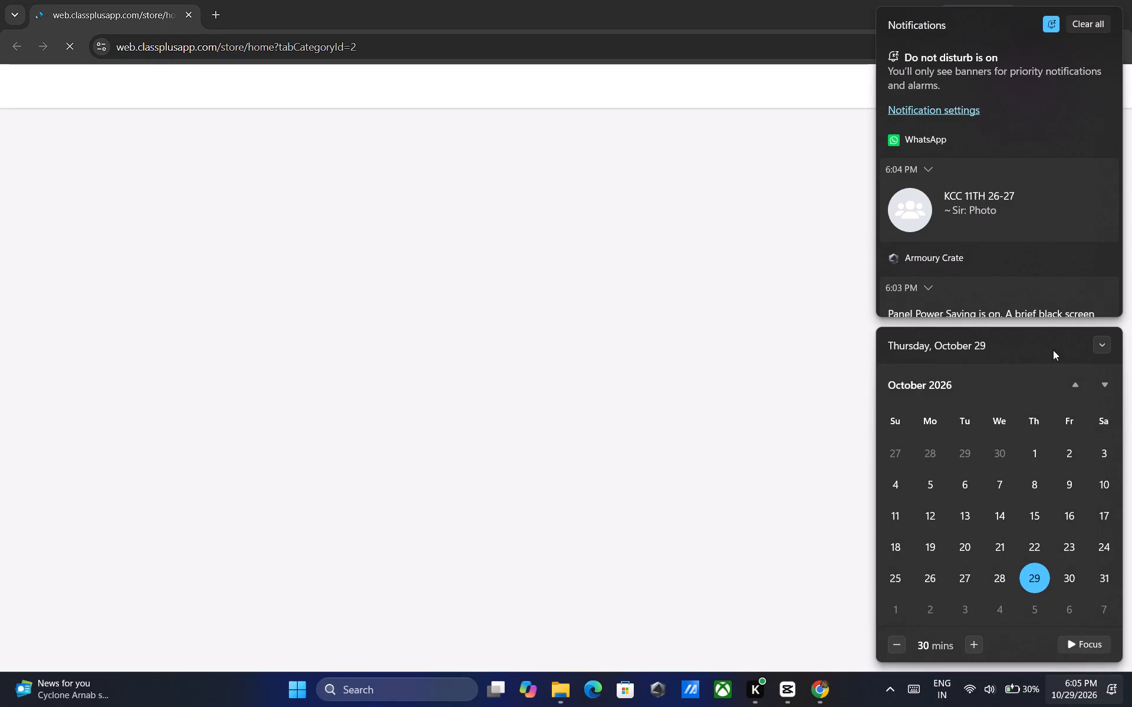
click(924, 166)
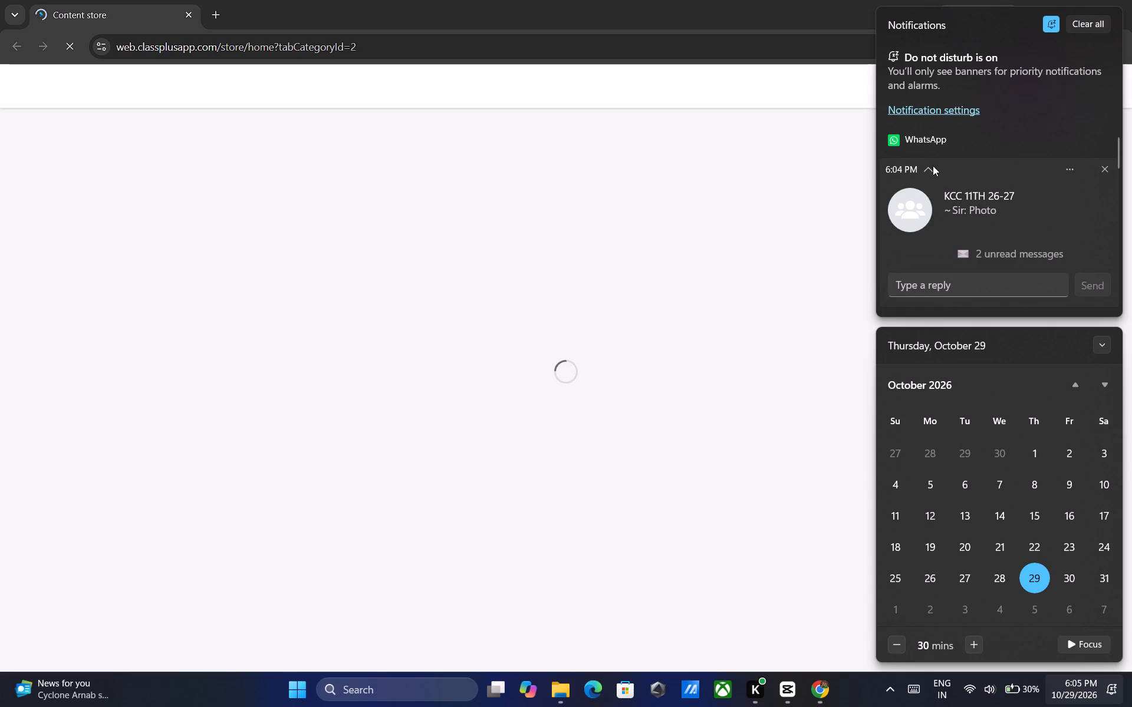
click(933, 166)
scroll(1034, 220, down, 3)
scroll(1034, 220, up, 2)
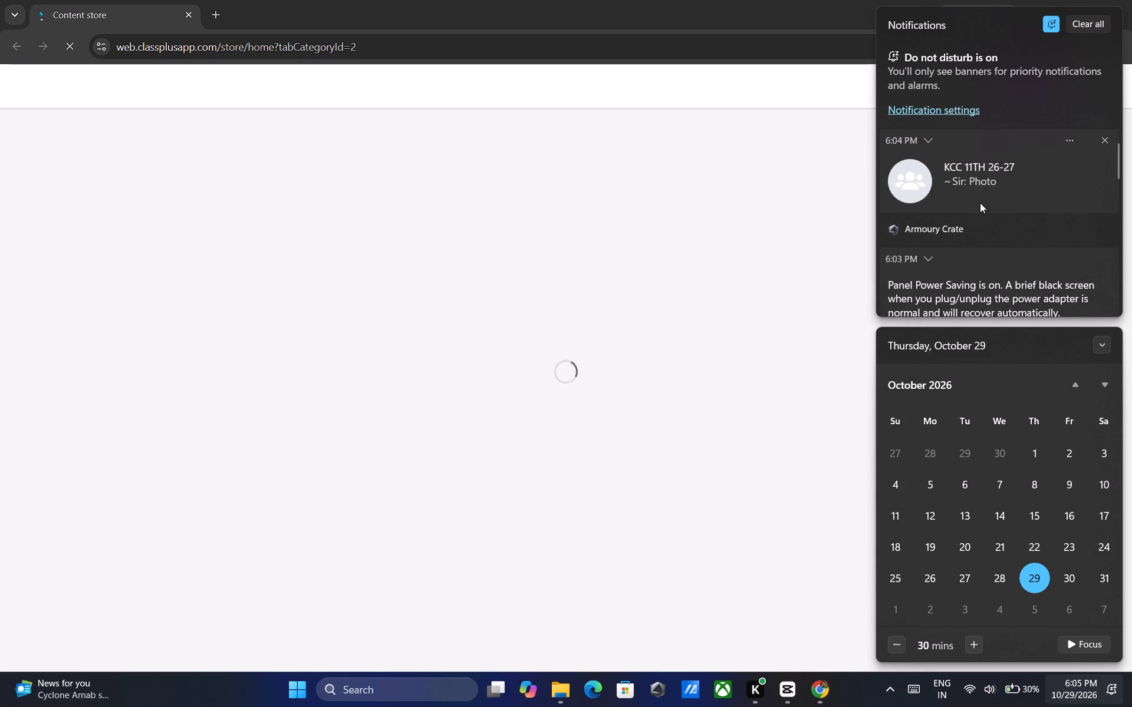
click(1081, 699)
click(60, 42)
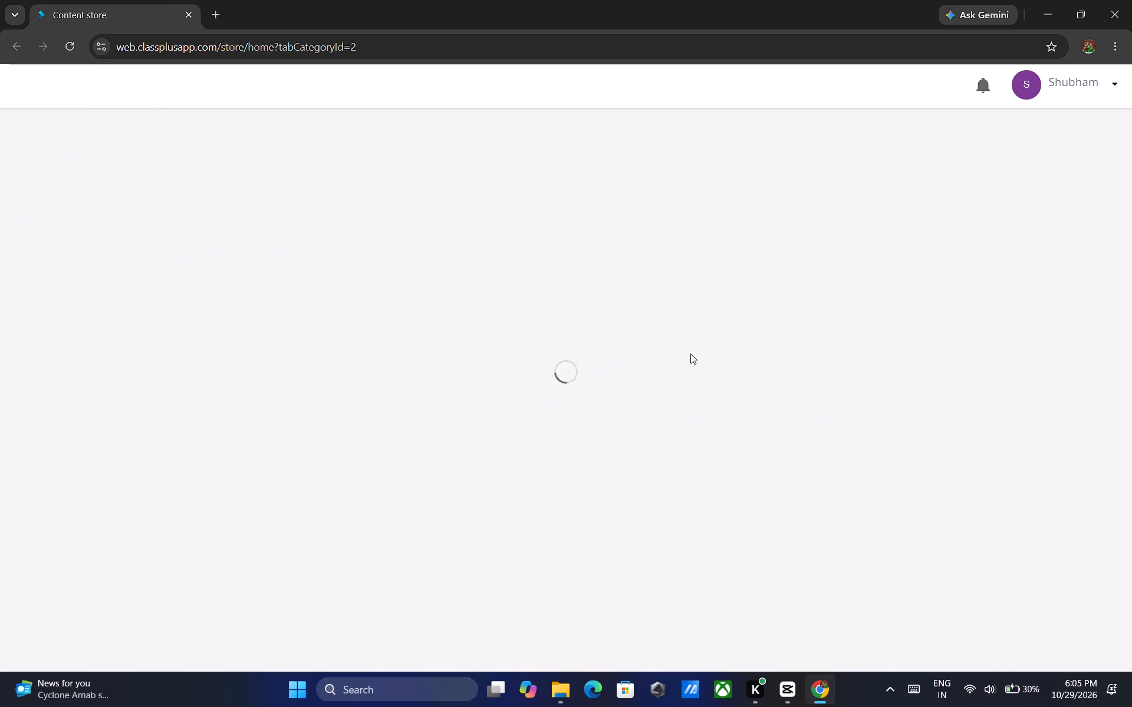
Switch to CapCut and dismiss the keyboard shortcut conflict notice.
click(795, 683)
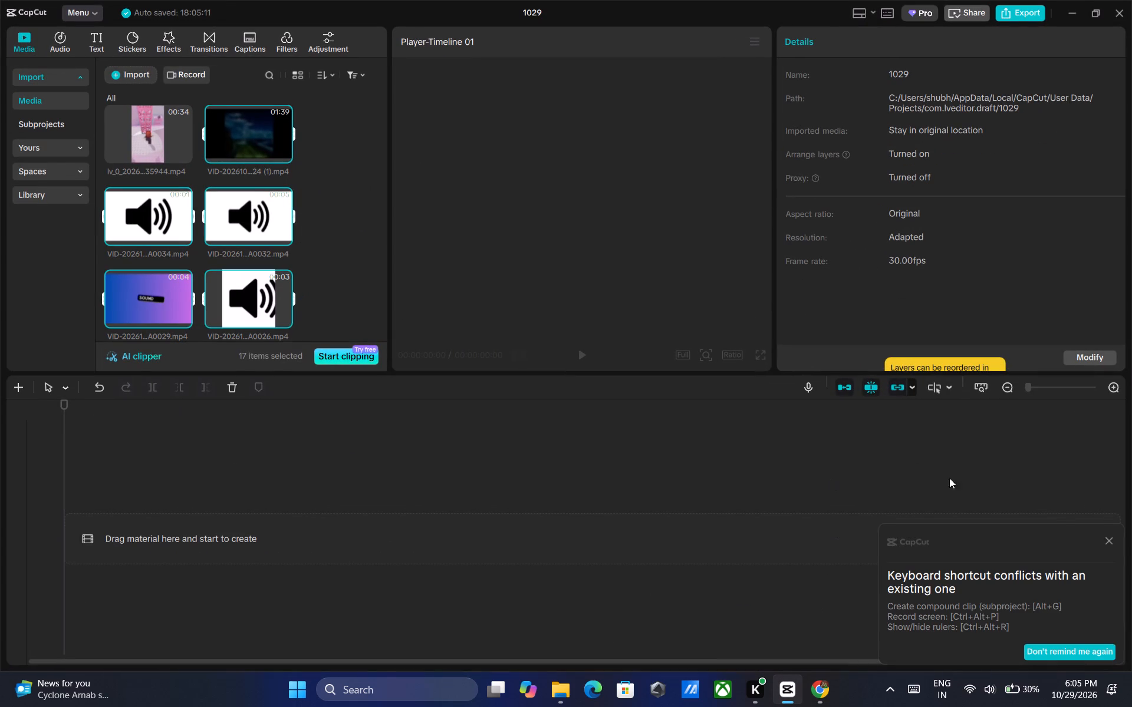
click(1108, 543)
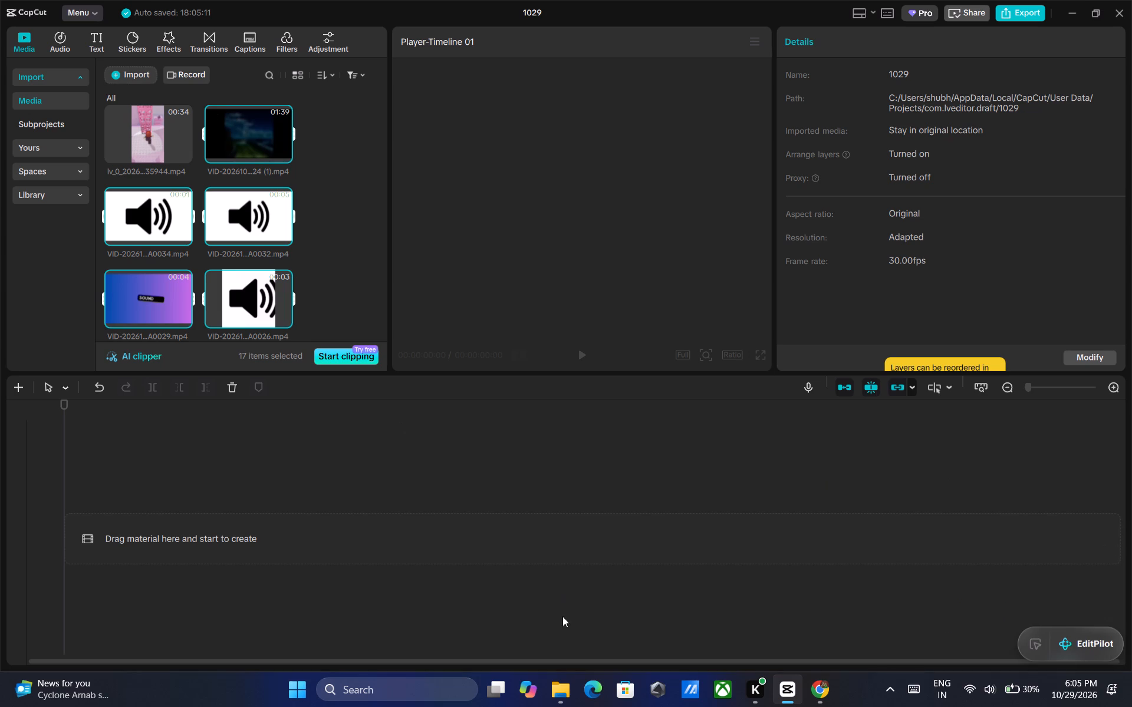
Browse the Screen Recordings folder and the V2545 device's Videos folder for the gameplay video to import.
click(121, 71)
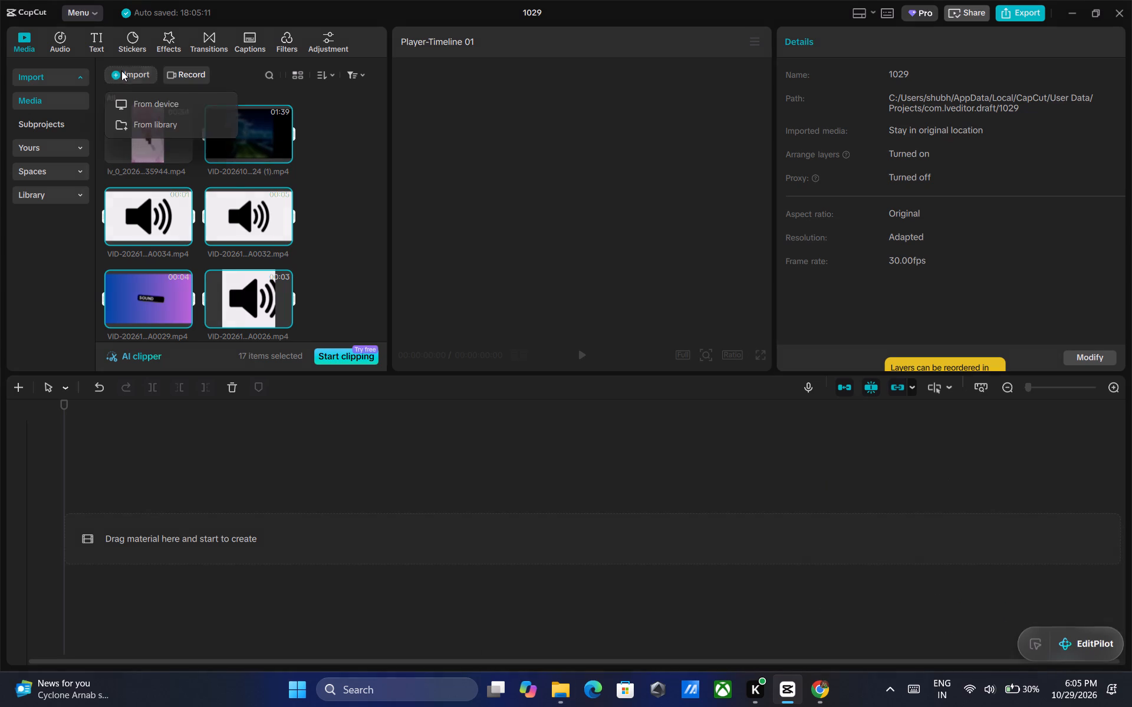
click(174, 104)
scroll(522, 318, down, 3)
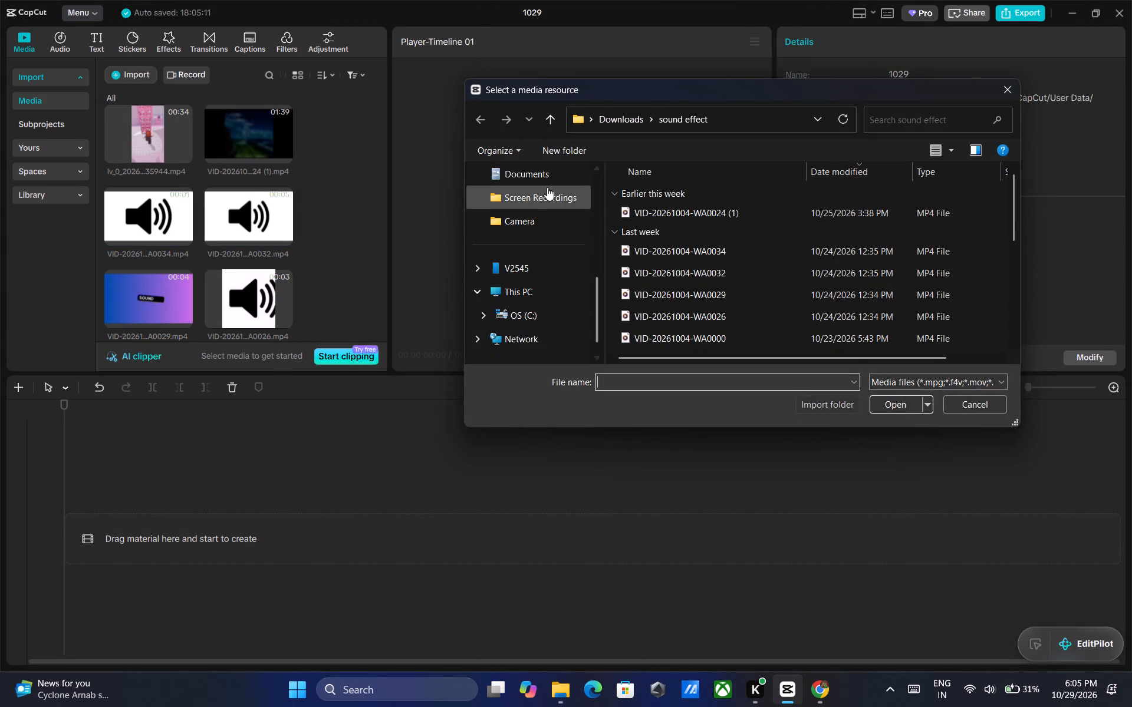
click(544, 182)
click(543, 196)
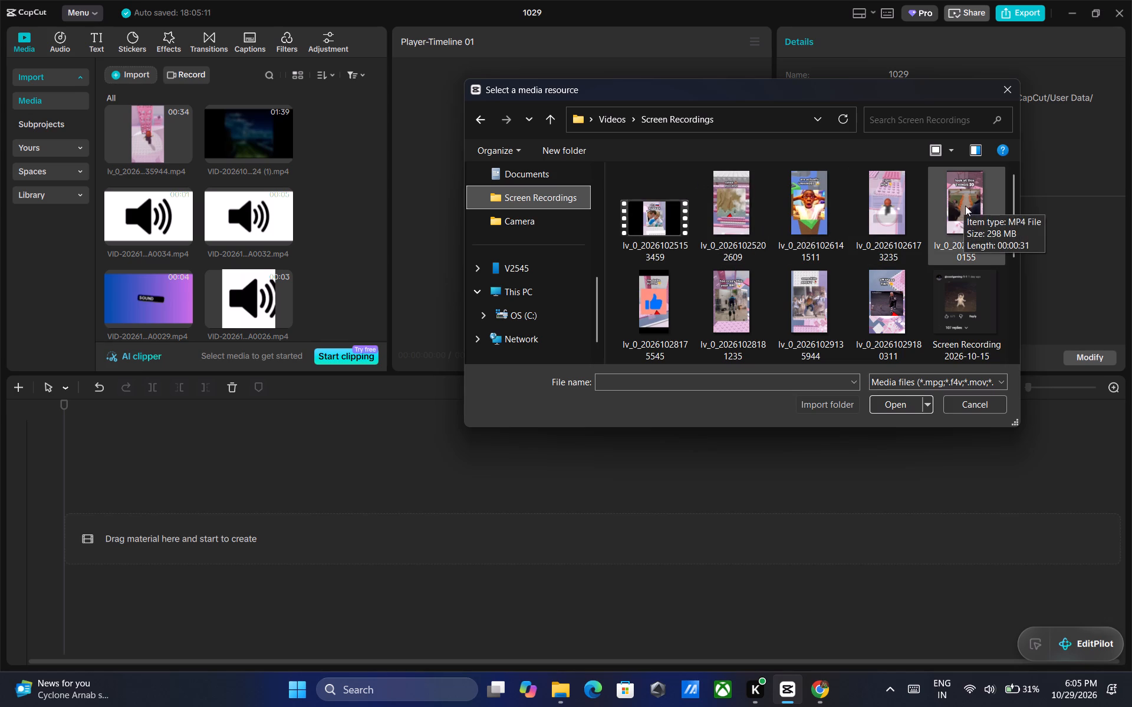
scroll(965, 206, down, 1)
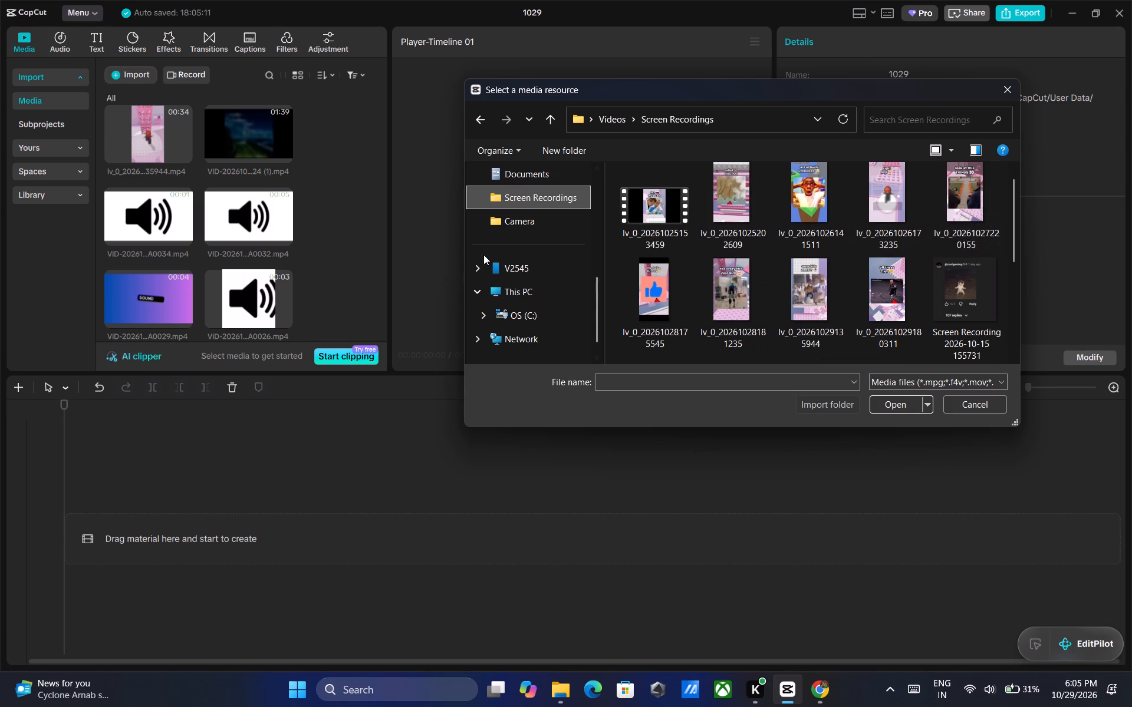
click(483, 255)
click(534, 263)
double_click(975, 320)
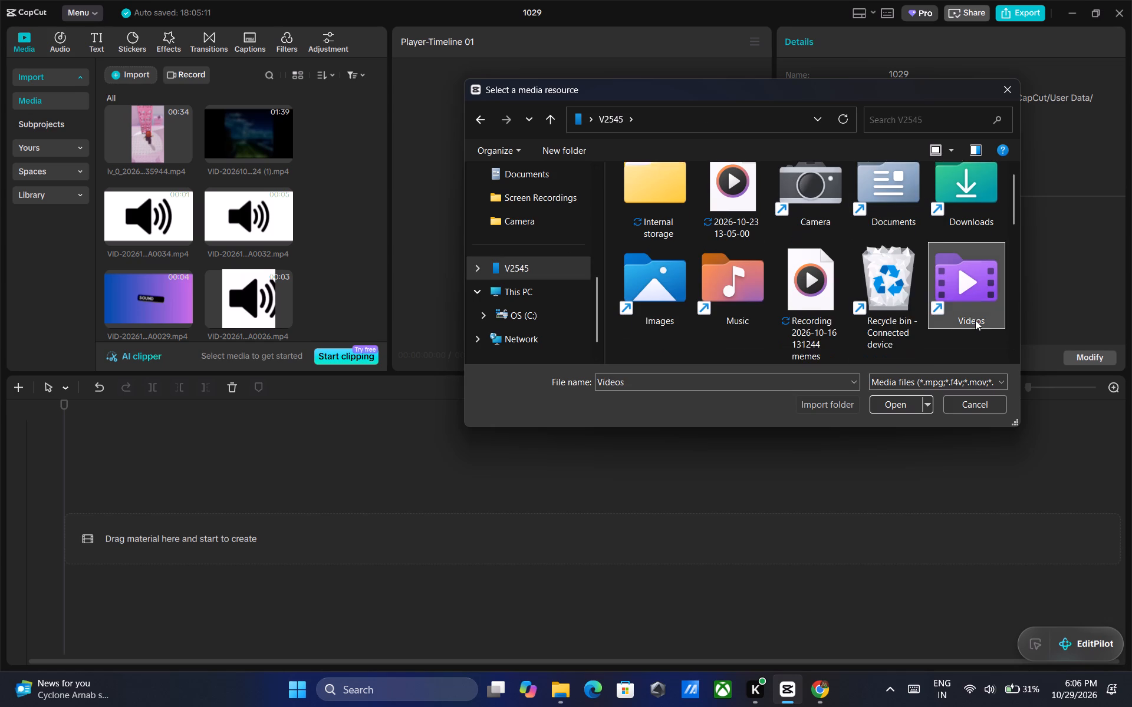
scroll(820, 252, down, 11)
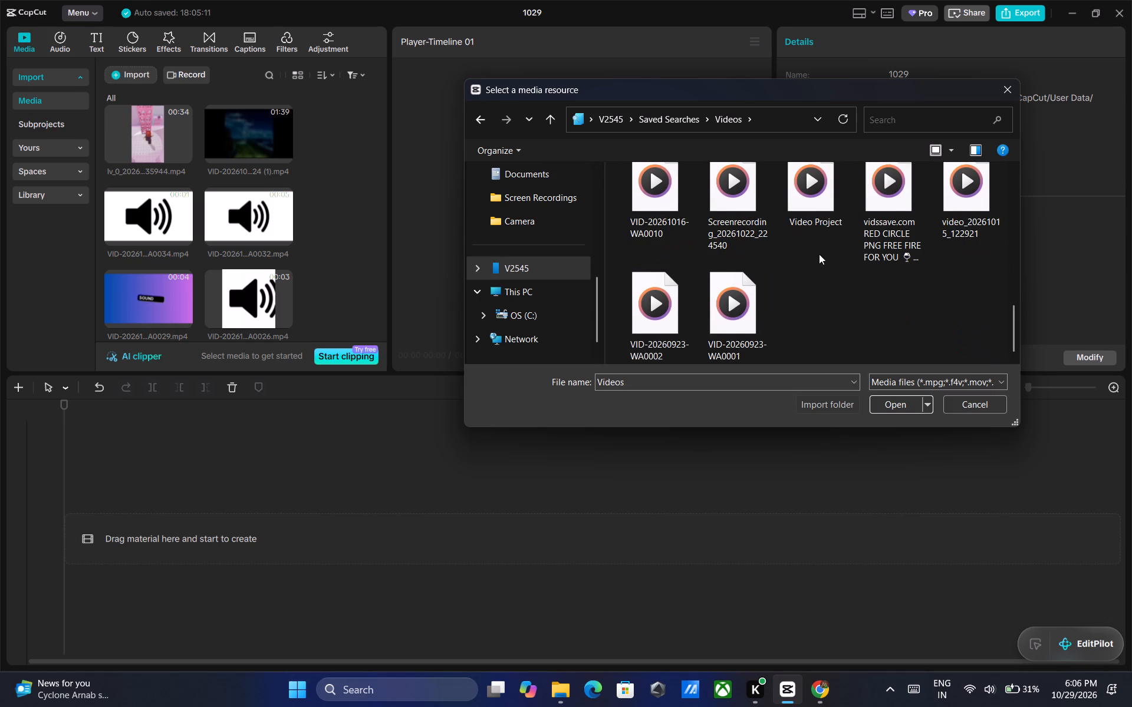
scroll(820, 282, up, 17)
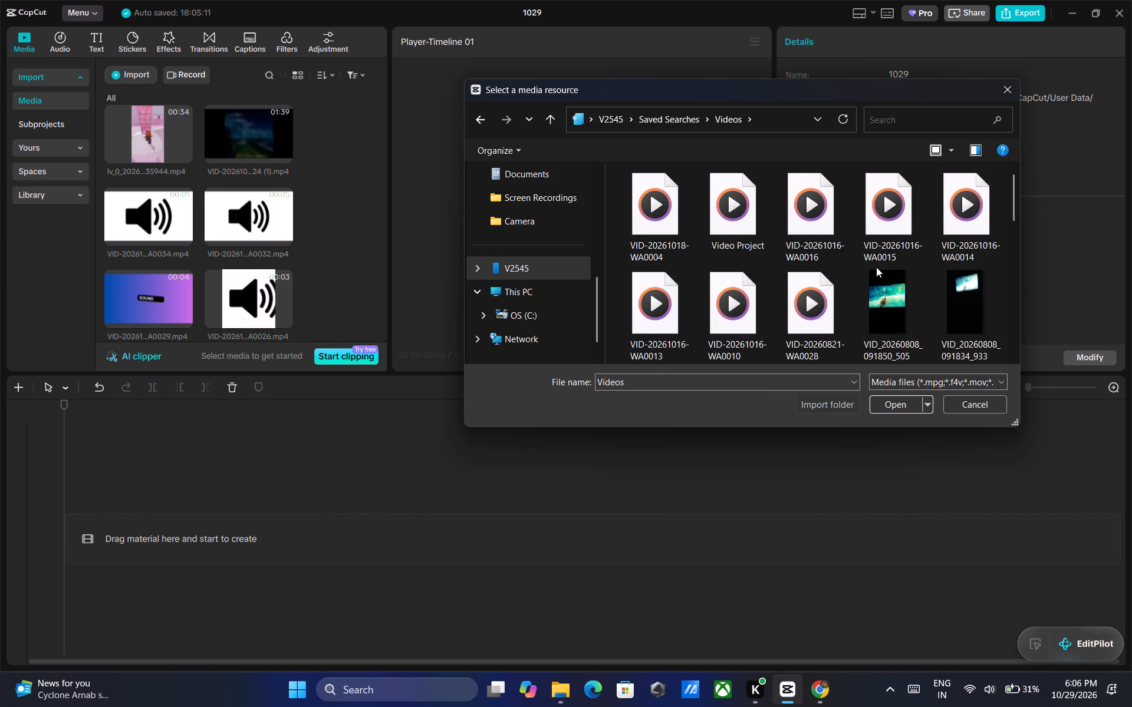
scroll(880, 266, down, 2)
scroll(931, 266, down, 1)
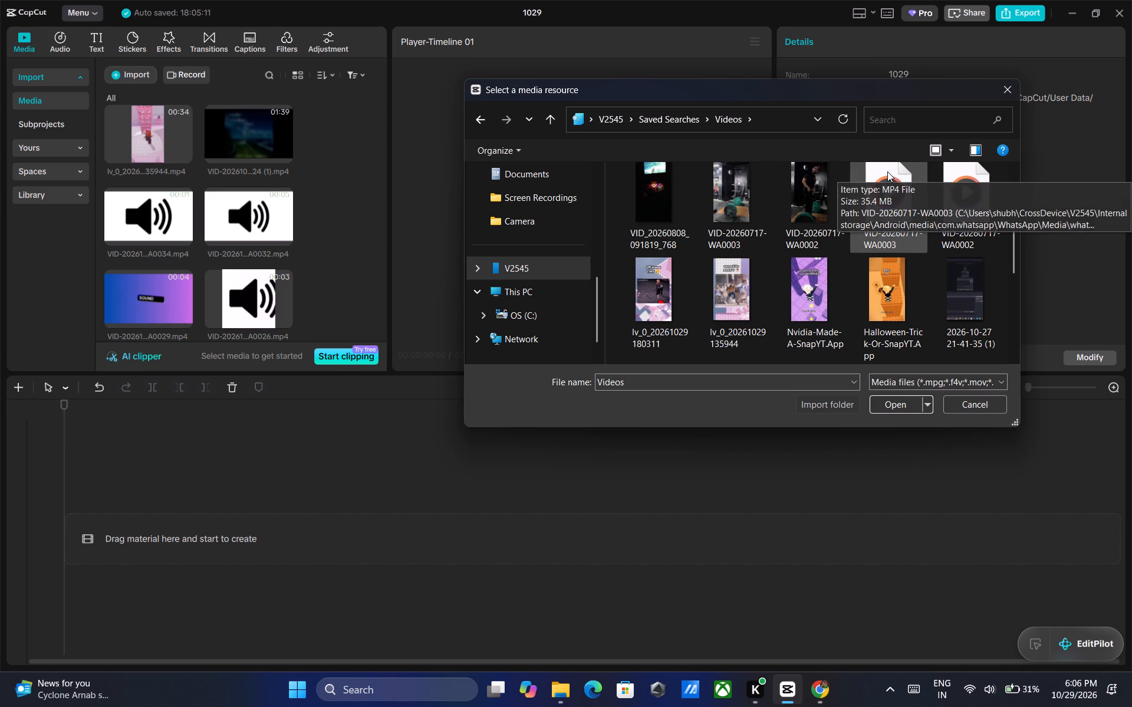
click(545, 206)
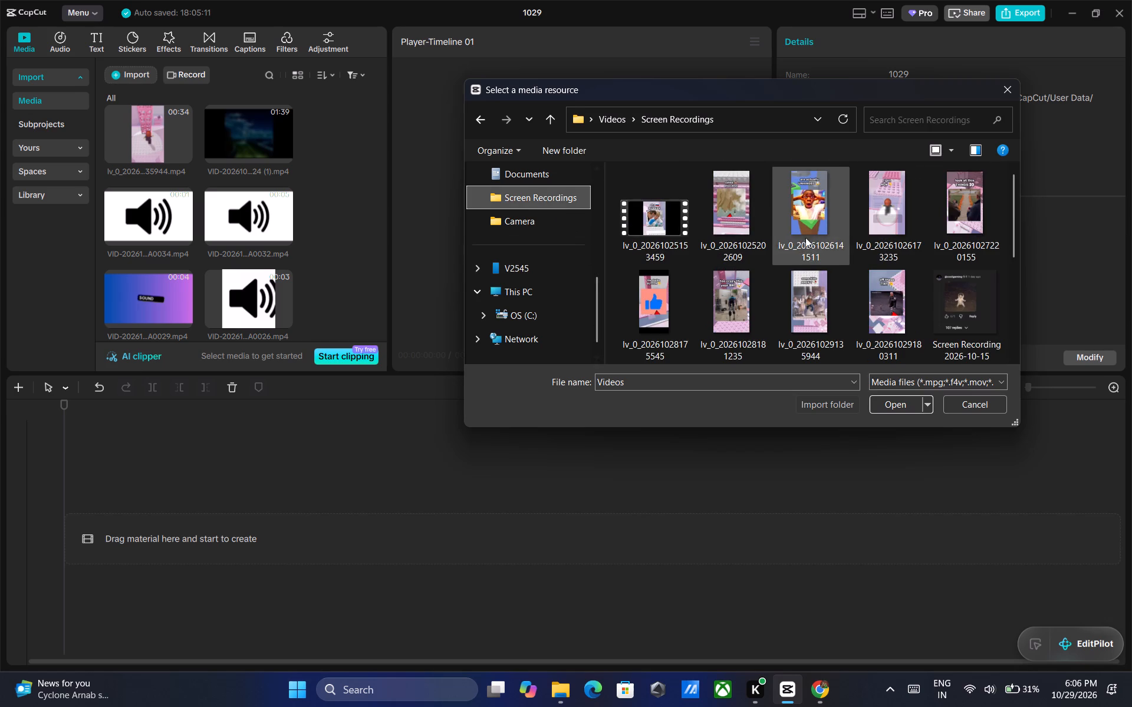
scroll(947, 237, down, 1)
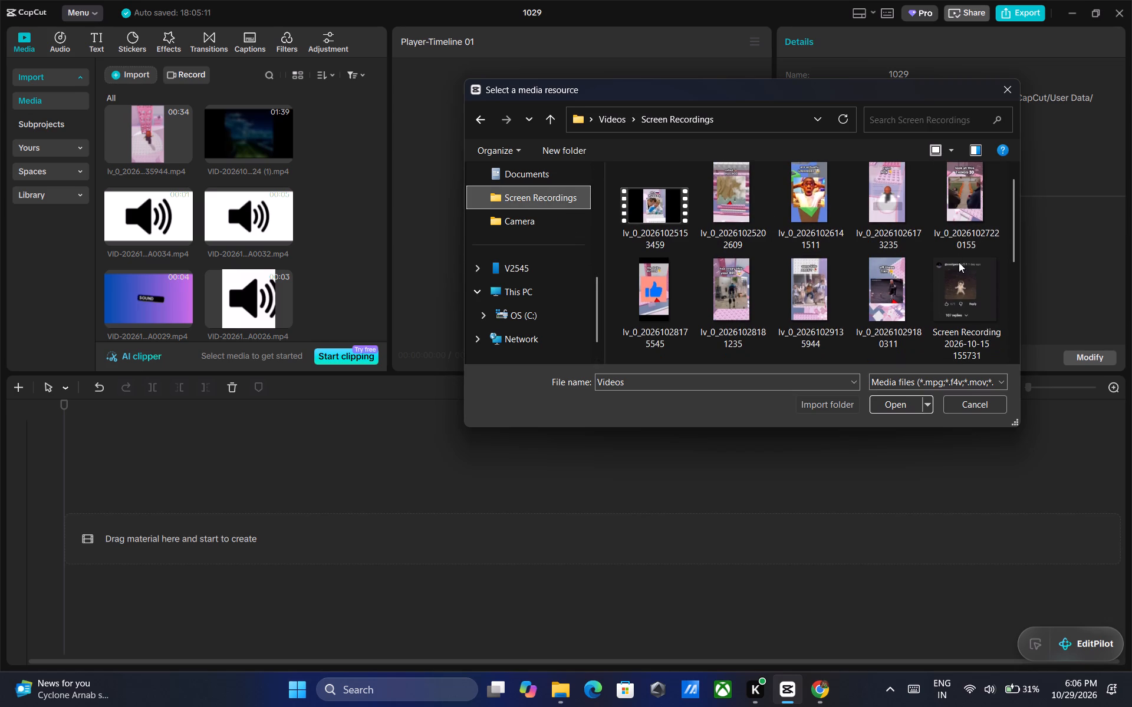
double_click(896, 286)
scroll(264, 252, up, 4)
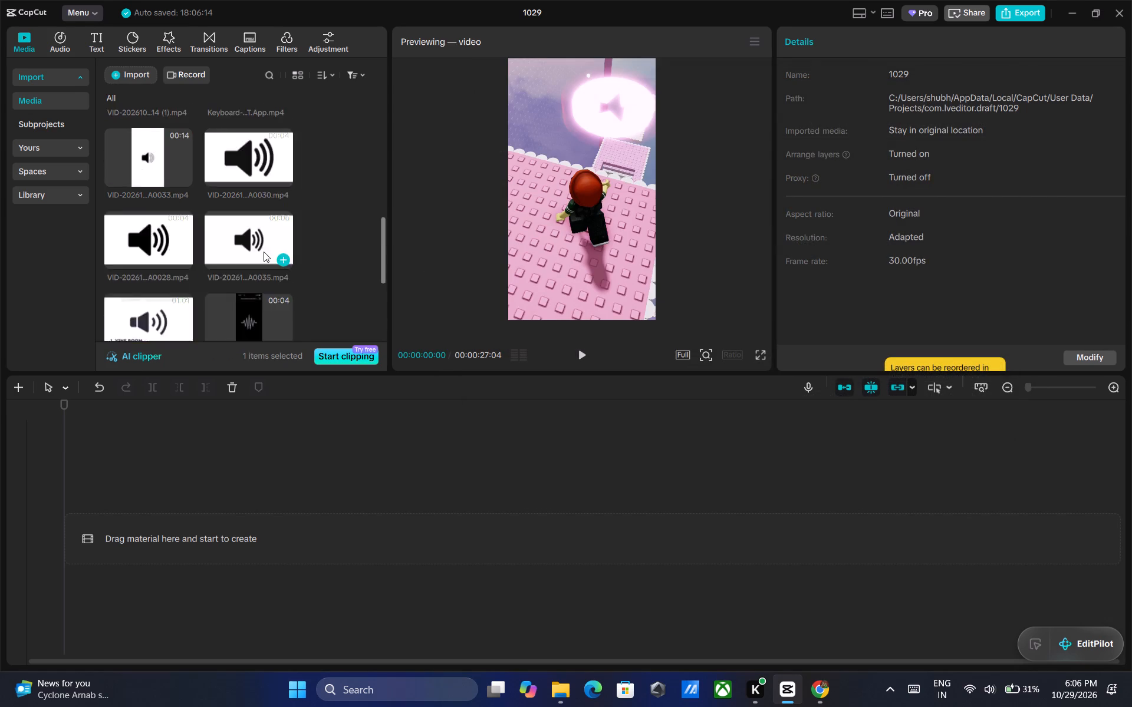
scroll(264, 252, up, 5)
scroll(211, 217, up, 8)
scroll(211, 217, down, 16)
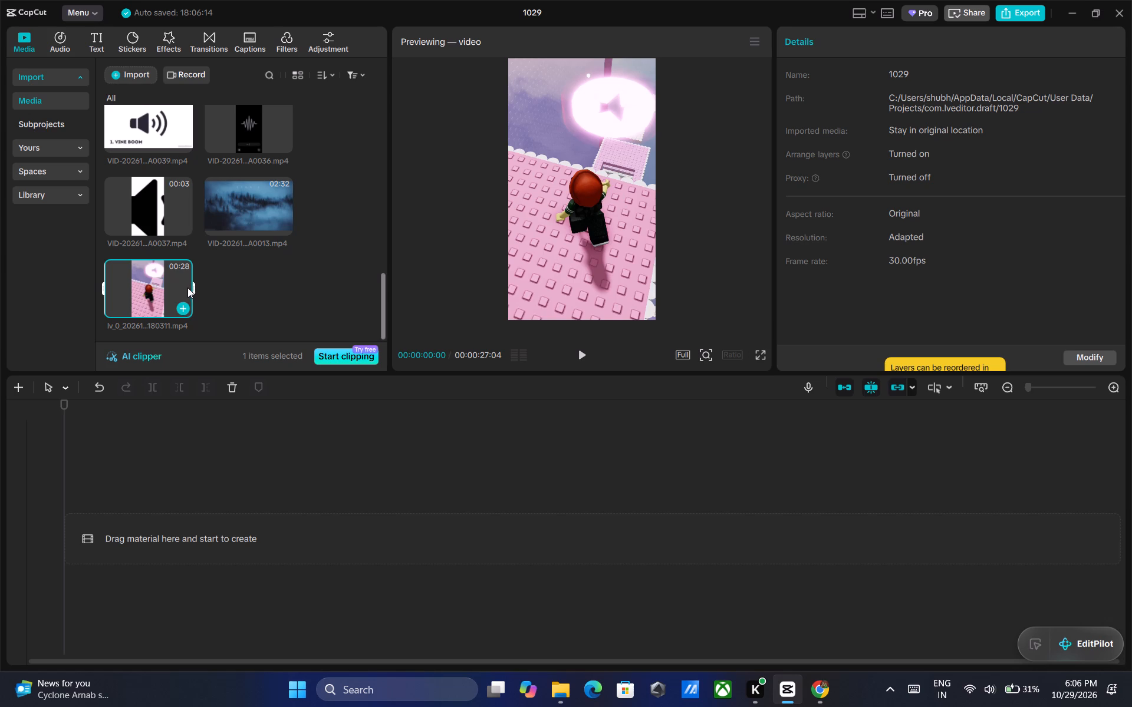
click(183, 310)
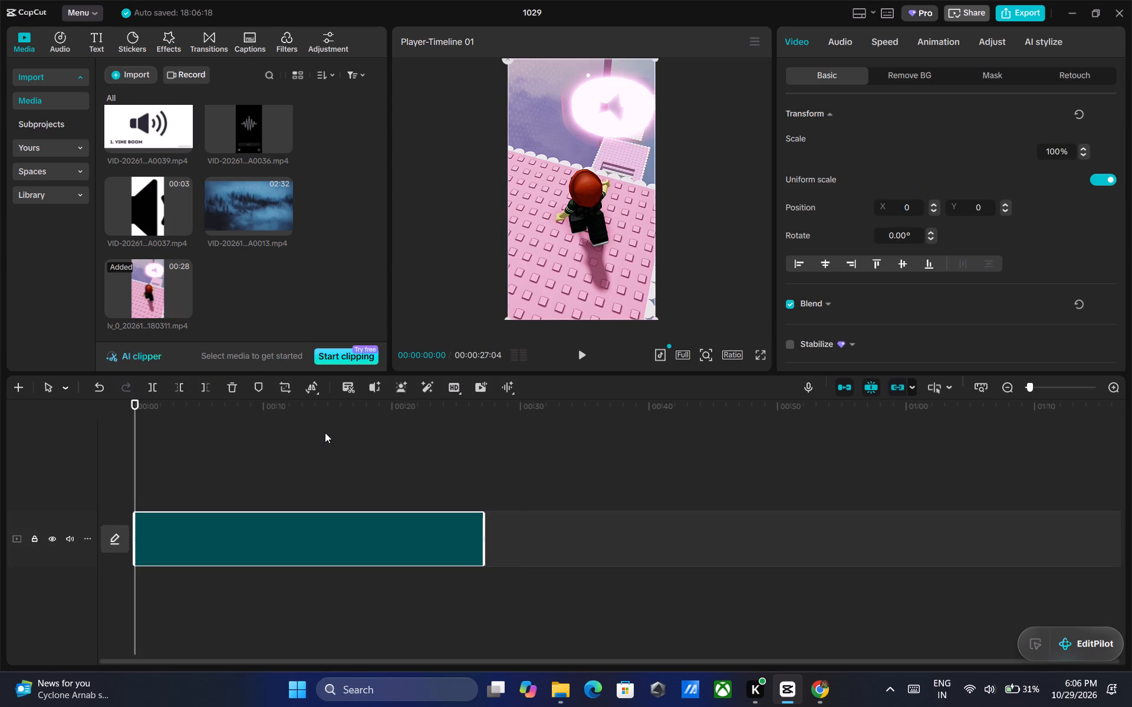
ctrl+scroll(325, 432, up, 6)
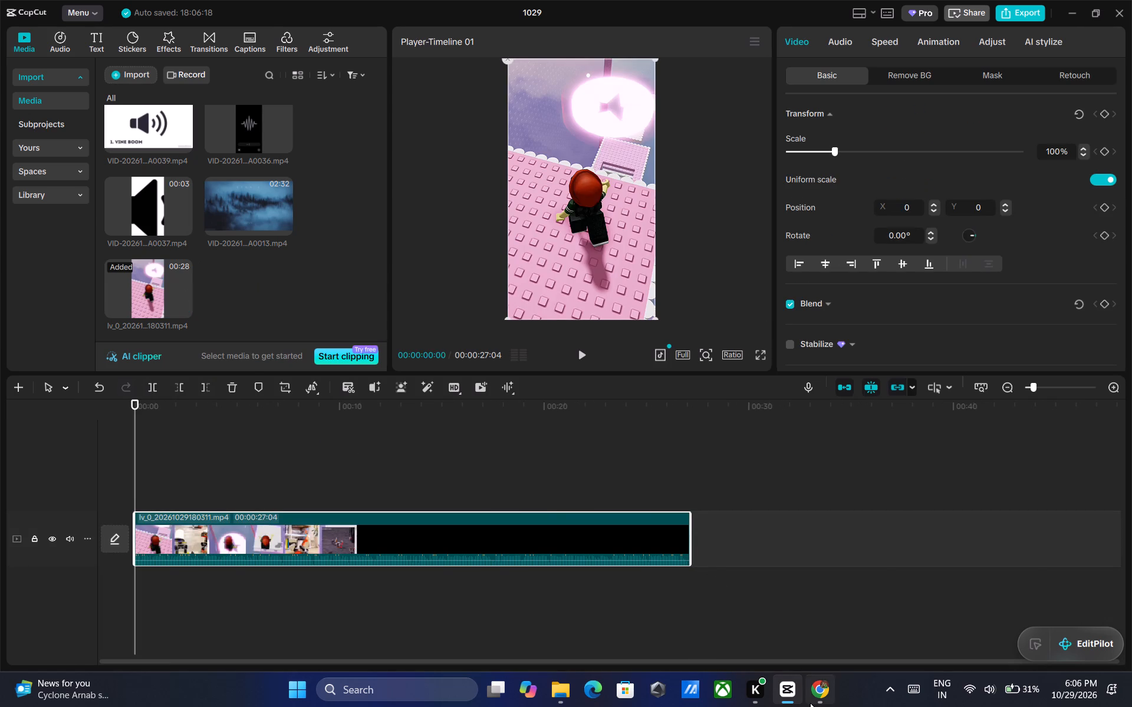
Switch to Chrome and open YouTube in a new tab.
click(810, 703)
click(197, 260)
click(212, 16)
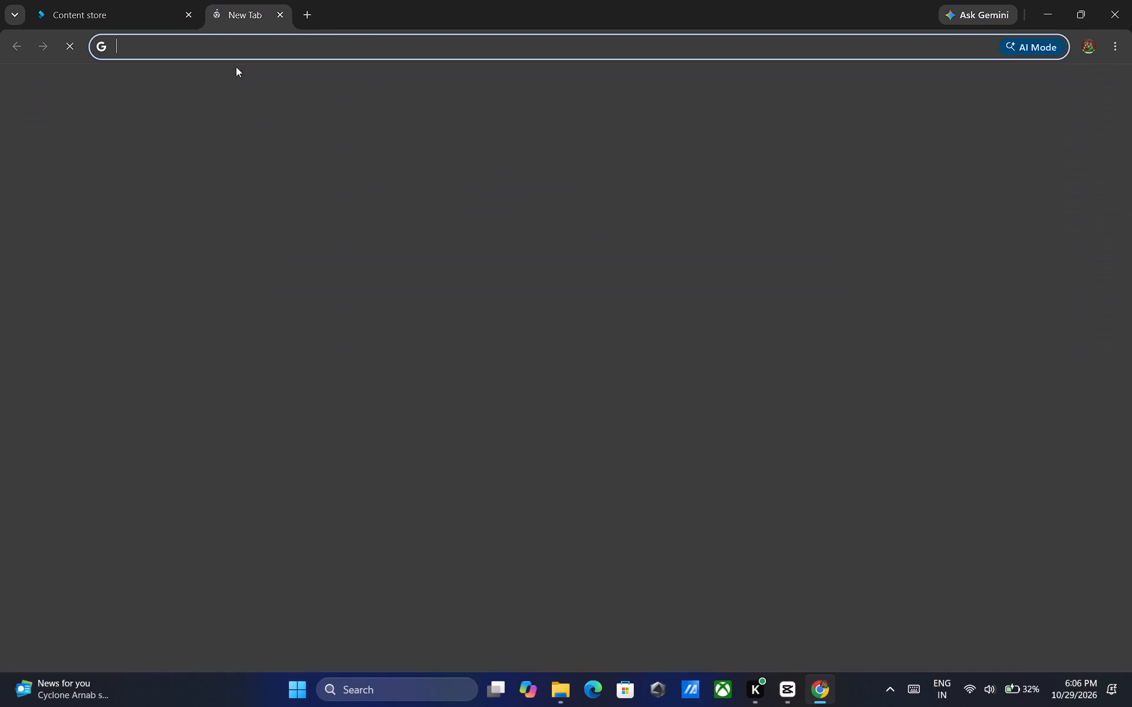
click(539, 447)
Check the content and live classes of the SPCC TO SRCC 5.0 course and close its tab.
click(113, 0)
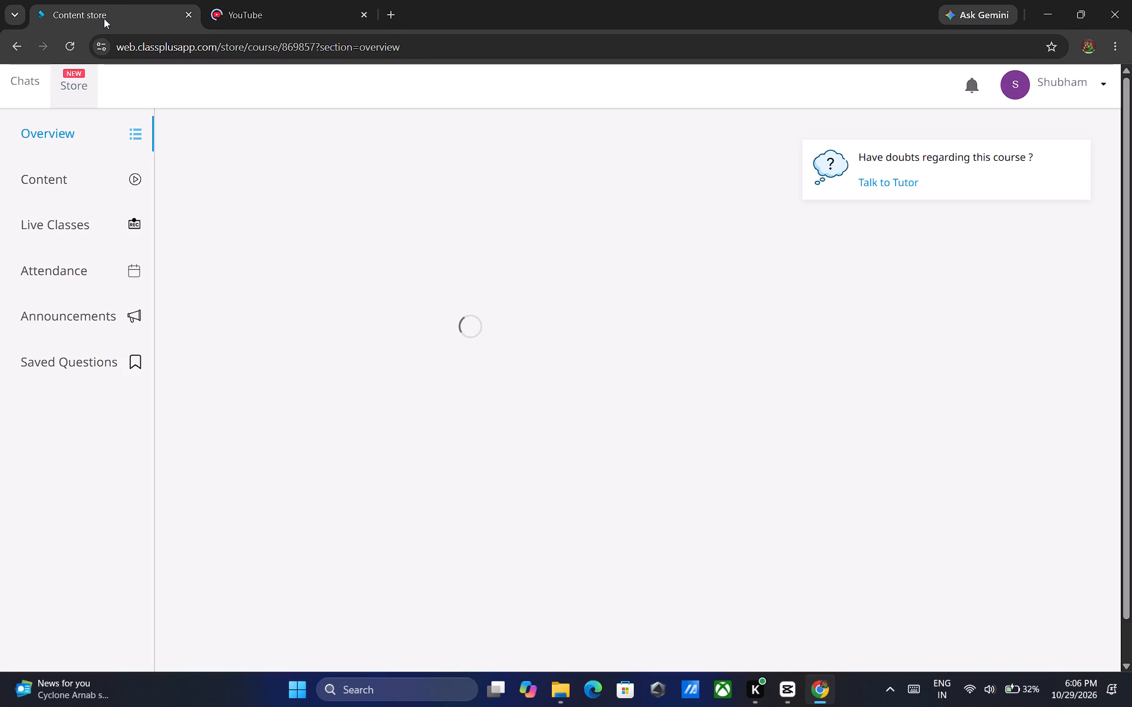
click(124, 173)
click(122, 218)
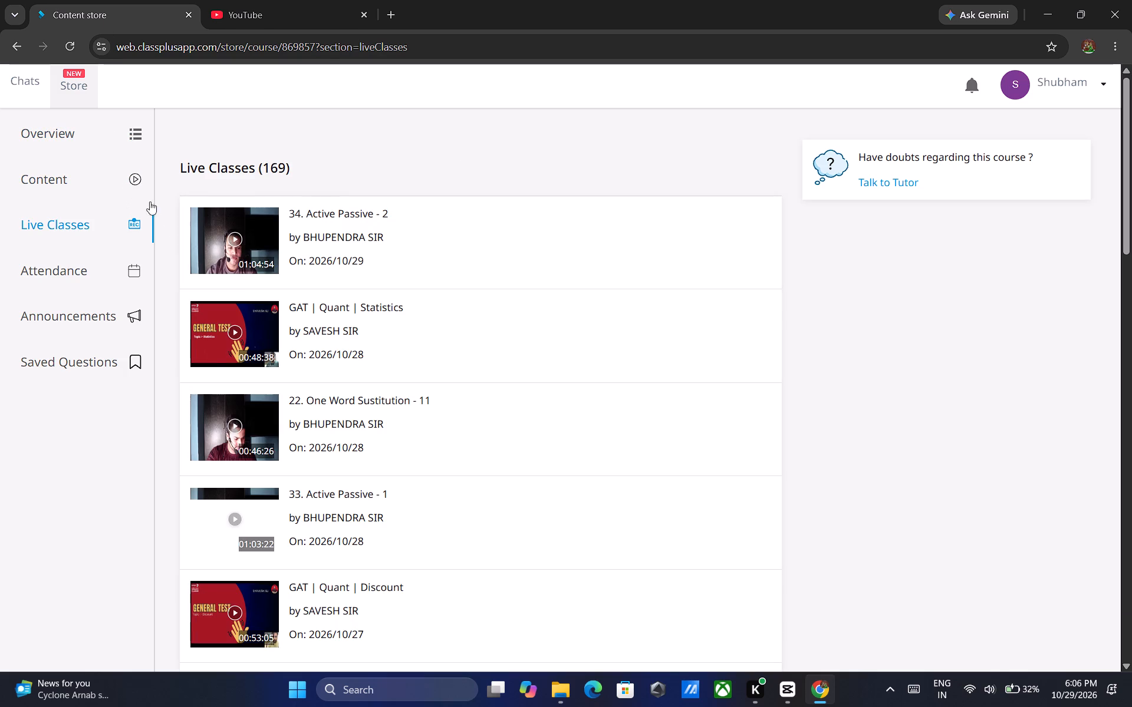
click(110, 181)
click(313, 4)
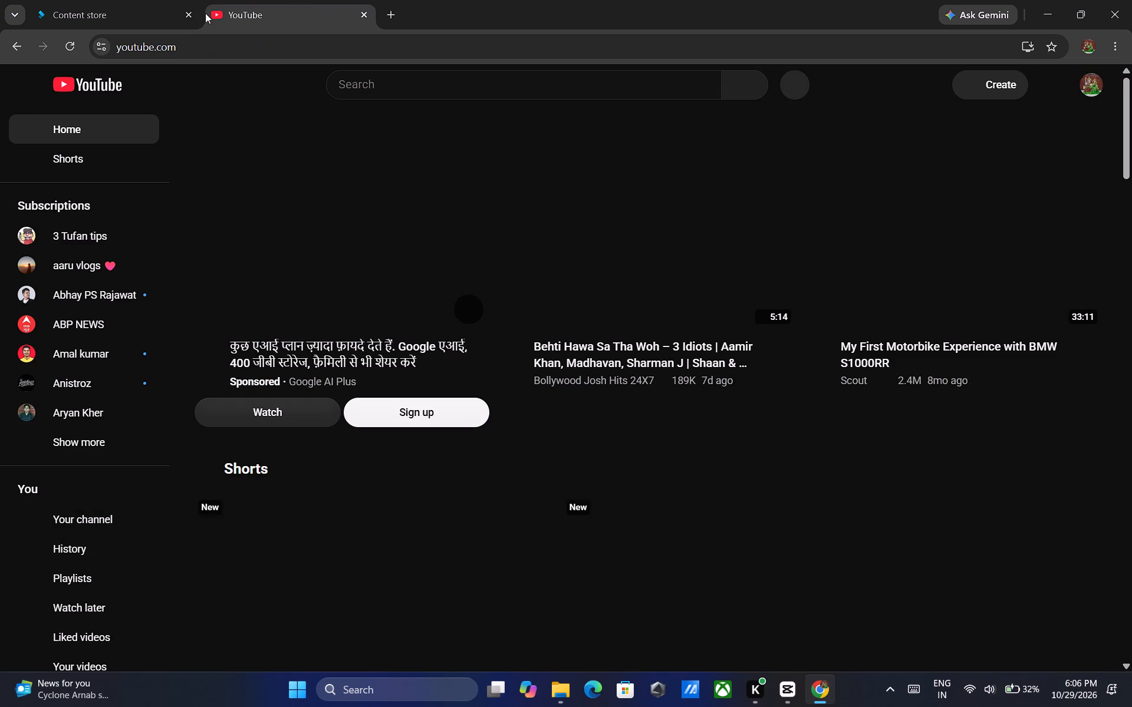
click(191, 14)
Search YouTube for "penguin rants".
click(621, 85)
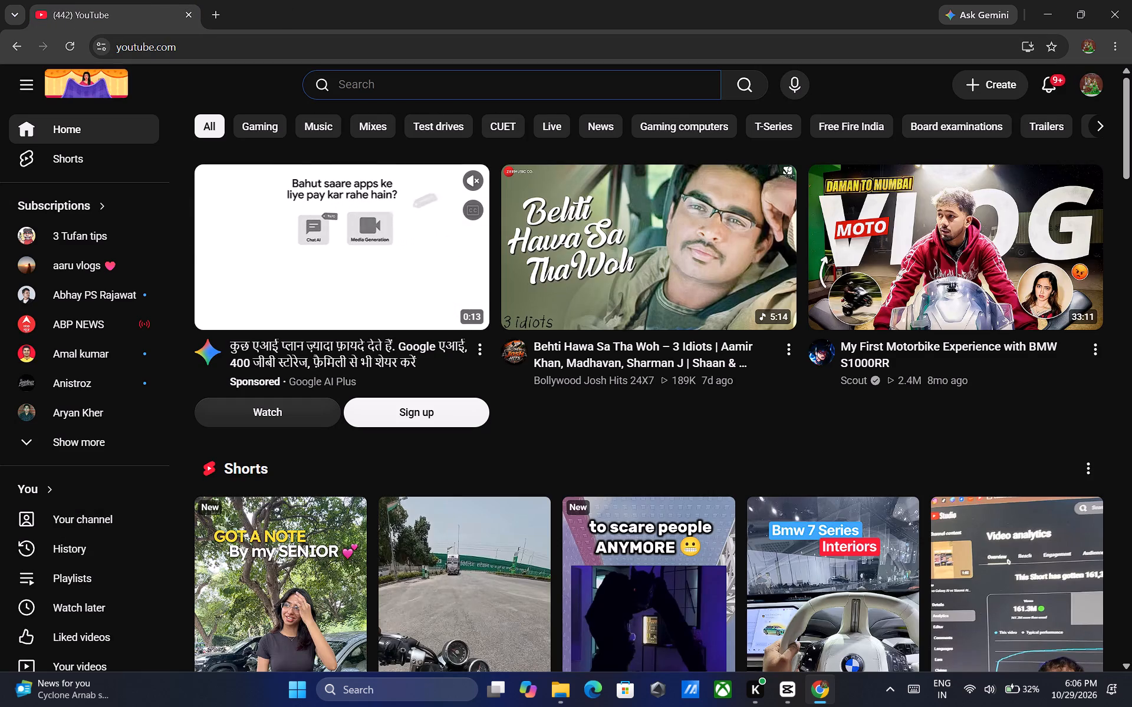
text(pem)
key(BackSpace)
text(nguin rants)
key(Return)
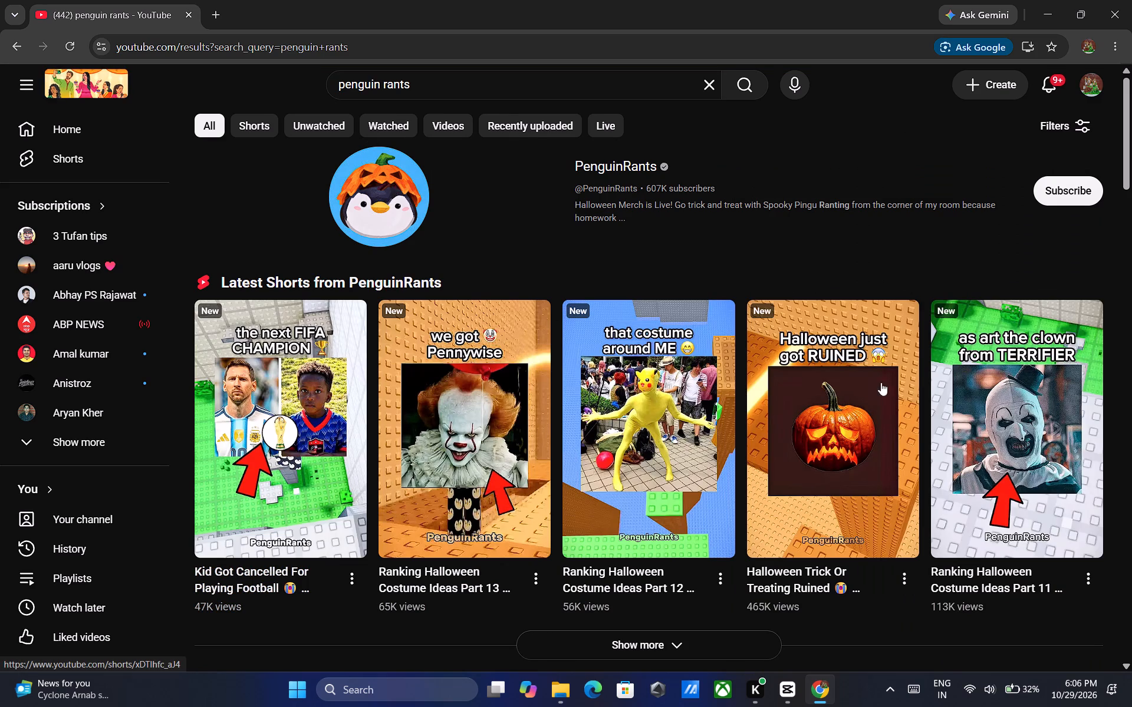
Open the PenguinRants Short "Nvidia Made A Huge Mistake" from the results, watch its opening and pause it.
scroll(855, 484, down, 3)
click(671, 419)
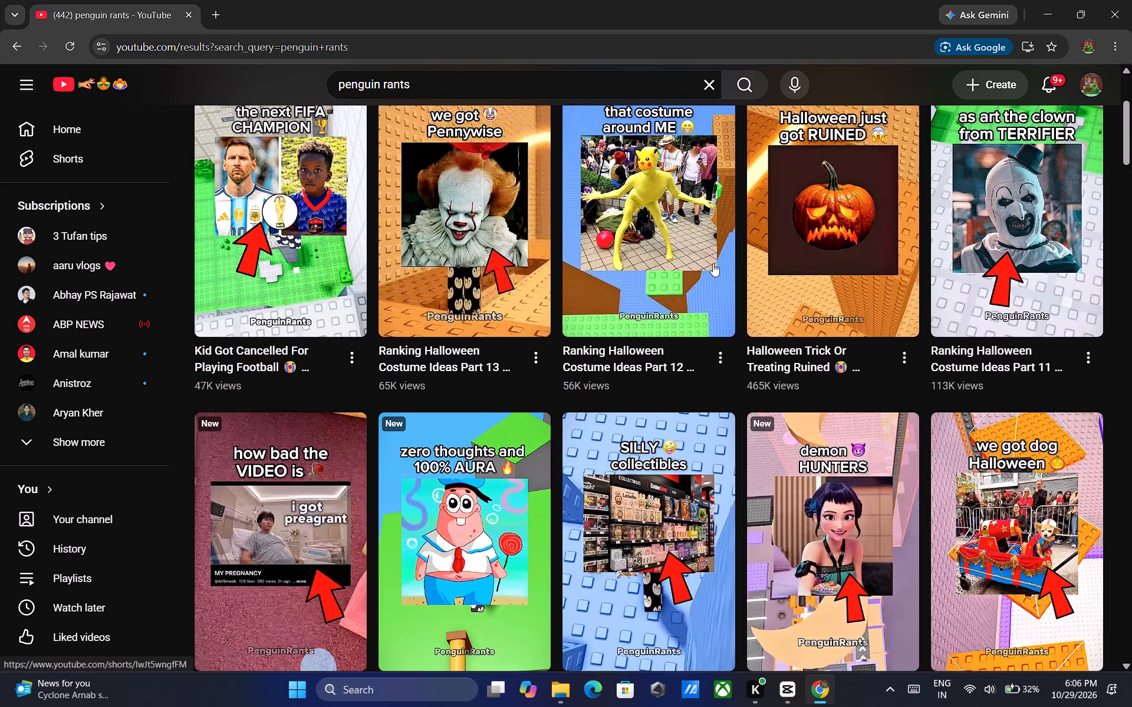
scroll(713, 263, down, 2)
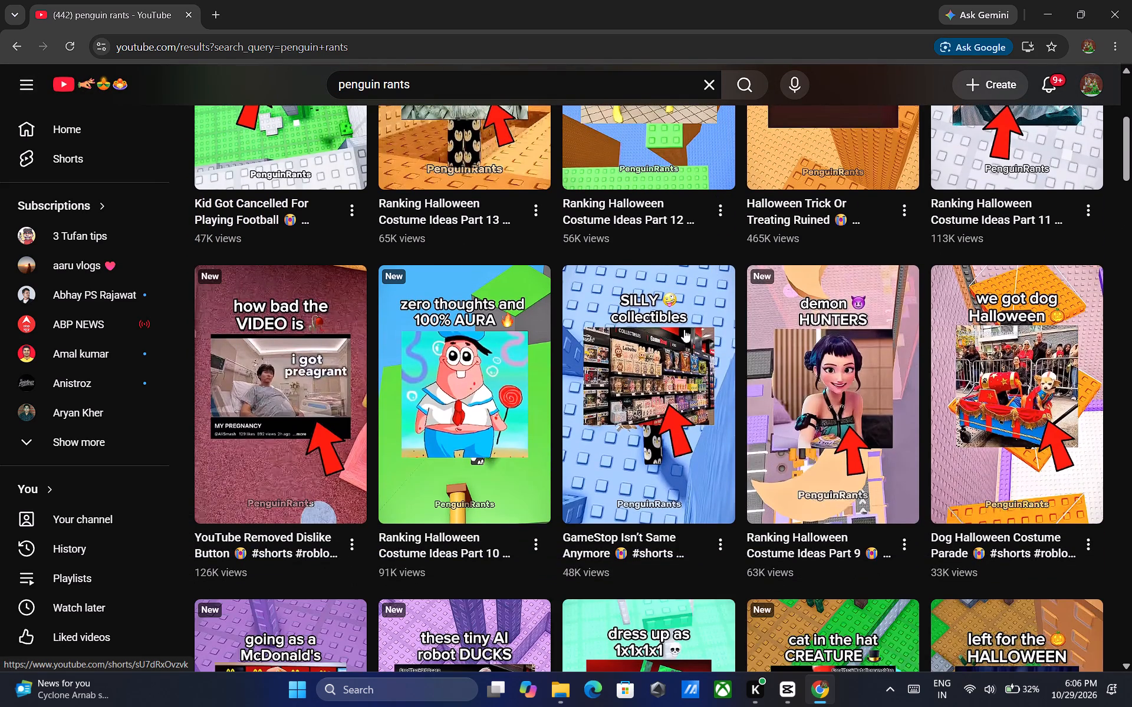
scroll(1035, 329, down, 4)
click(453, 402)
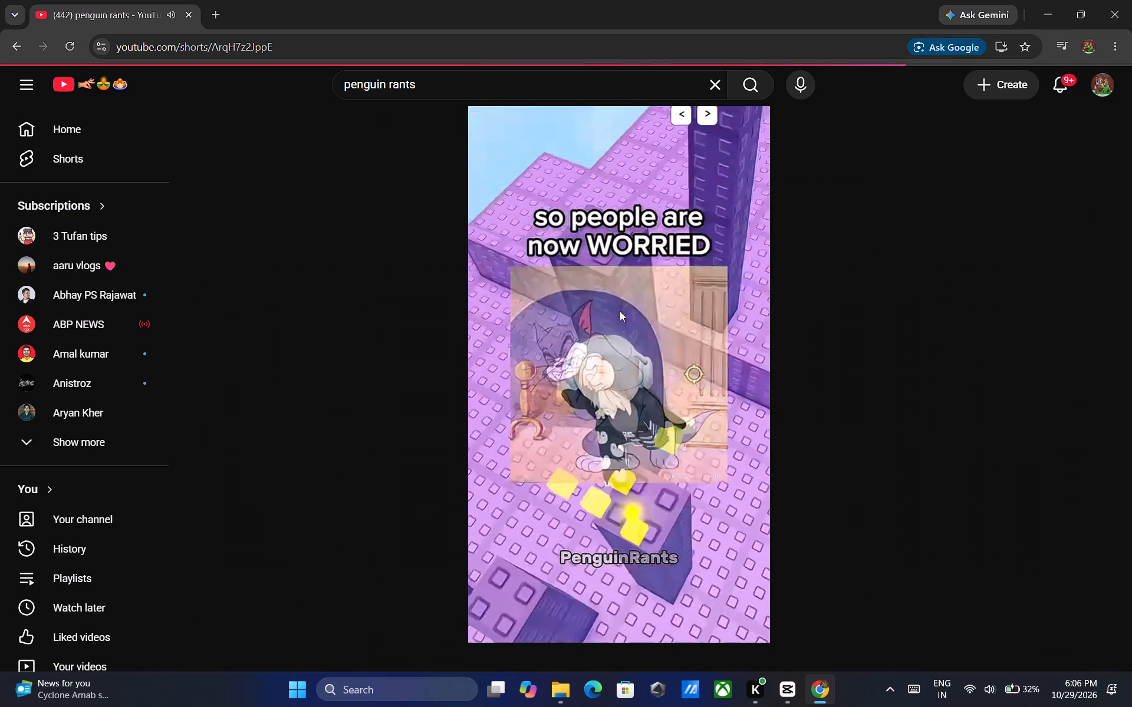
click(629, 333)
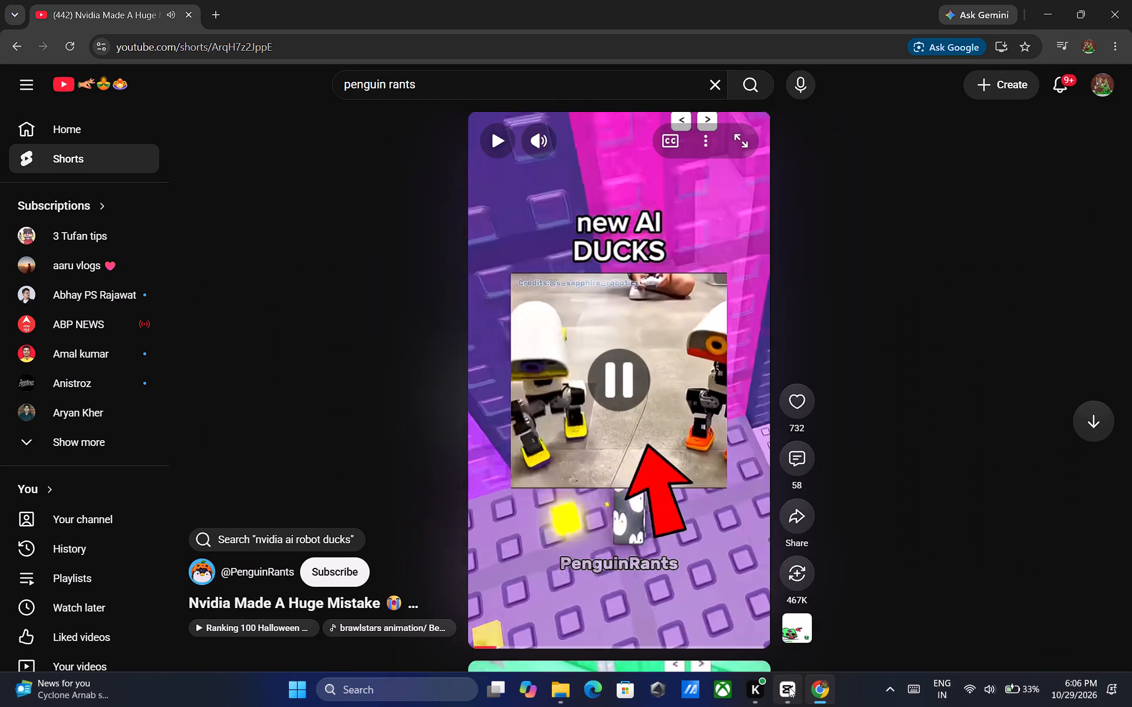
Switch back to CapCut, play the opening of the timeline video and pause it at 00:00:00:29.
click(793, 682)
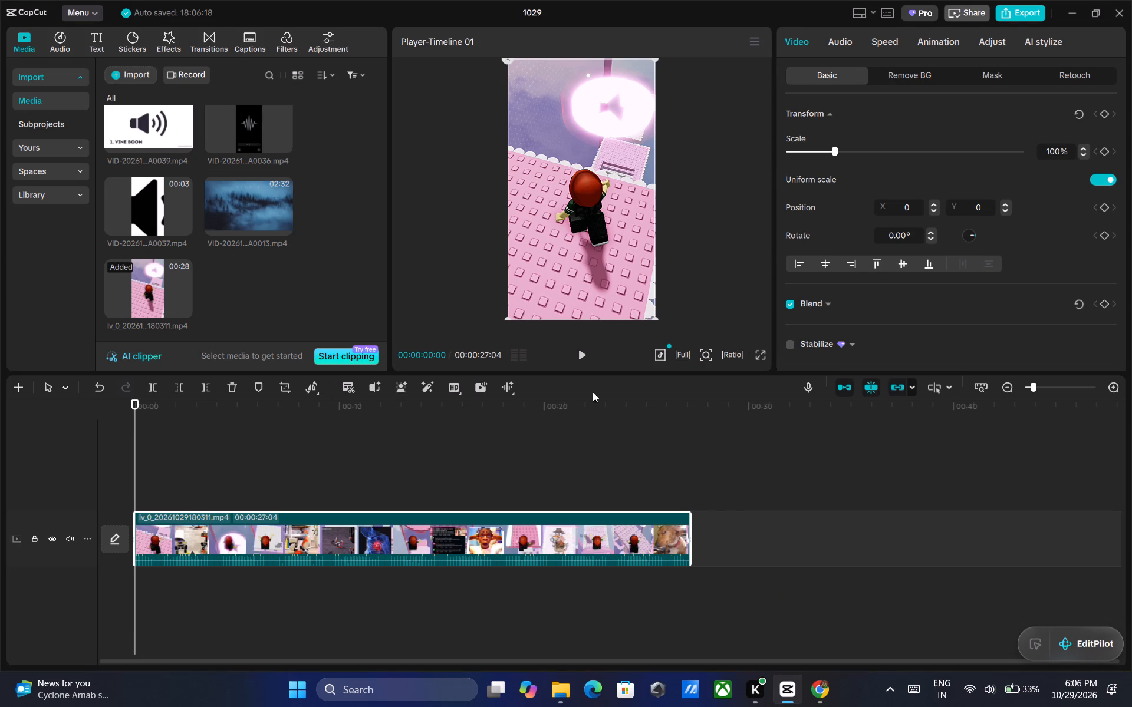
click(584, 354)
double_click(584, 354)
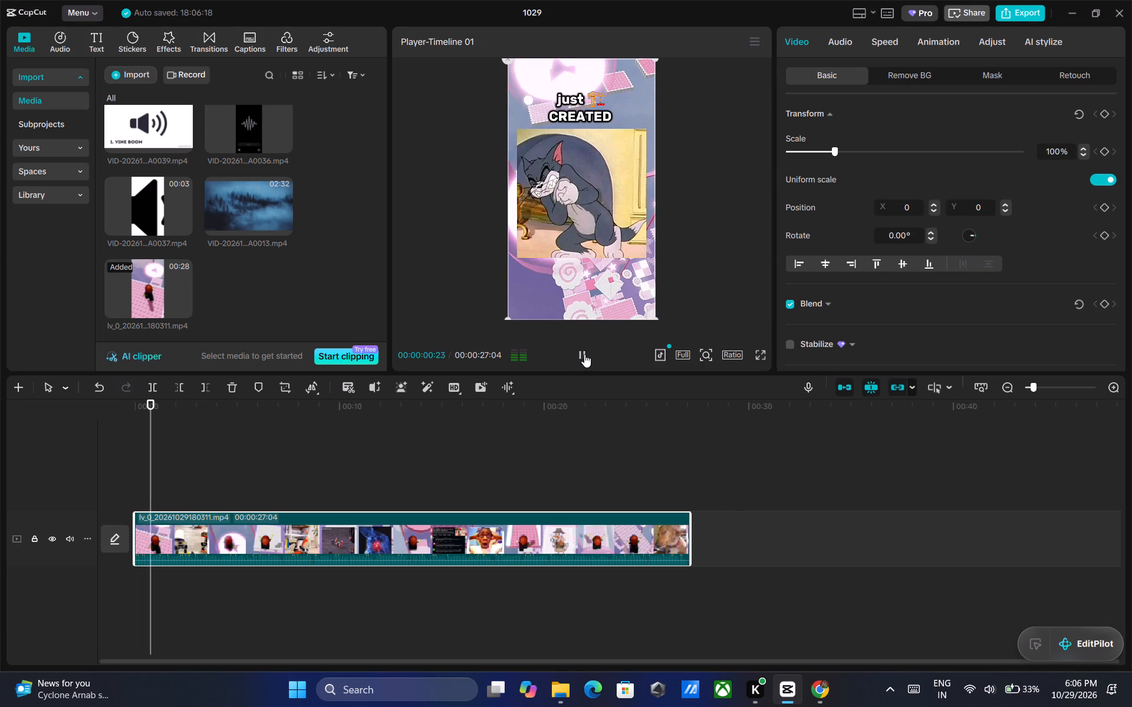
click(584, 354)
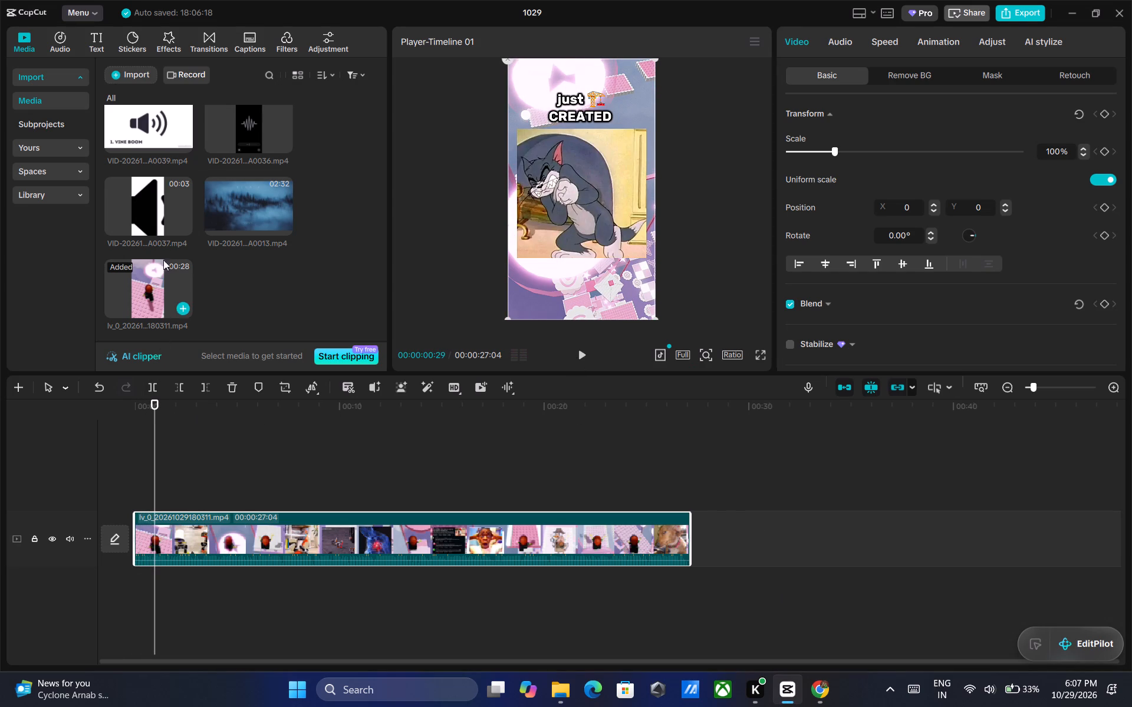
Preview the sound clips and place the three-second A0037.mp4 clip above the gameplay video, starting at 00:00:00:29.
click(236, 140)
click(179, 195)
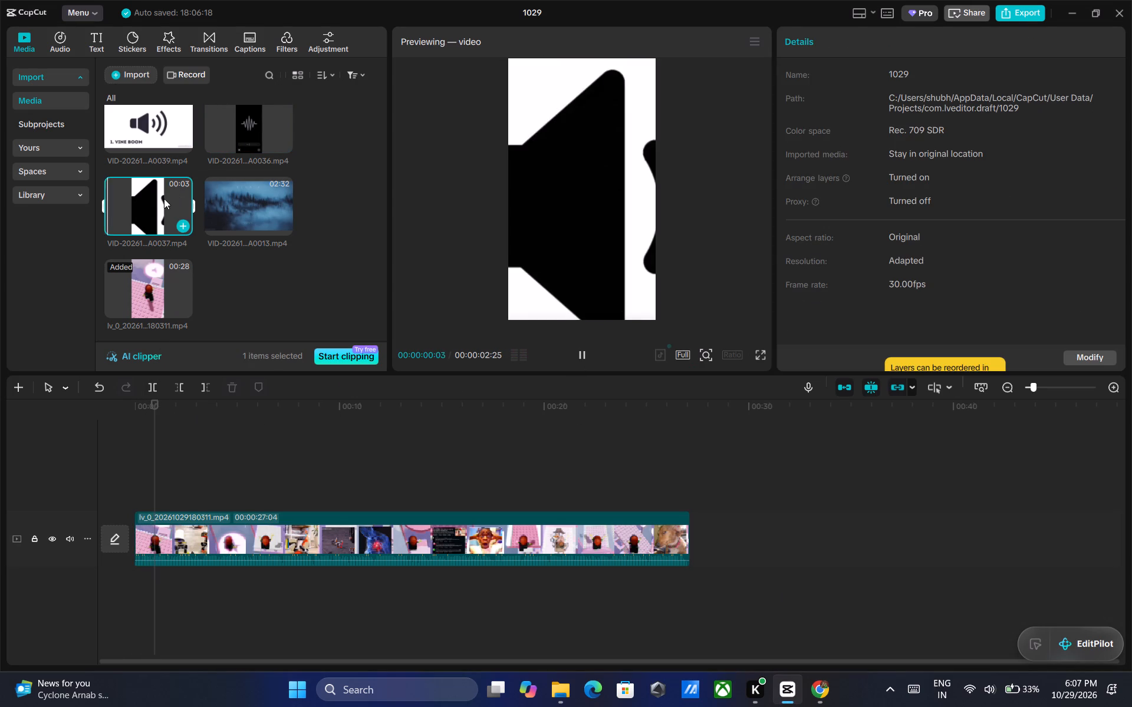
drag(149, 200, 176, 601)
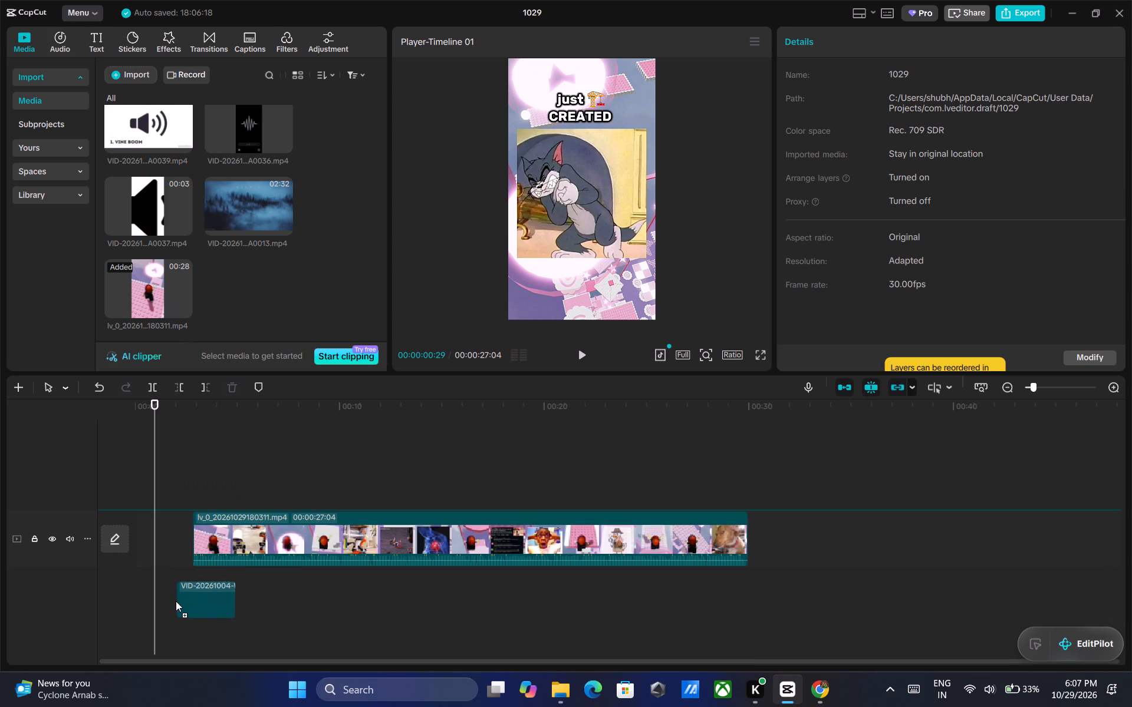
drag(176, 601, 153, 553)
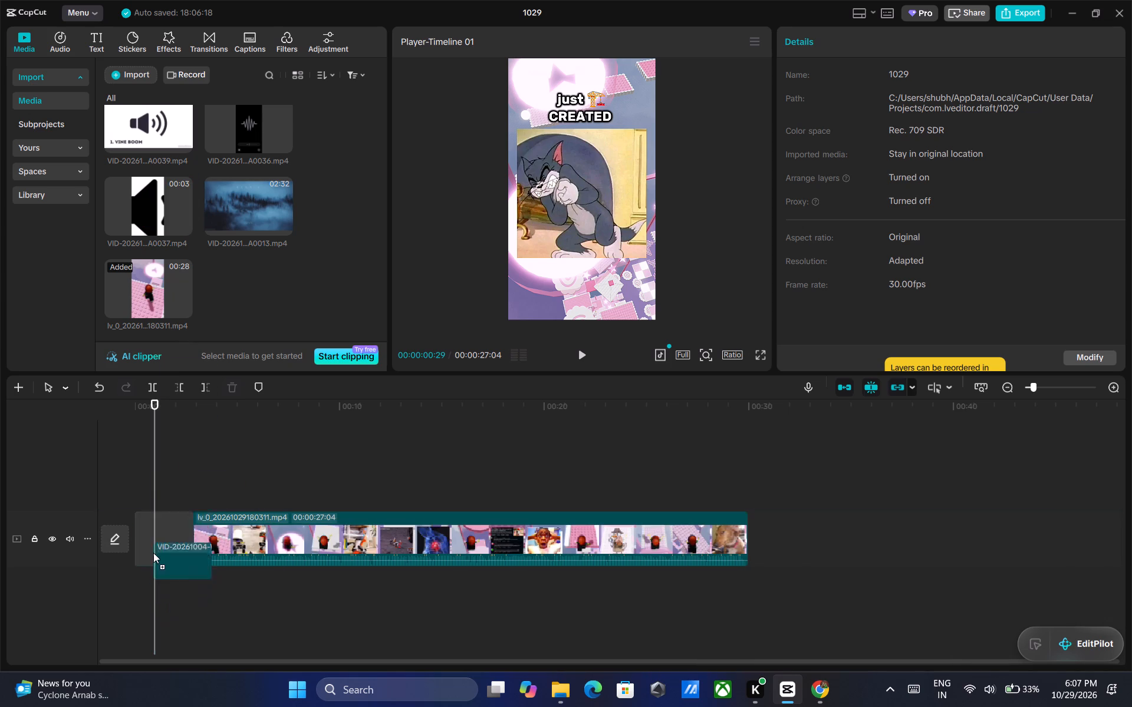
drag(153, 553, 150, 488)
Move the gameplay video onto the track above the A0037 sound clip.
drag(176, 533, 176, 492)
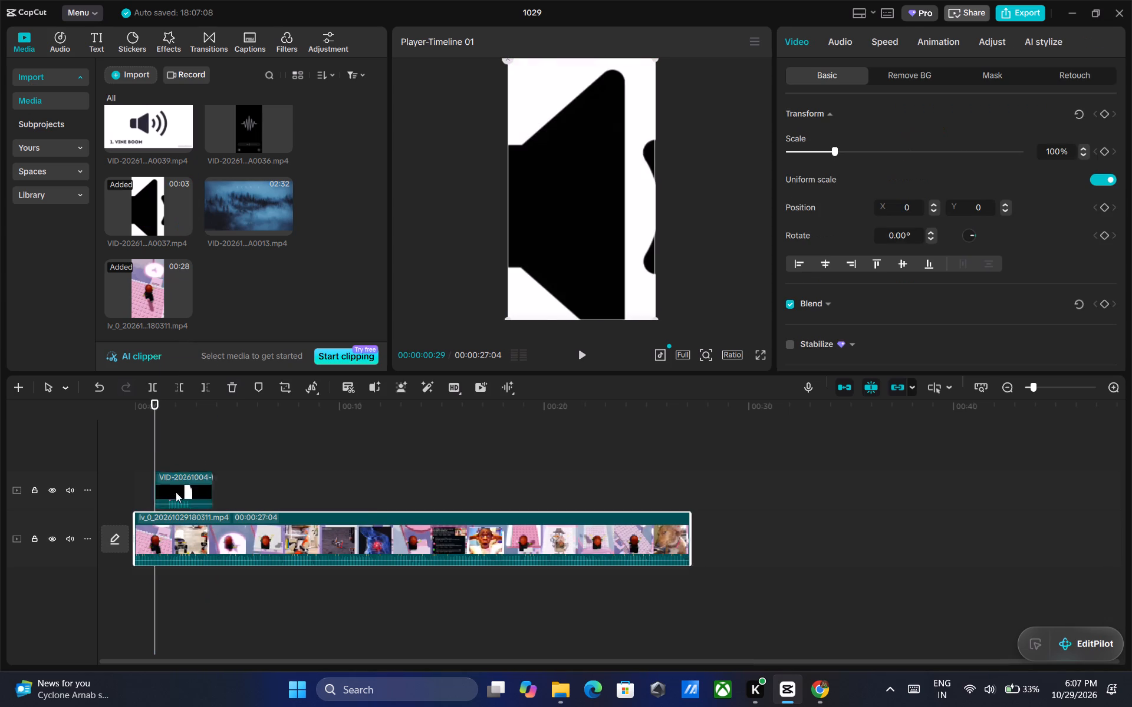
drag(176, 492, 176, 475)
Shift the A0037 sound clip earlier so it starts at about 00:00:00:11.
drag(180, 507, 172, 507)
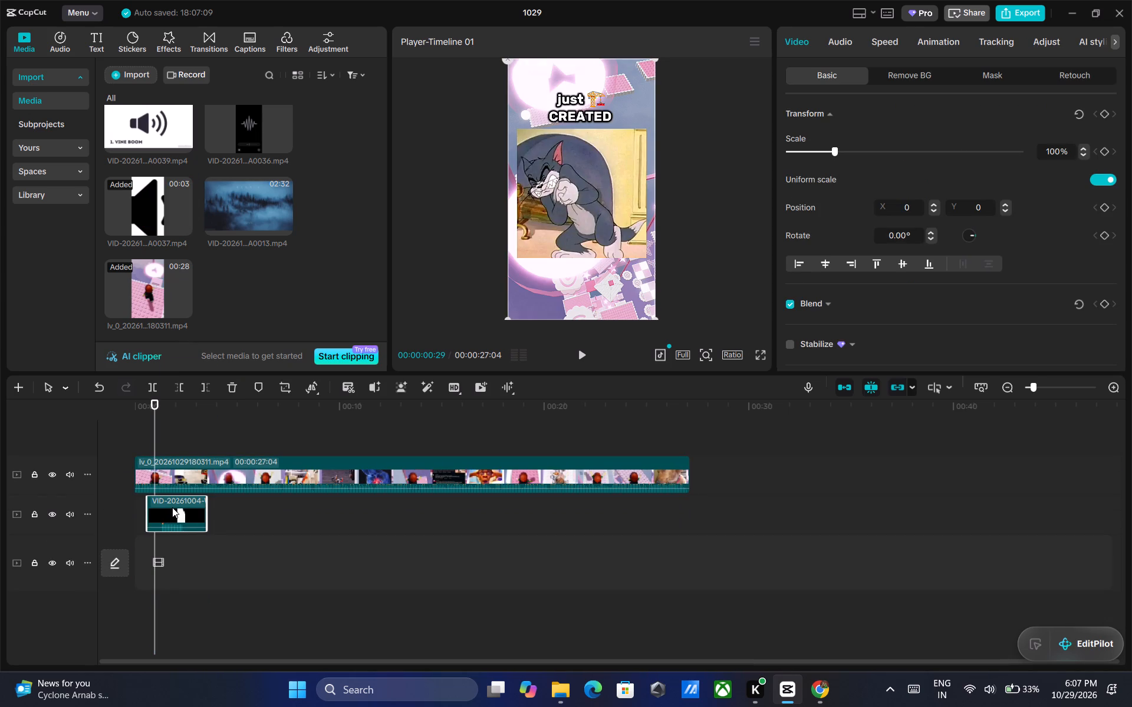
drag(172, 507, 170, 508)
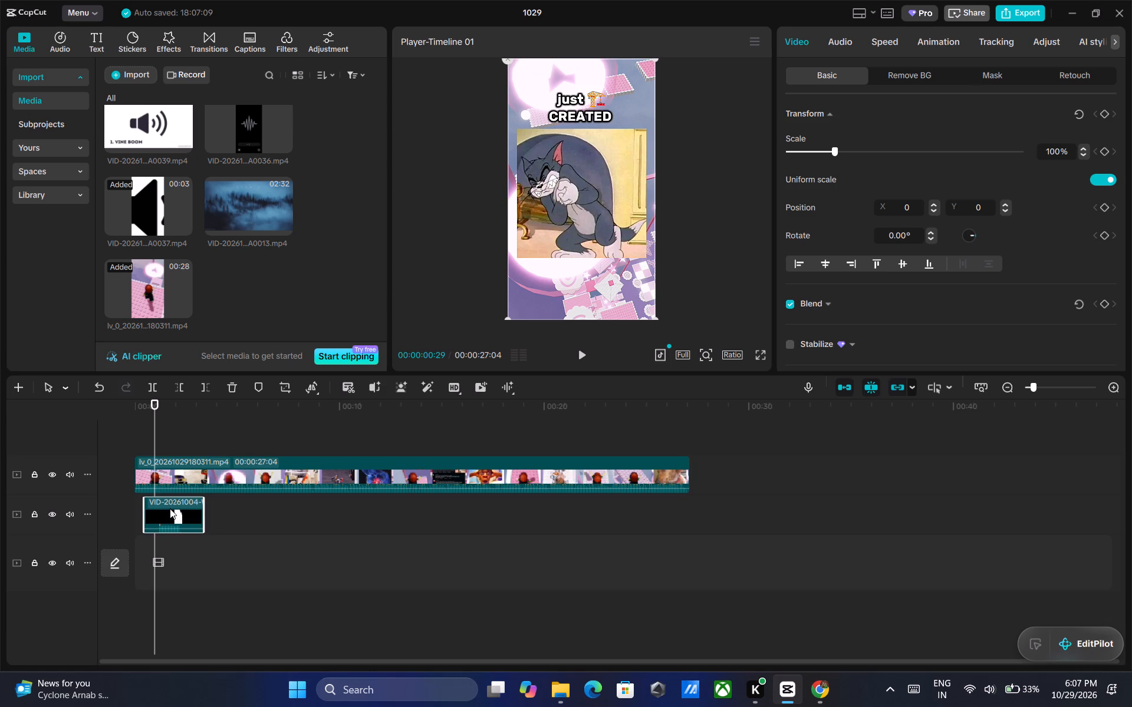
drag(170, 508, 167, 506)
Preview the imported music and add the Undertale soundtrack clip VID-20261004-WA0000.mp4 to the empty main track from the start.
scroll(177, 241, up, 2)
scroll(209, 264, down, 3)
click(233, 200)
scroll(187, 271, up, 4)
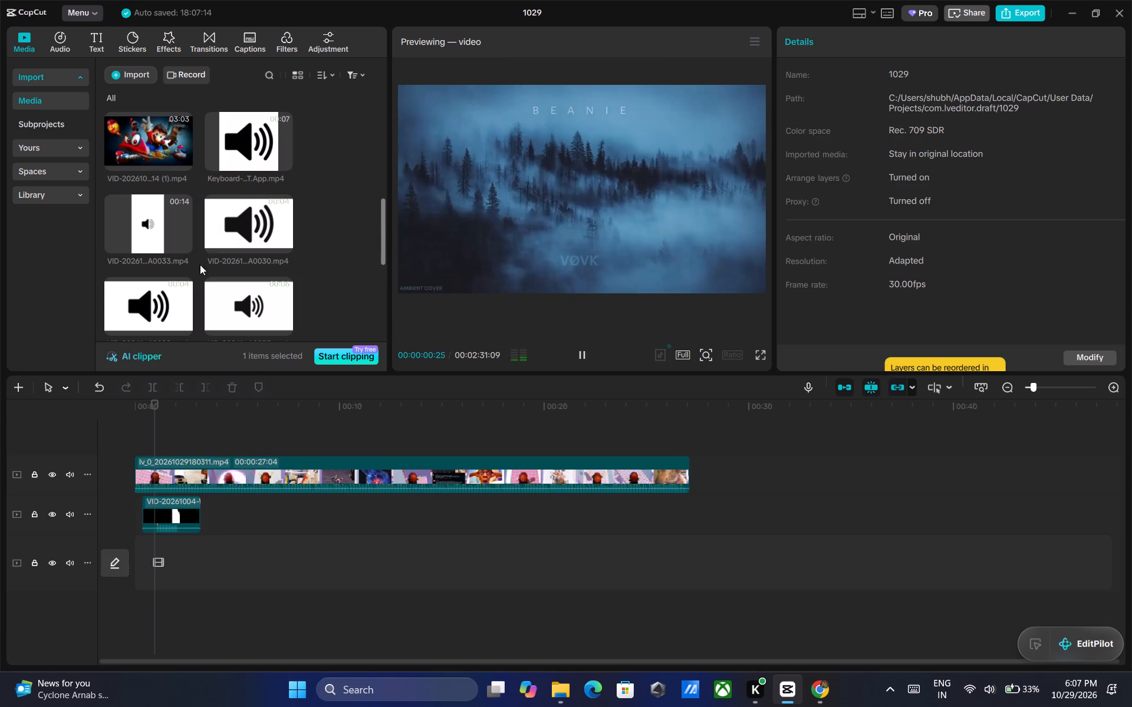
click(162, 153)
scroll(162, 153, up, 2)
click(153, 189)
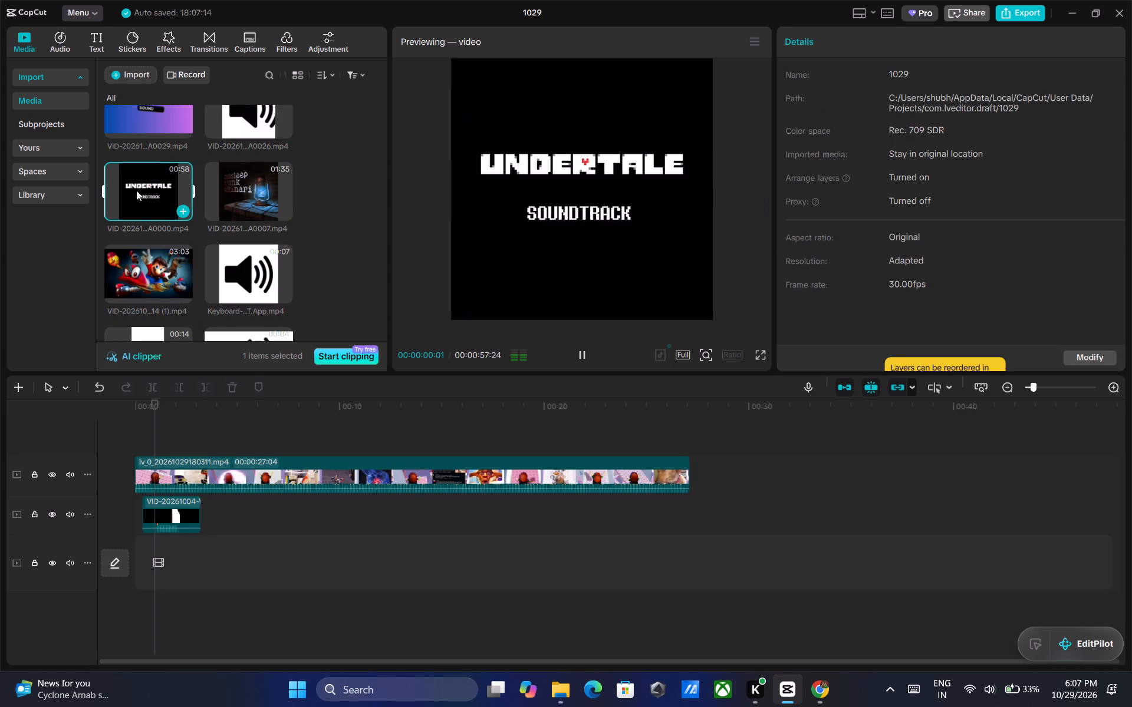
drag(148, 189, 127, 563)
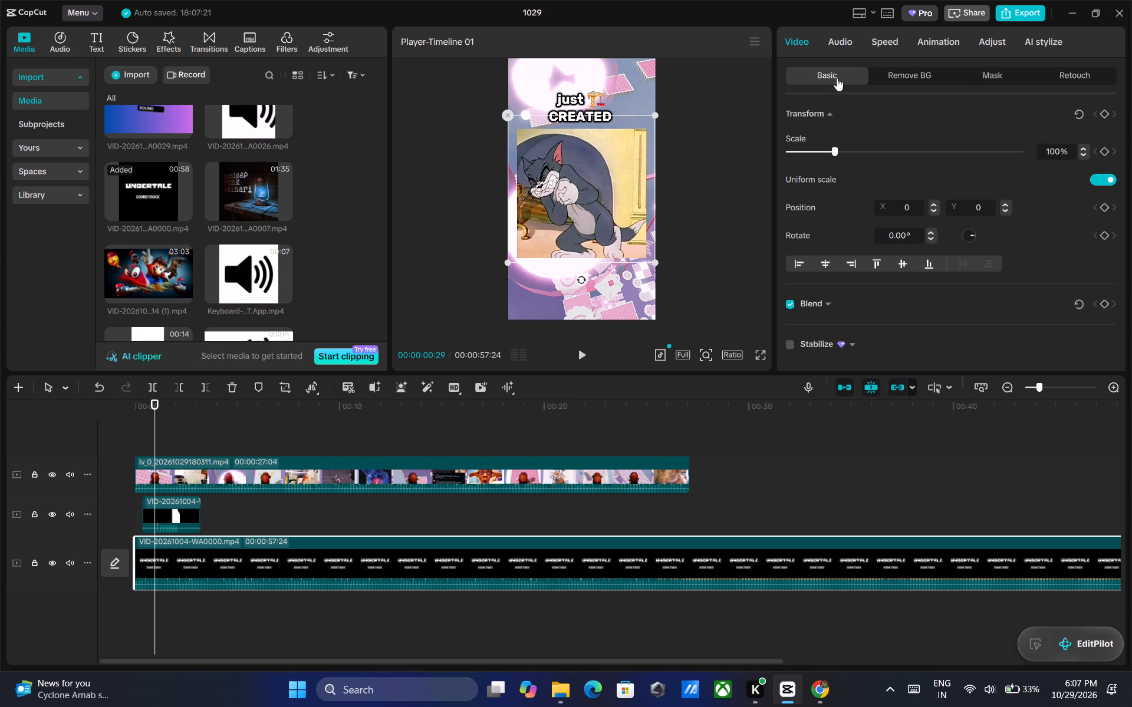
Lower the Undertale soundtrack clip's volume to -∞ dB.
click(841, 37)
drag(963, 149, 717, 147)
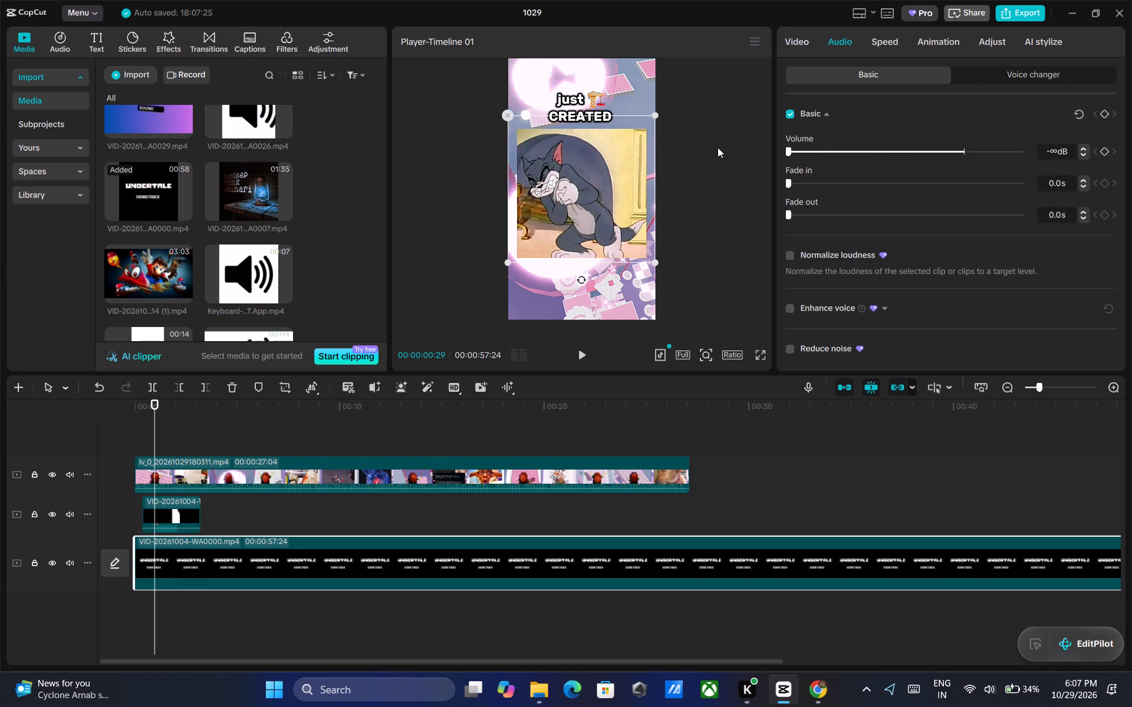
Set the A0037 sound clip's volume to -4.4 dB.
click(180, 507)
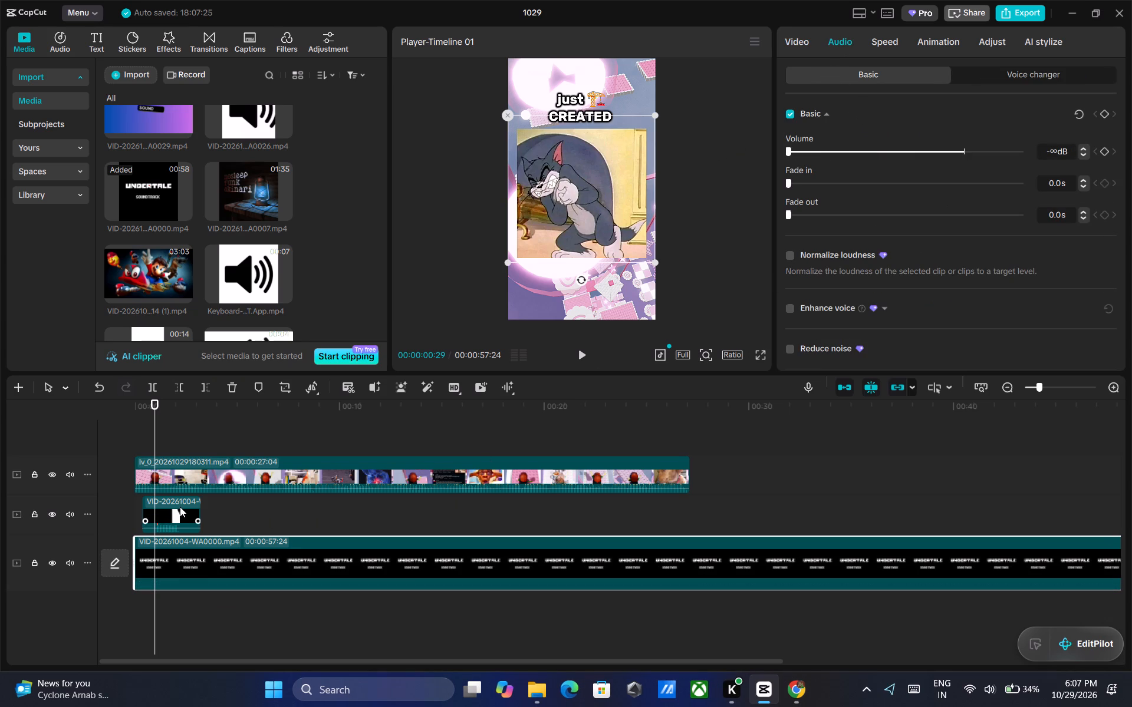
click(978, 147)
click(953, 151)
click(947, 148)
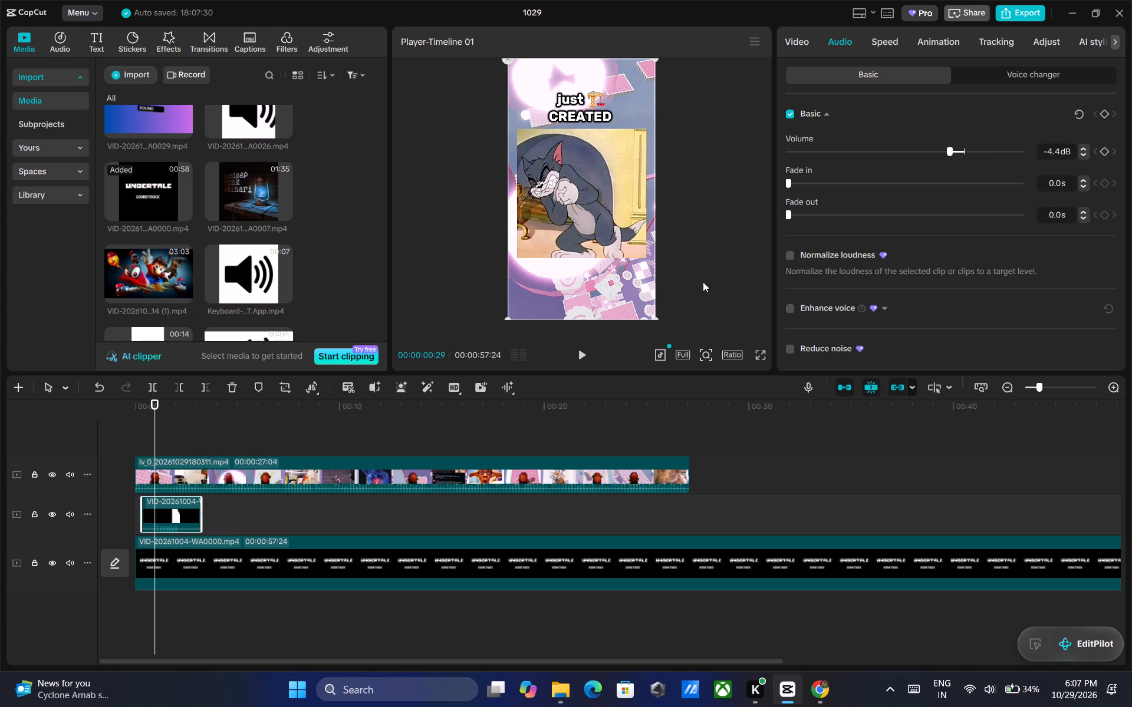
Play the timeline from 00:00:00:11 to check the first sound effect, and pause at 00:00:01:25.
drag(154, 401, 141, 401)
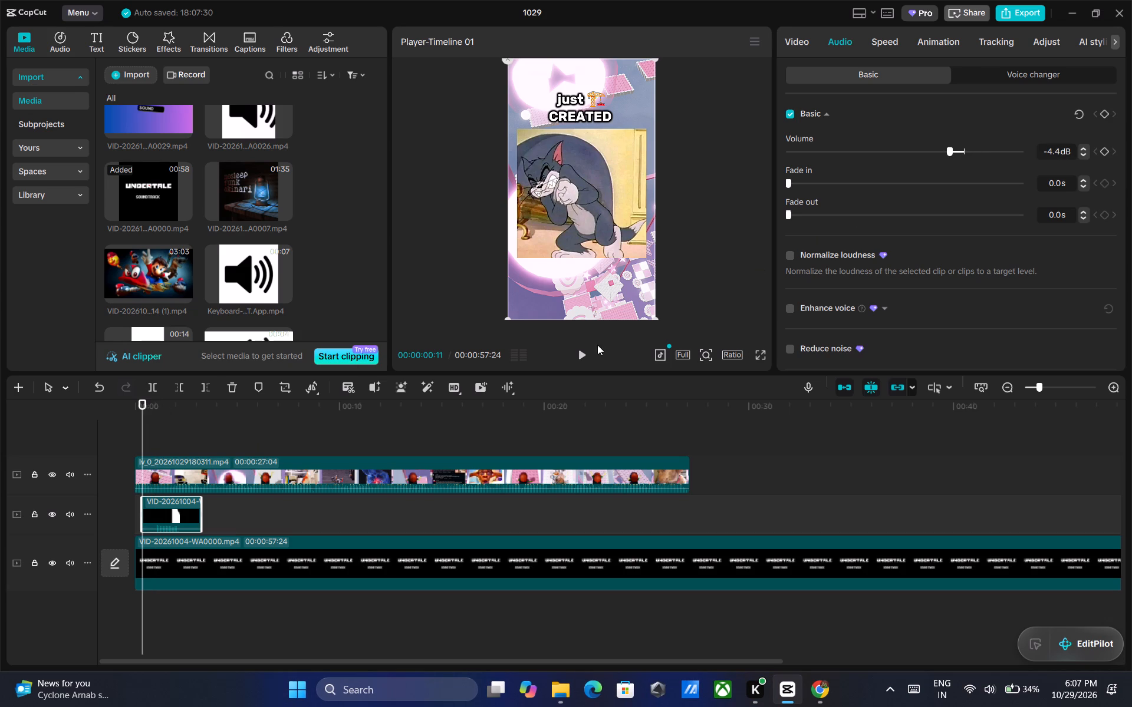
click(583, 352)
click(583, 352)
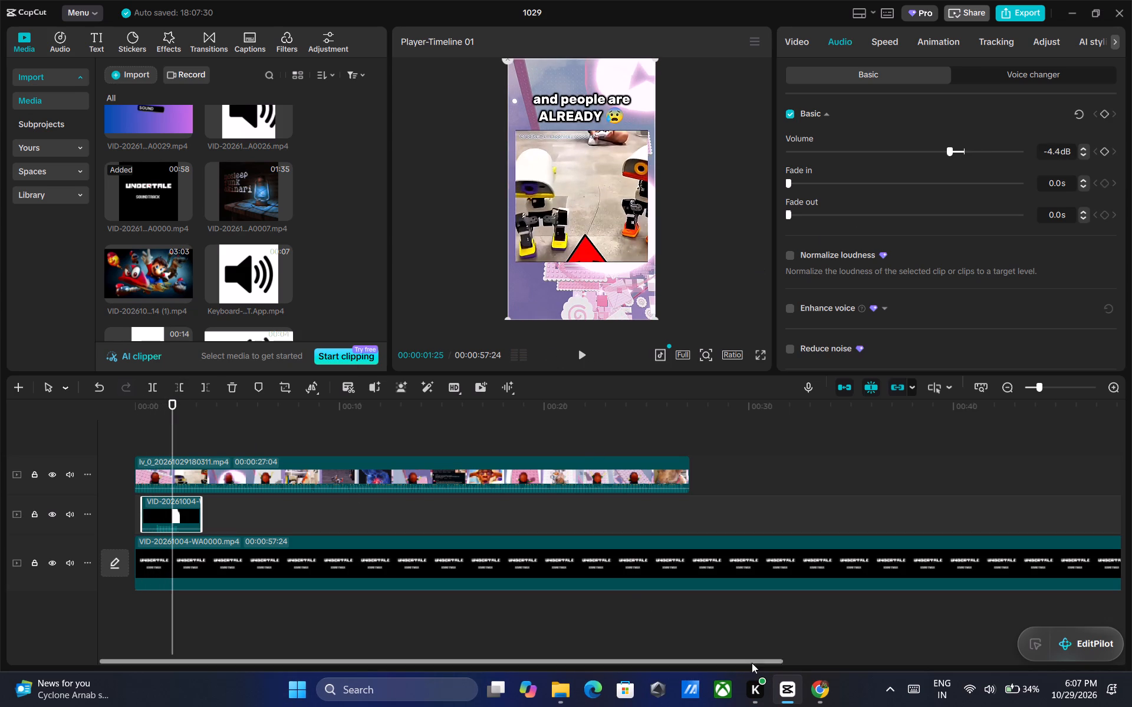
Switch to Chrome, play a bit more of the PenguinRants Short for reference, pause it and return to CapCut.
click(815, 689)
click(626, 489)
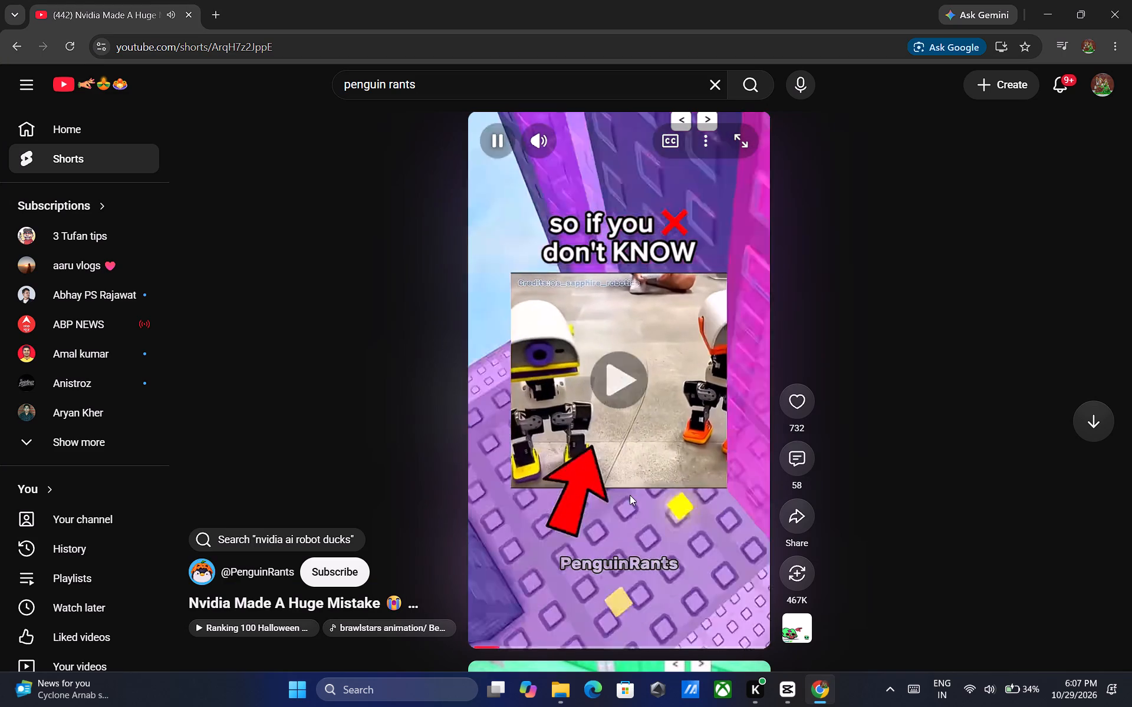
double_click(630, 495)
click(626, 488)
click(789, 684)
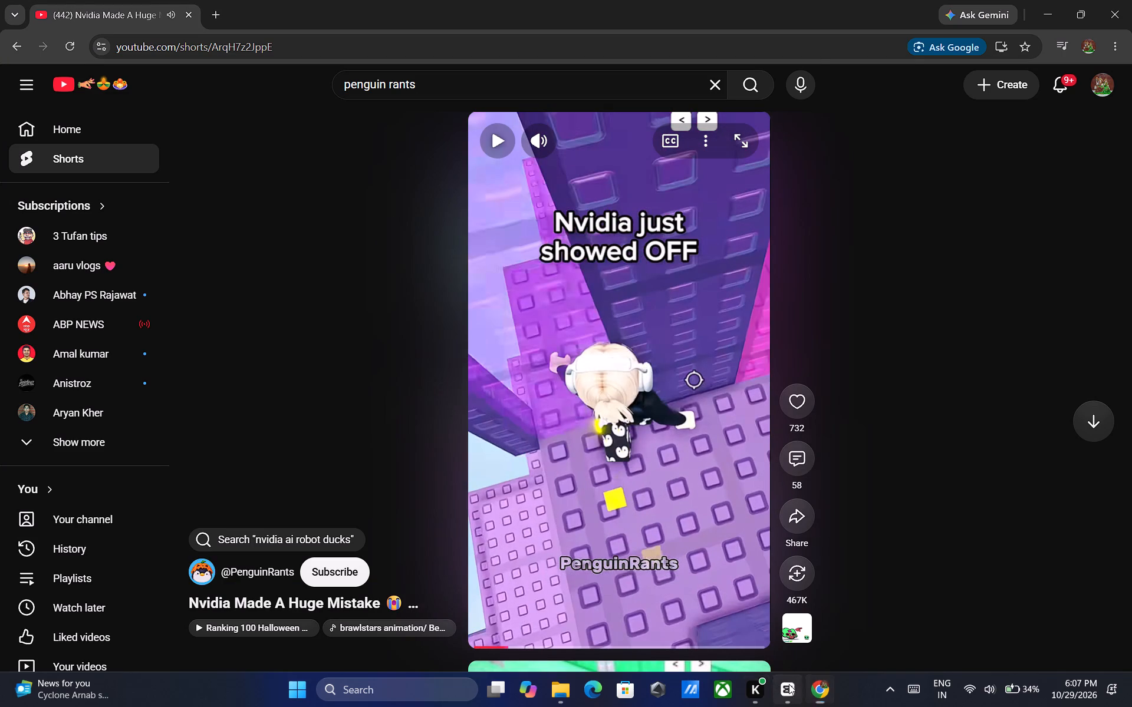
Play on to 00:00:03:23 and add the vine boom clip VID-20261004-WA0039.mp4 there on a new top track.
click(575, 357)
double_click(575, 356)
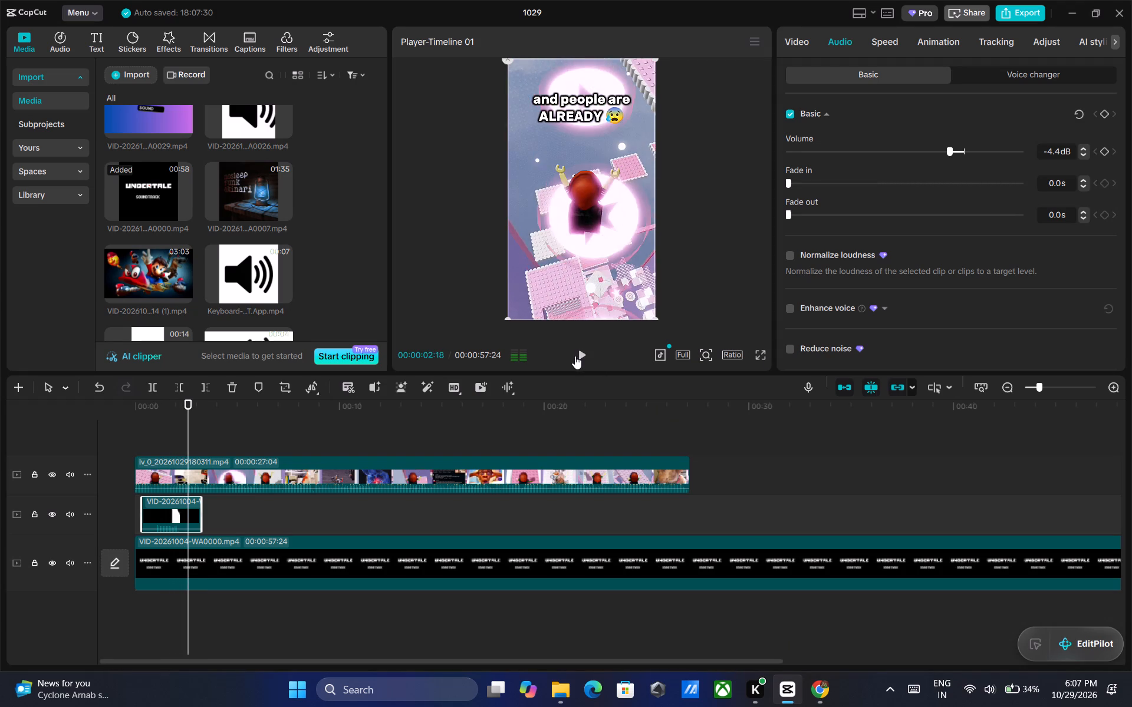
triple_click(575, 356)
double_click(575, 356)
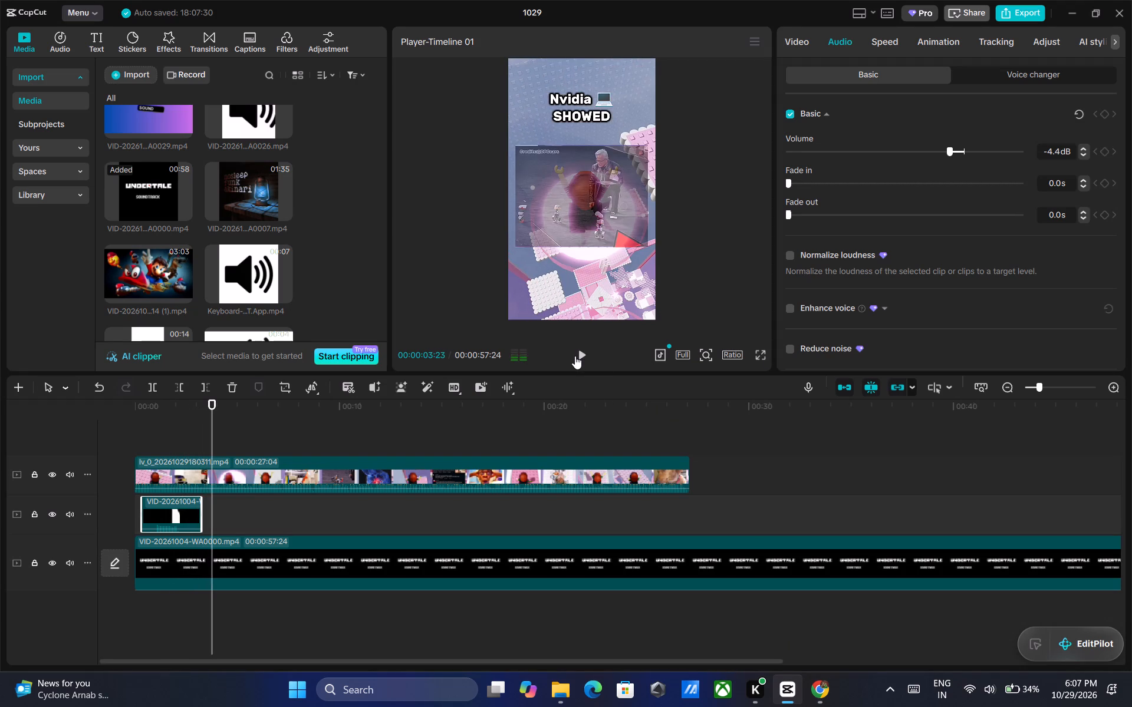
scroll(259, 232, down, 2)
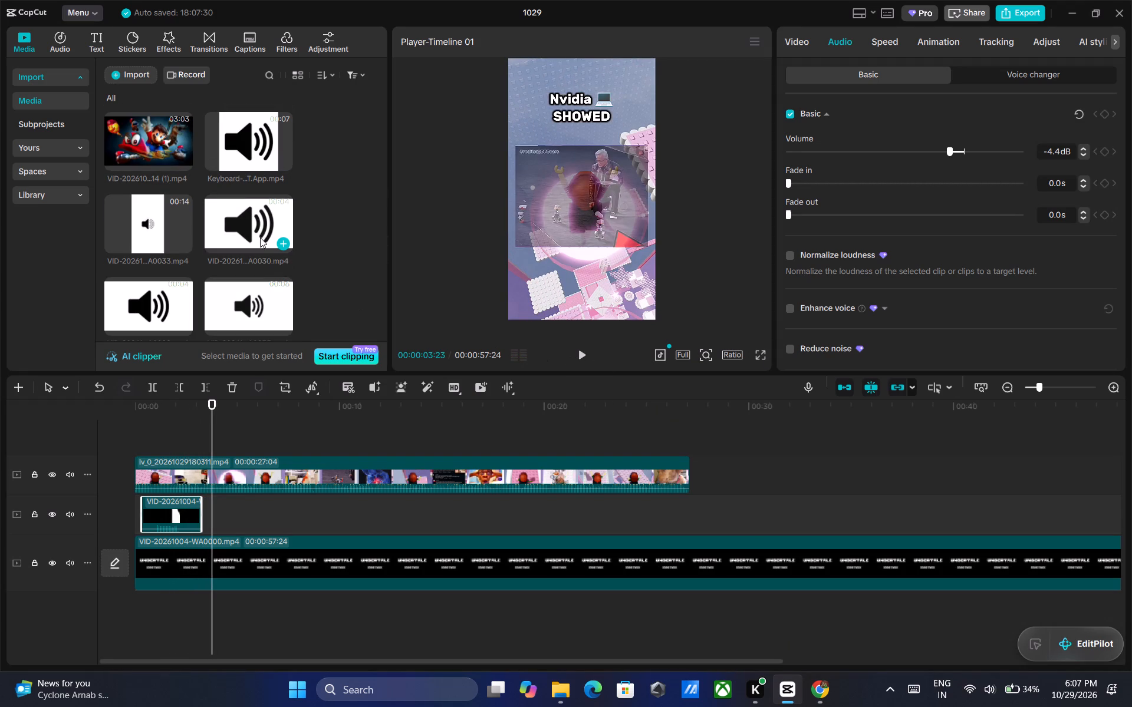
scroll(260, 237, down, 2)
click(163, 241)
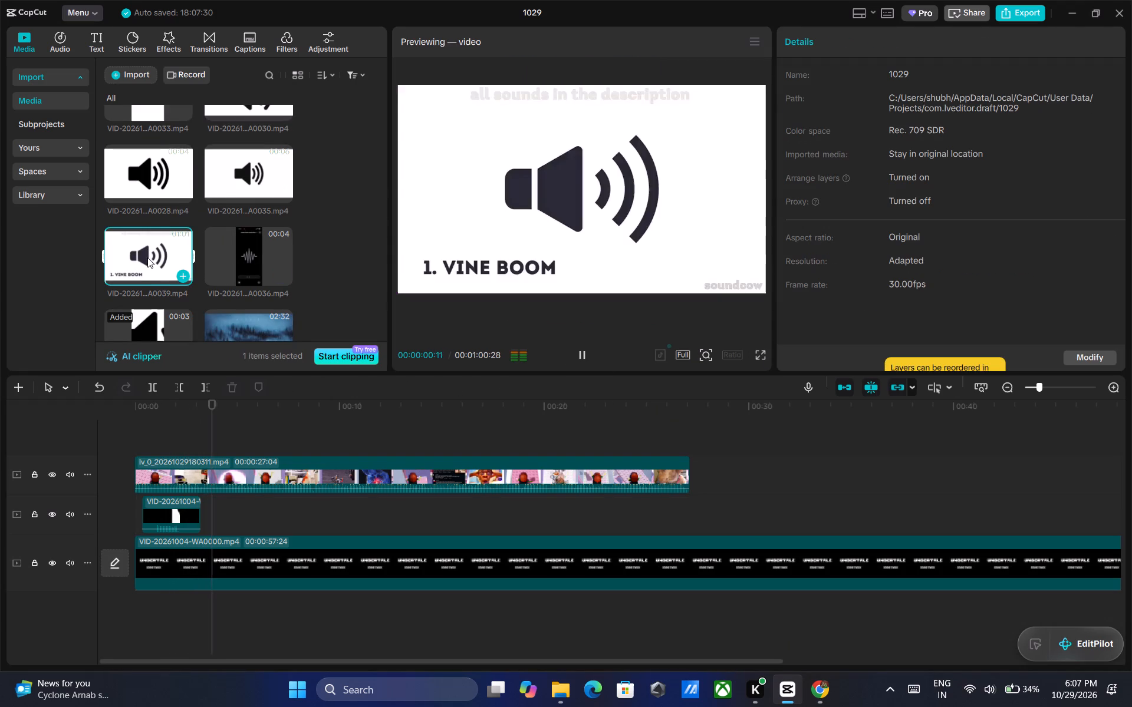
drag(147, 257, 210, 434)
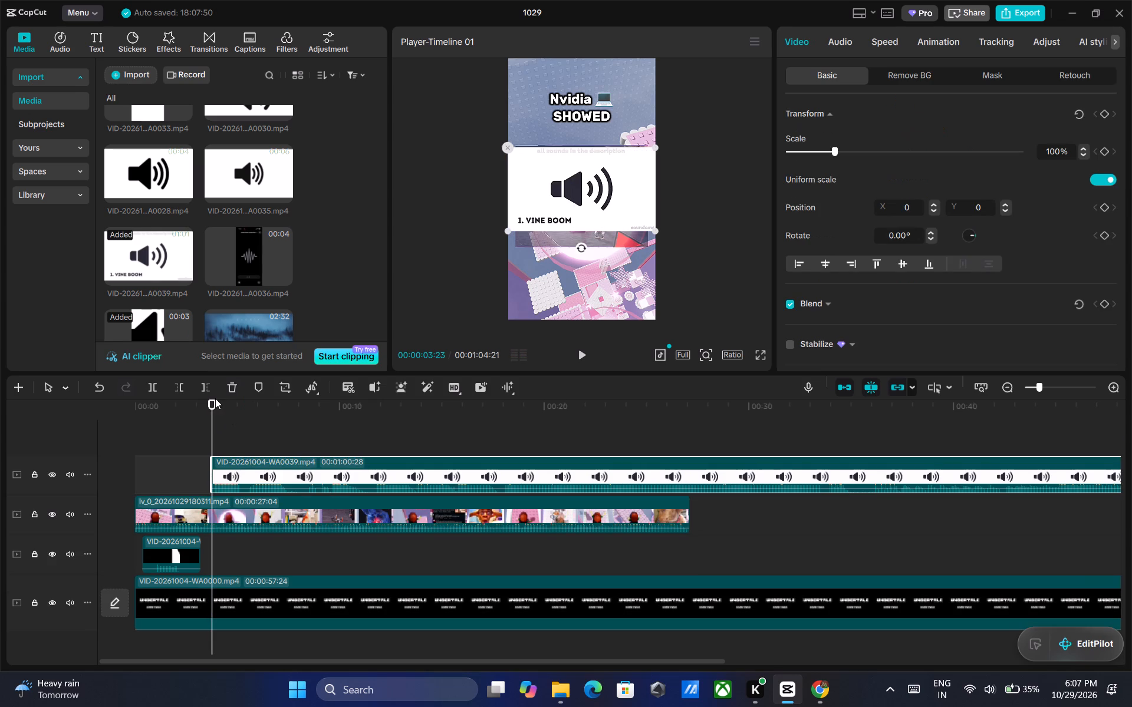
Split the WA0039 clip at 00:00:05:07 and move its long remainder past the end of the gameplay video, to about 00:31.
drag(211, 402, 246, 405)
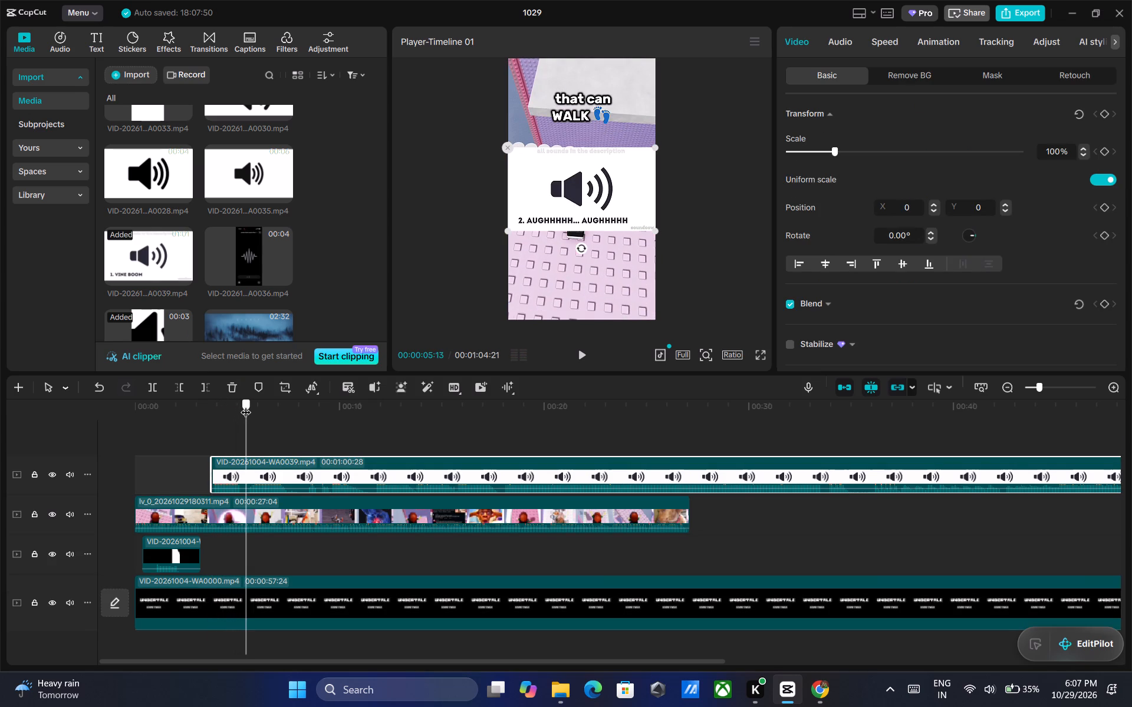
drag(246, 405, 242, 402)
key(ctrl+b)
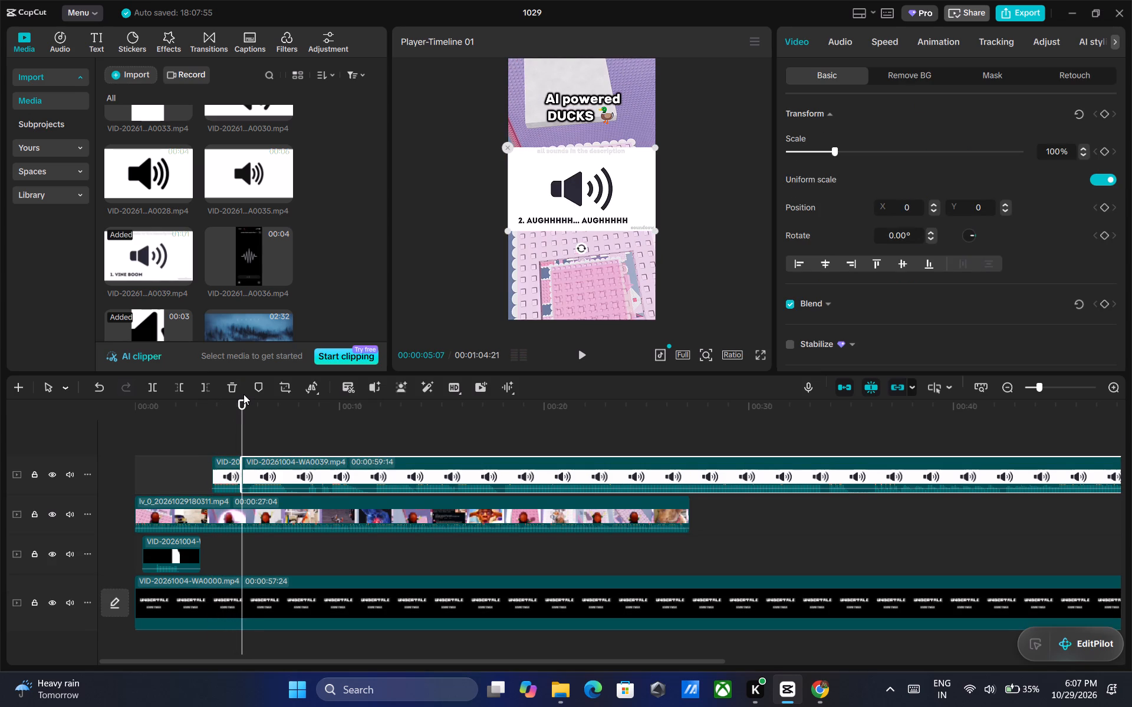
drag(310, 471, 841, 474)
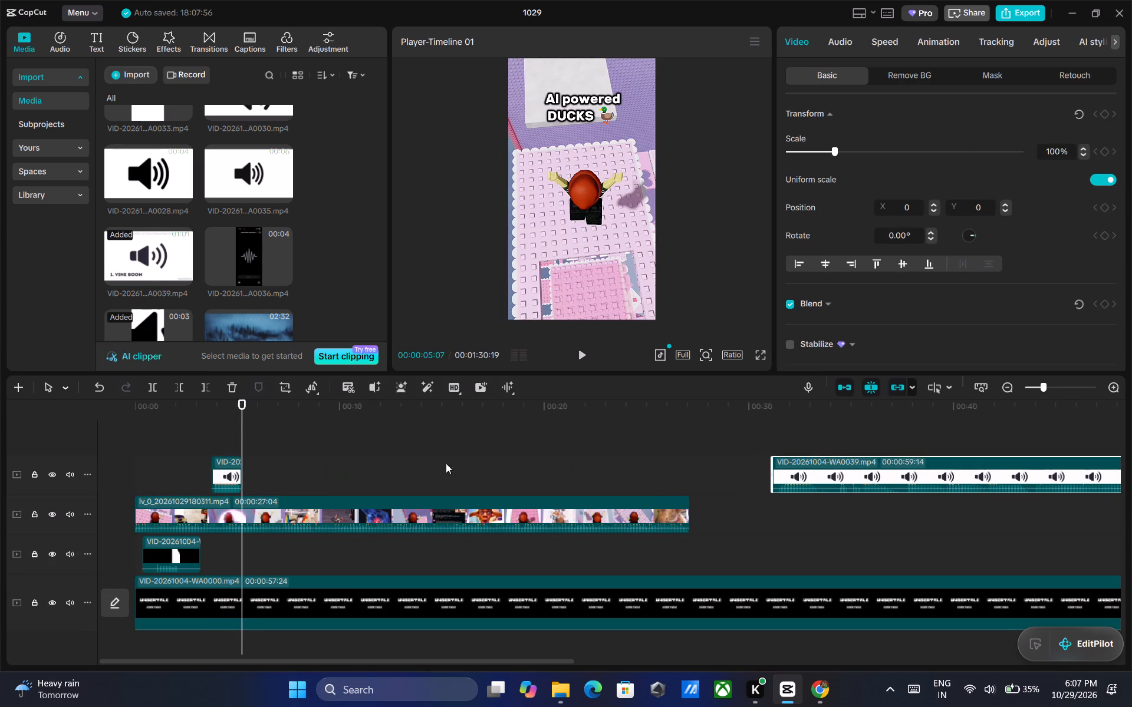
Move the short vine boom piece to the sound-effect track below the gameplay video, starting at 00:00:03:23.
drag(241, 397, 226, 399)
drag(243, 403, 214, 402)
drag(225, 470, 223, 547)
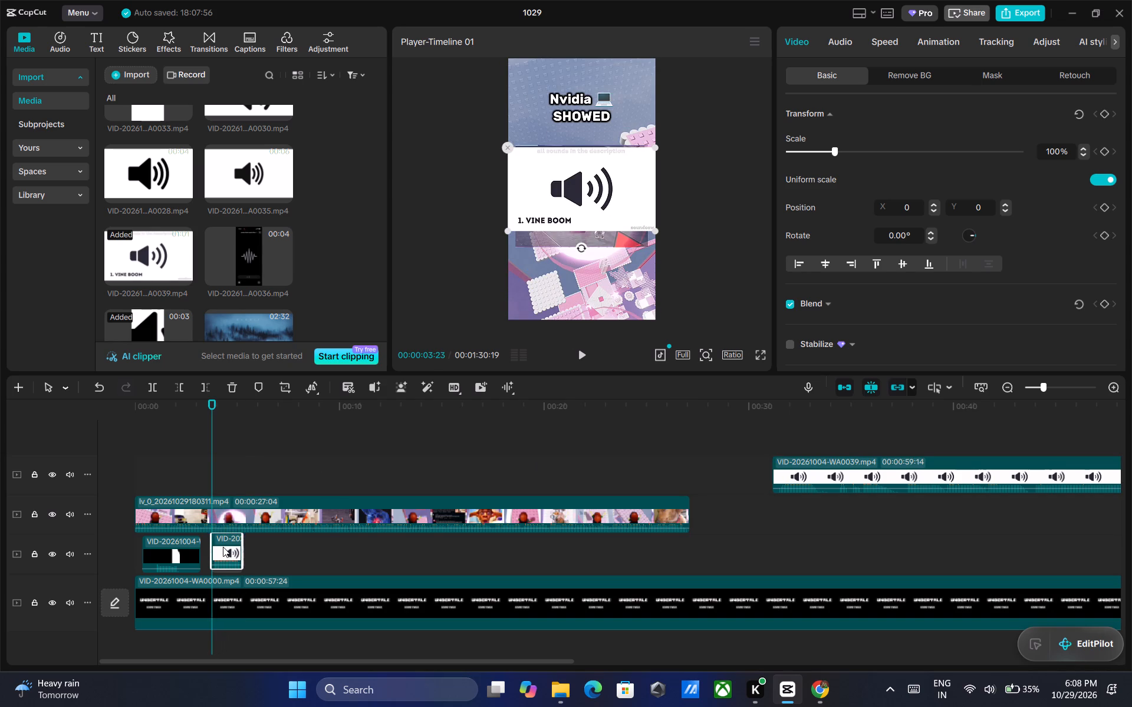
drag(223, 547, 222, 549)
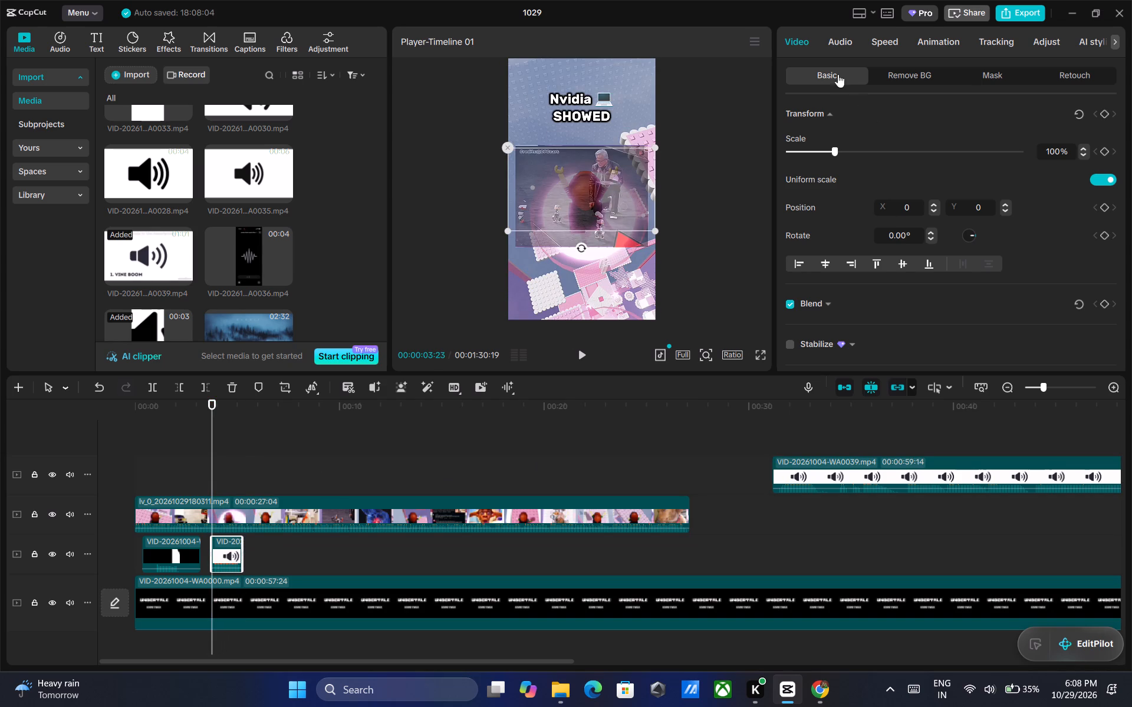
Set the vine boom piece's volume to -3.8 dB.
click(841, 44)
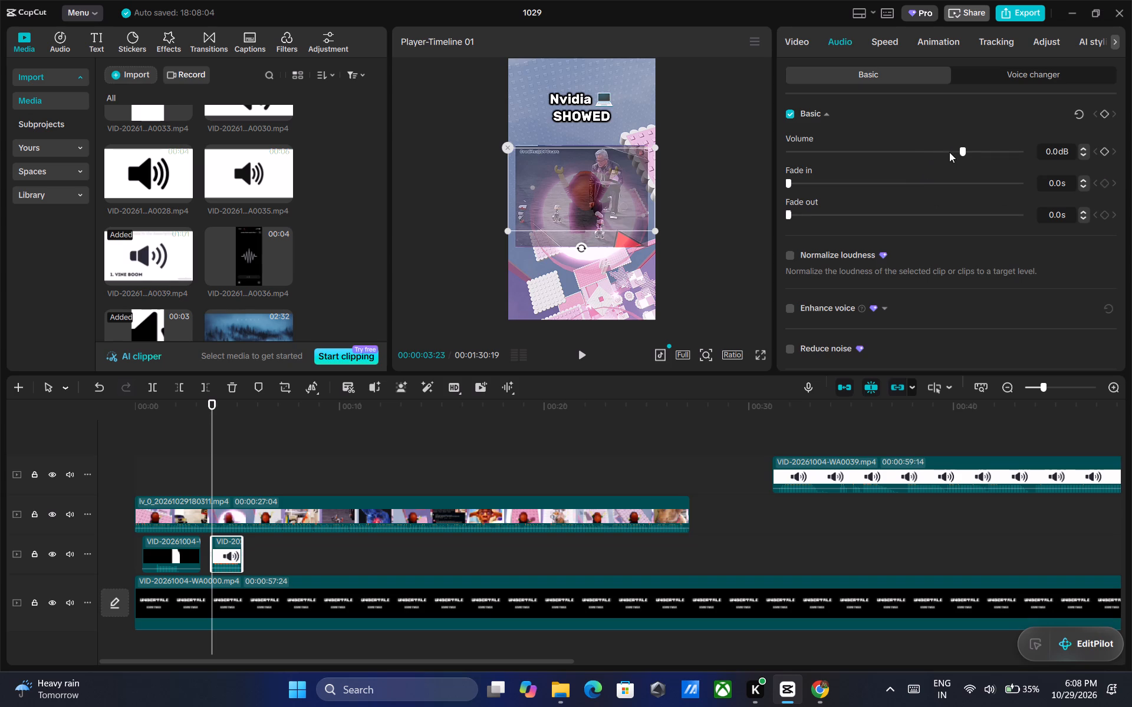
click(949, 152)
Play the vine boom moment and nudge its clip slightly later on the track.
click(582, 349)
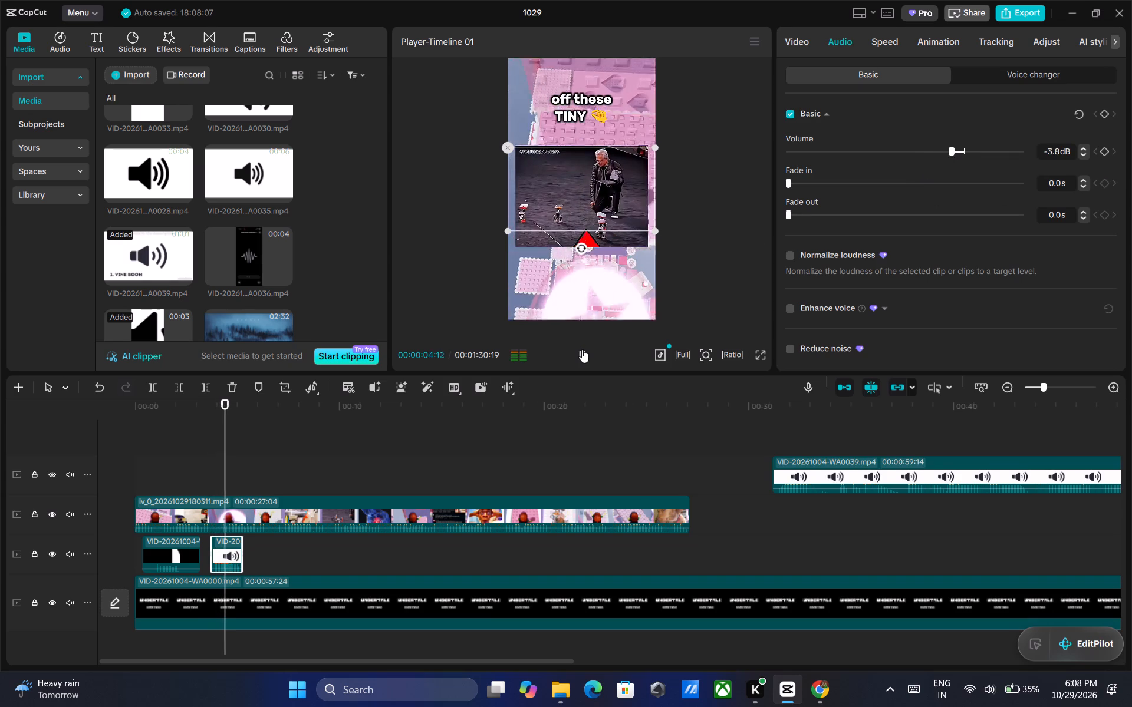
click(582, 349)
click(231, 545)
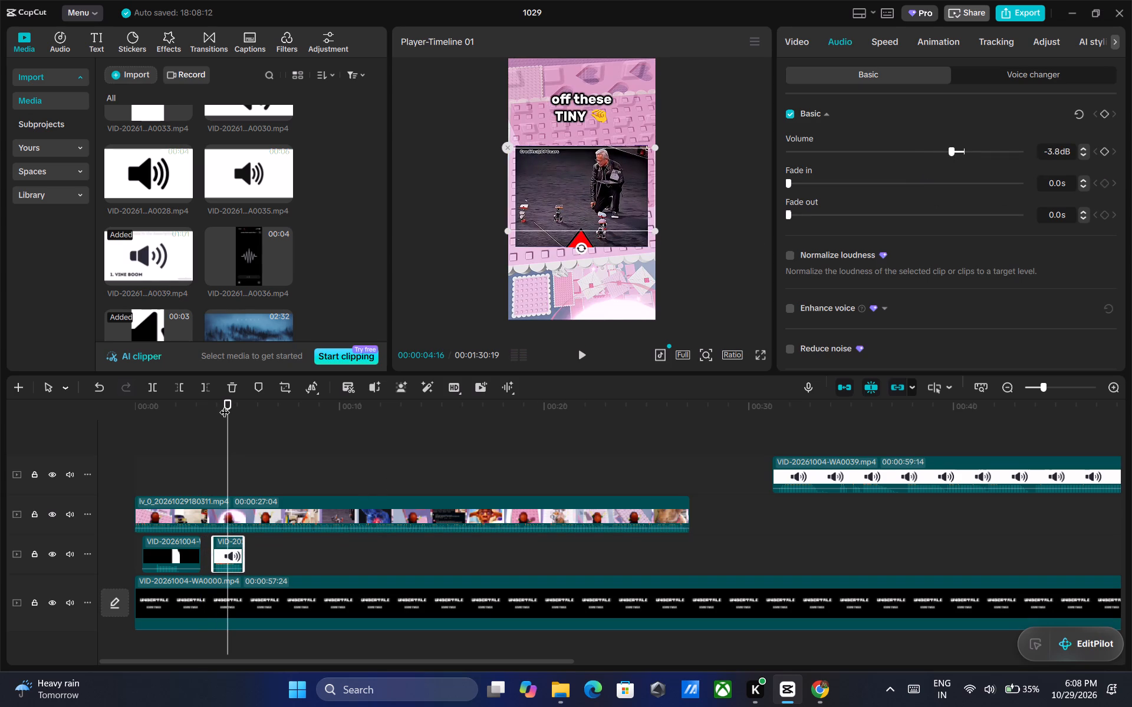
Play the timeline again from about two seconds in to check the vine boom, and pause at 00:00:06:00.
drag(225, 404, 173, 405)
click(584, 350)
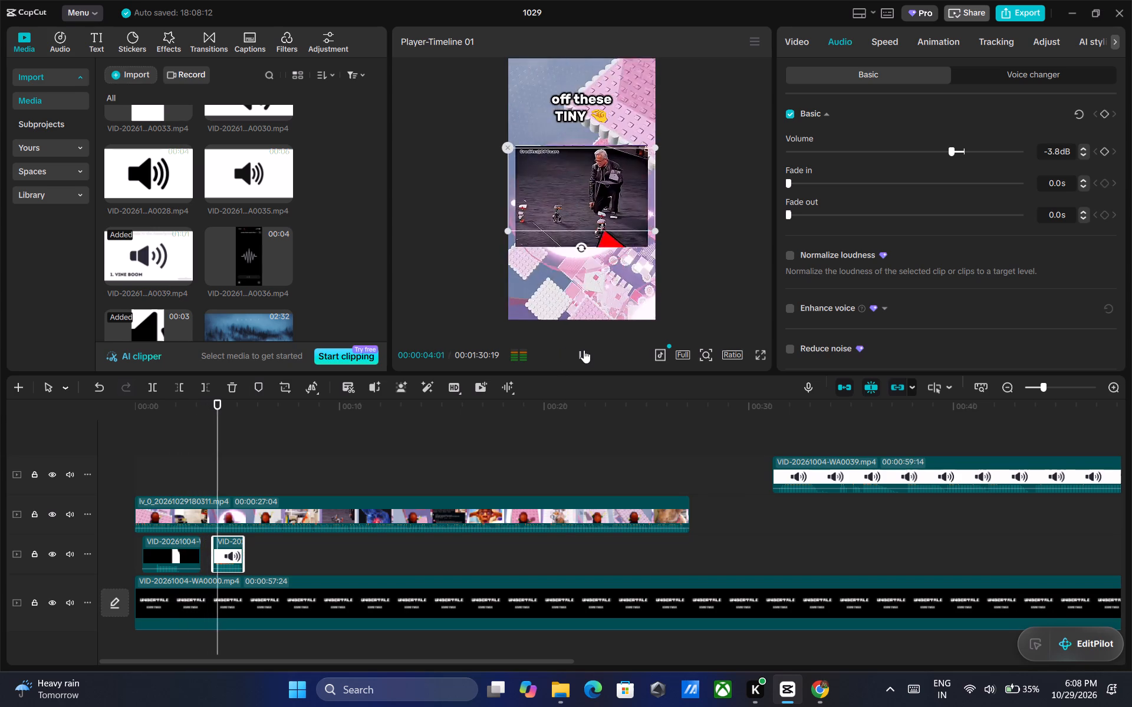
double_click(584, 350)
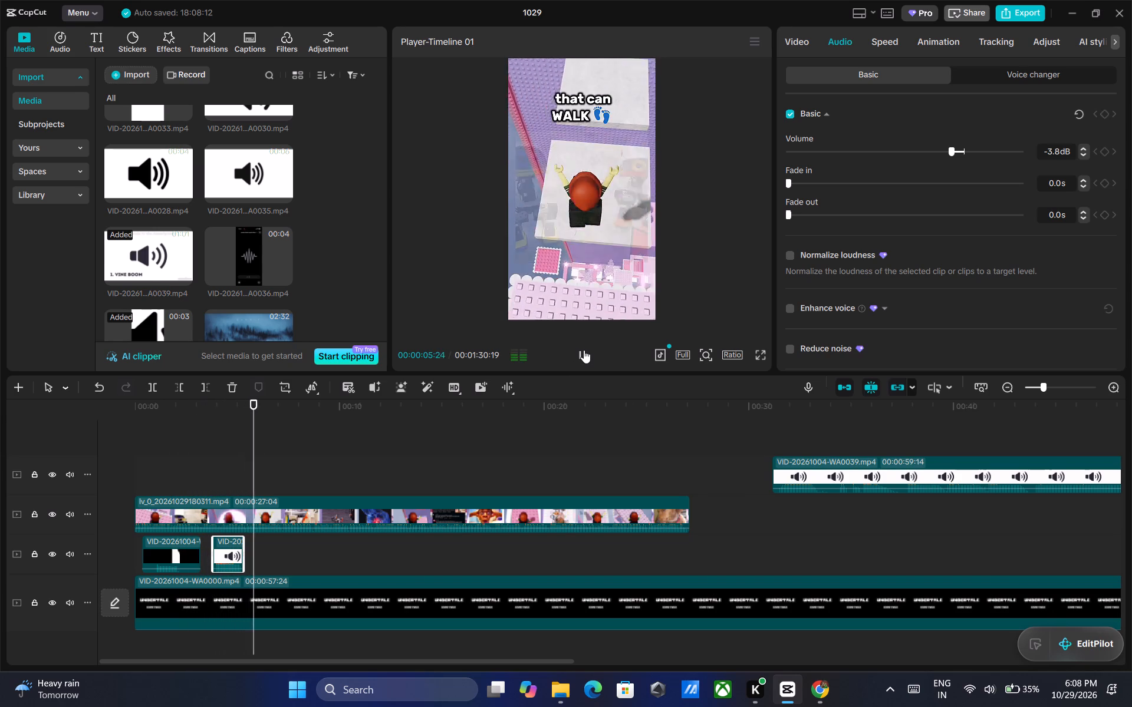
click(584, 350)
Browse the imported media and add VID-20261004-WA0033.mp4 on the gameplay track past the video's end, at about 00:31.
scroll(225, 220, up, 7)
scroll(230, 219, down, 1)
scroll(233, 217, up, 3)
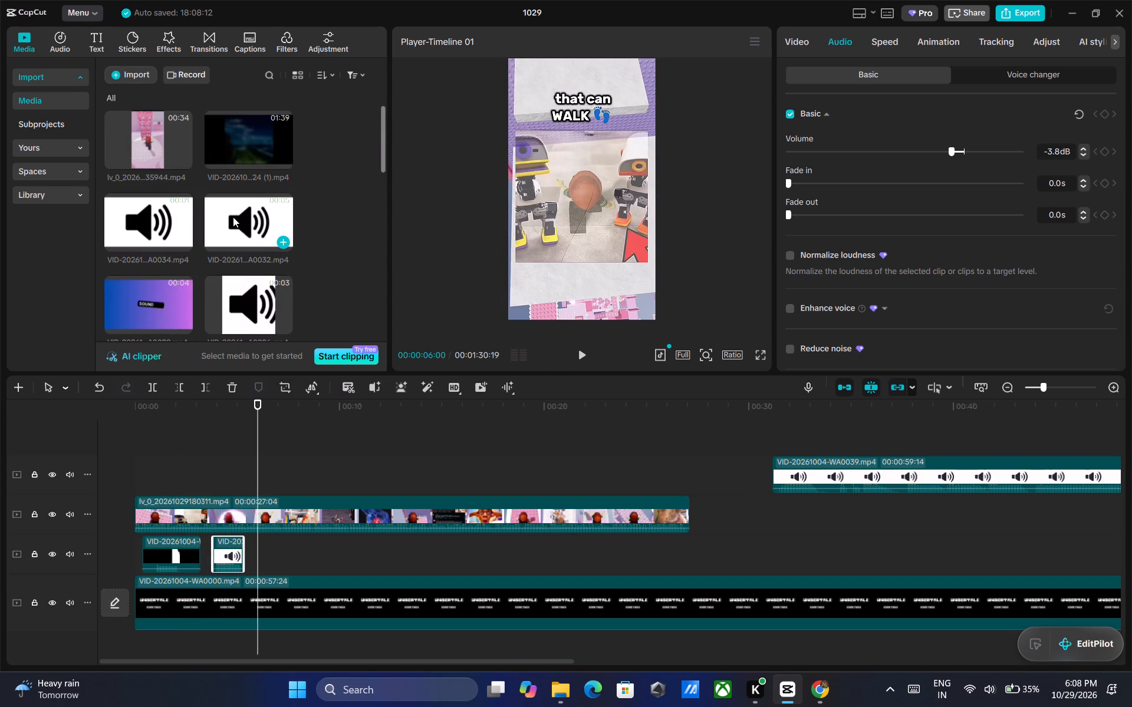
scroll(242, 204, up, 3)
scroll(231, 229, down, 4)
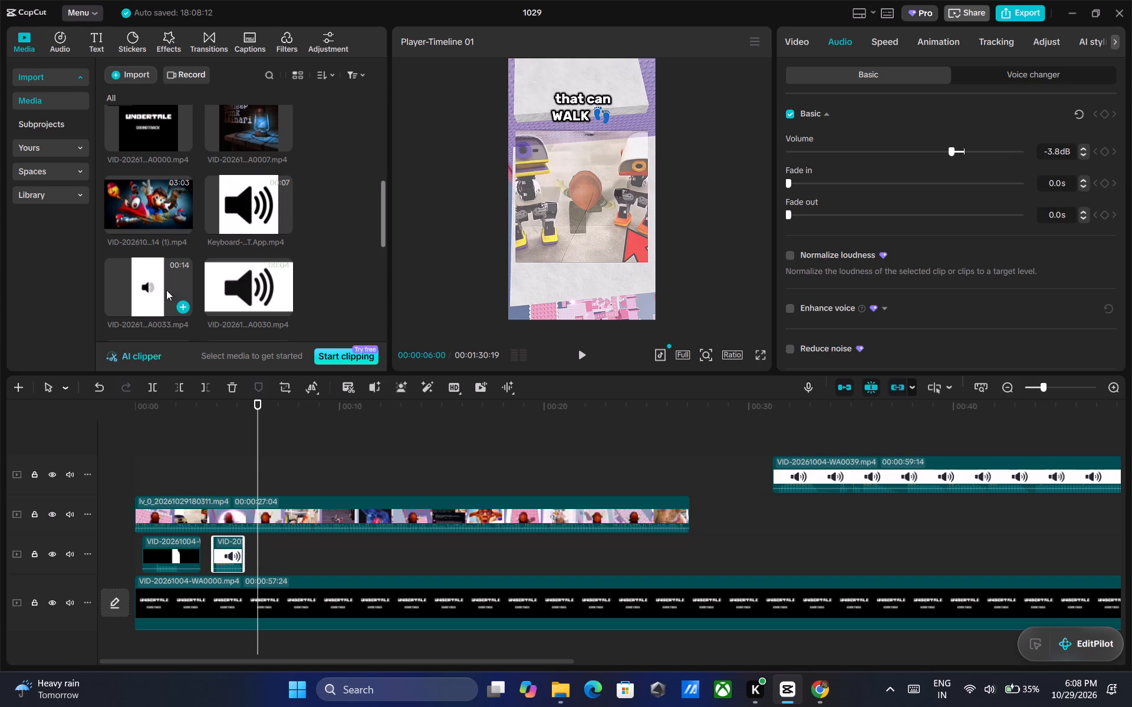
click(164, 290)
drag(155, 279, 768, 511)
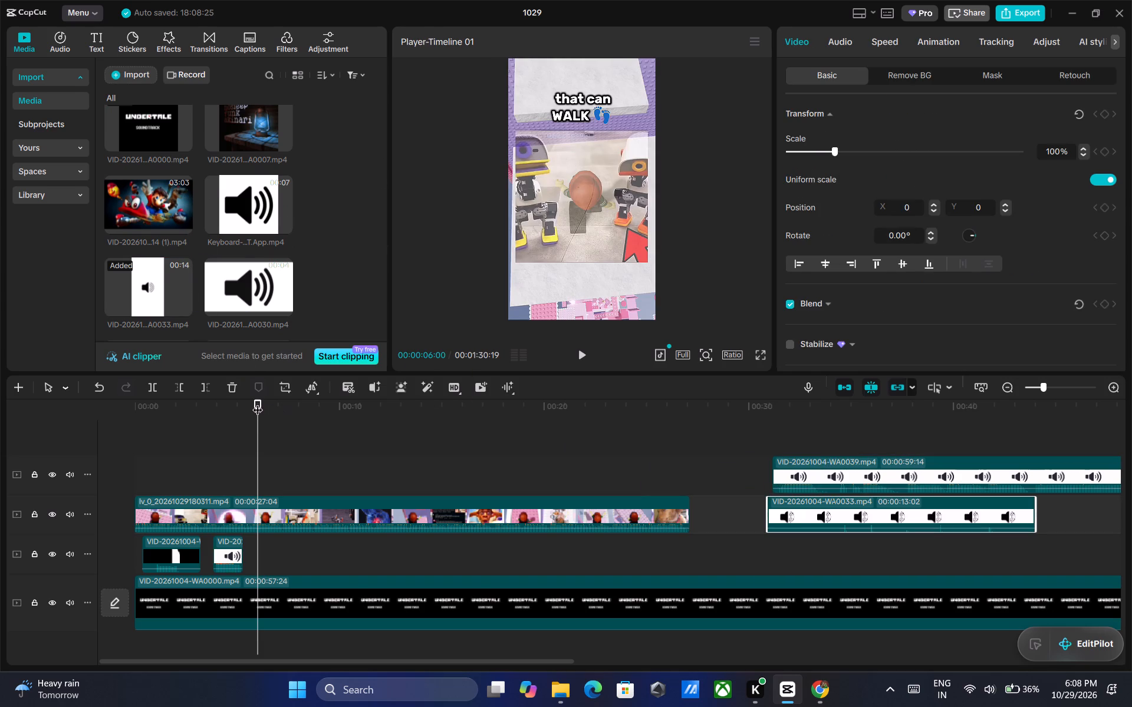
Split VID-20261004-WA0033.mp4 at 00:00:33:29 and 00:00:35:09, and delete the piece before the first cut.
drag(258, 402, 826, 416)
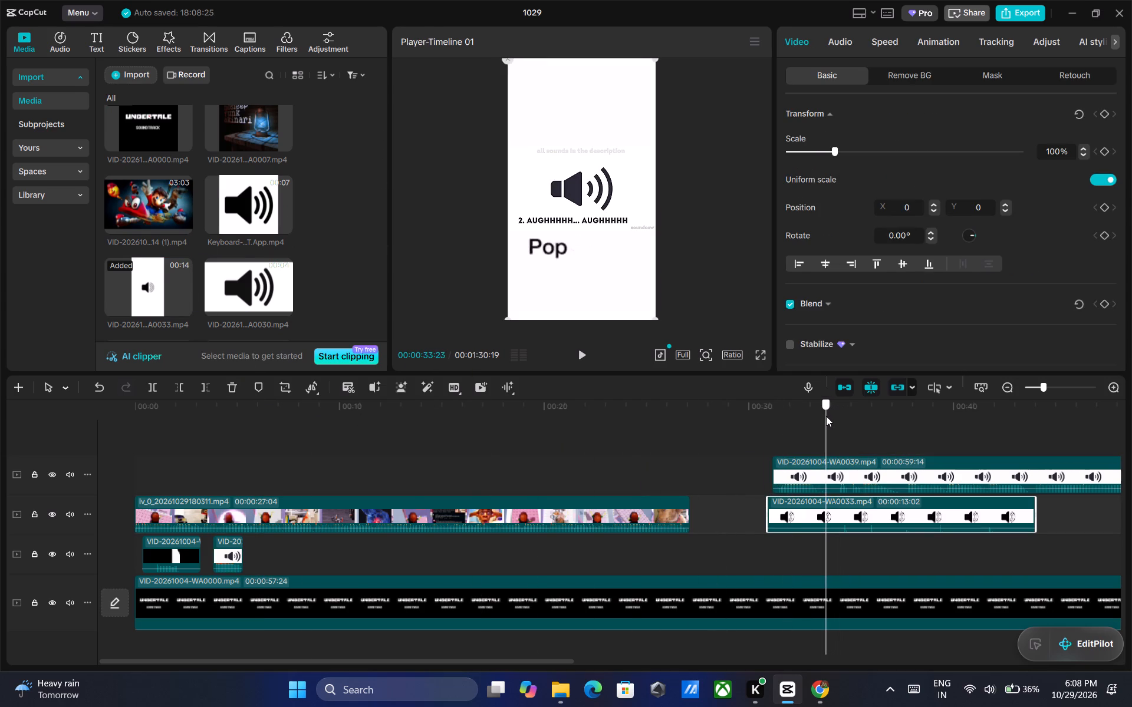
drag(826, 416, 830, 416)
key(ctrl+b)
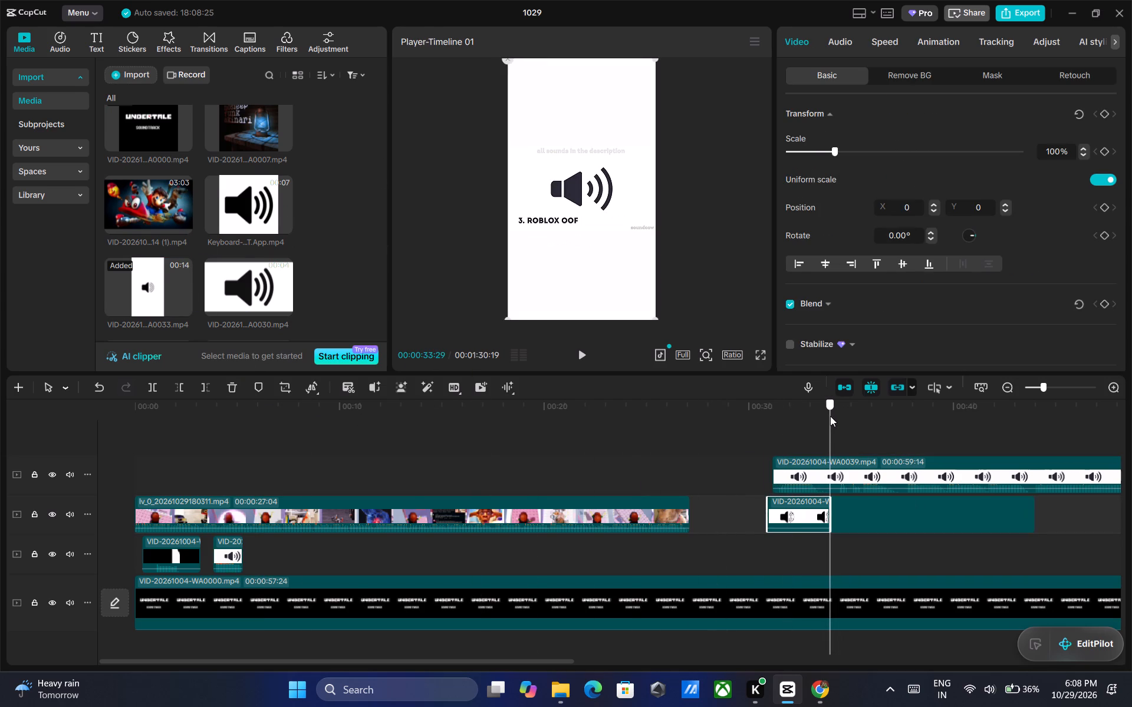
drag(830, 416, 857, 422)
key(ctrl+b)
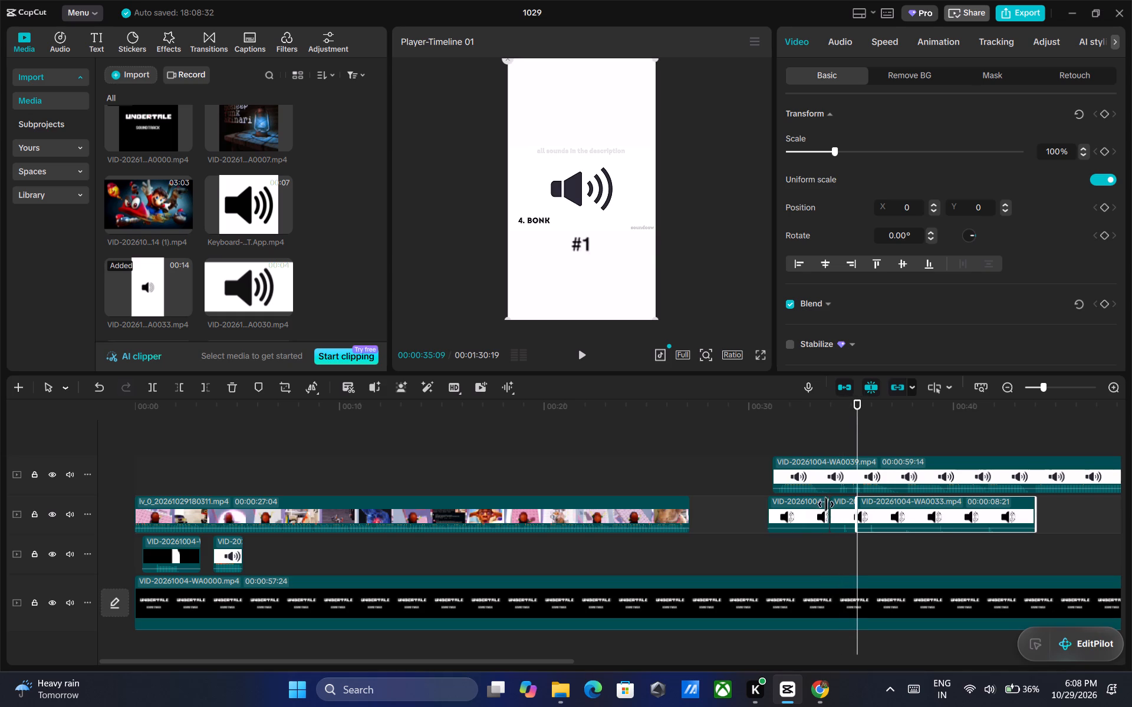
click(809, 507)
key(Delete)
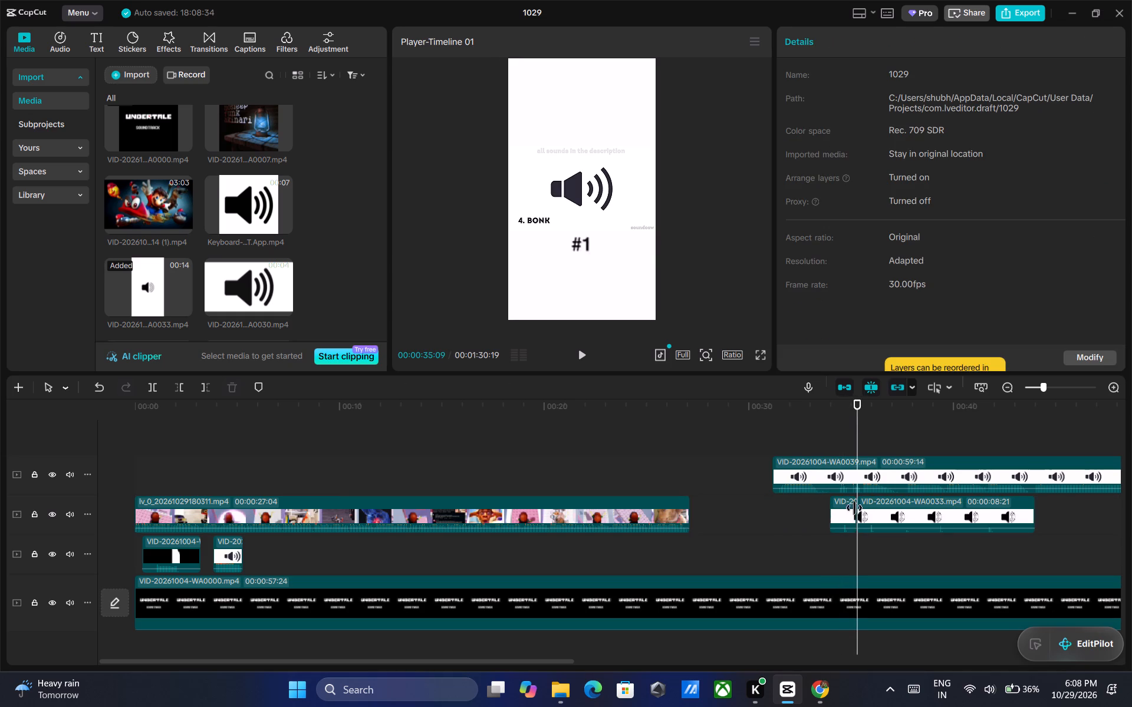
Move the short middle piece of VID-20261004-WA0033.mp4 onto the vine boom's track, and play from 00:00:04:05 to find its moment.
drag(846, 508, 291, 549)
drag(859, 406, 265, 406)
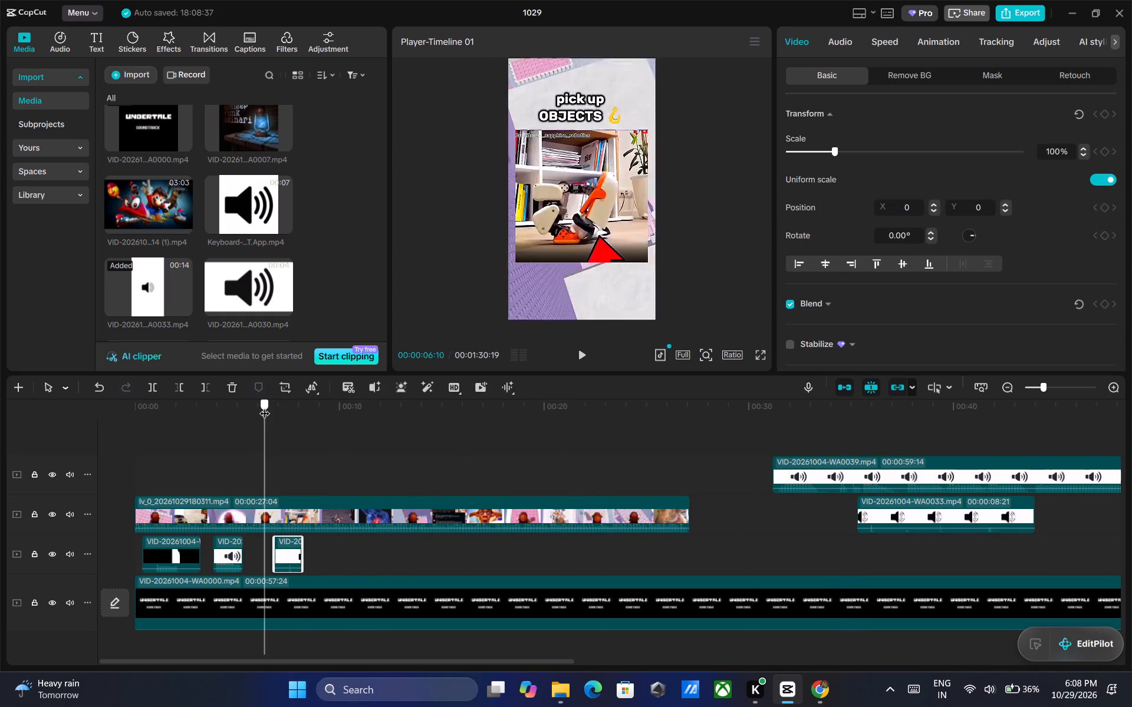
drag(265, 406, 220, 406)
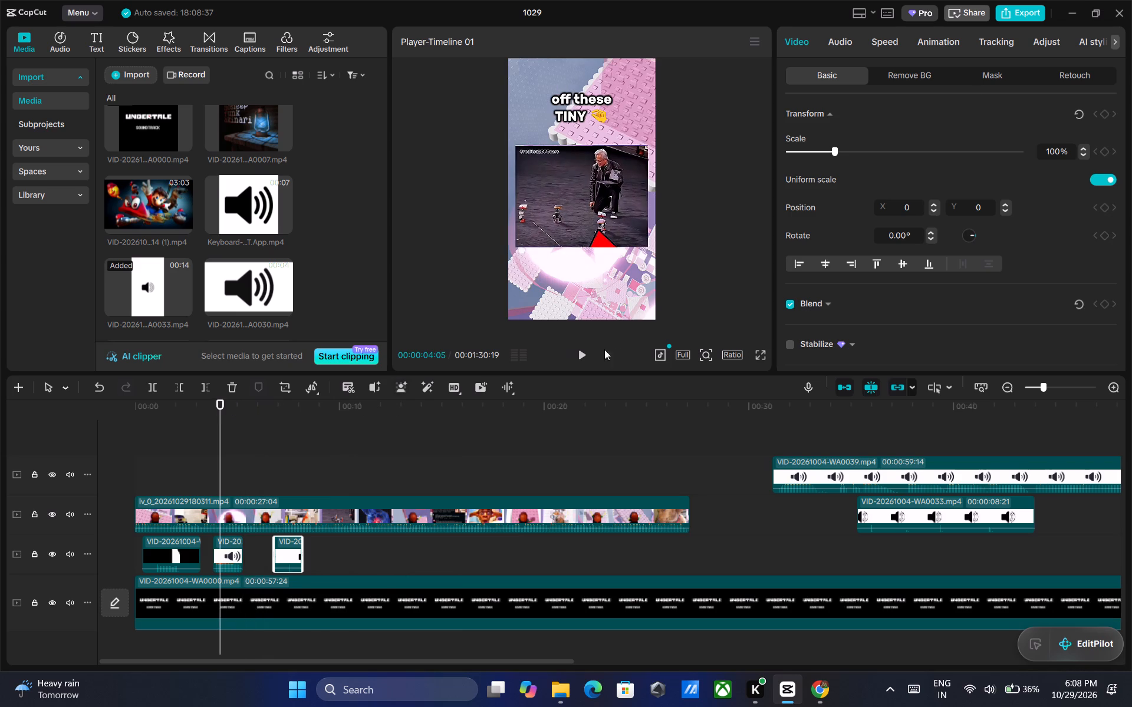
click(582, 352)
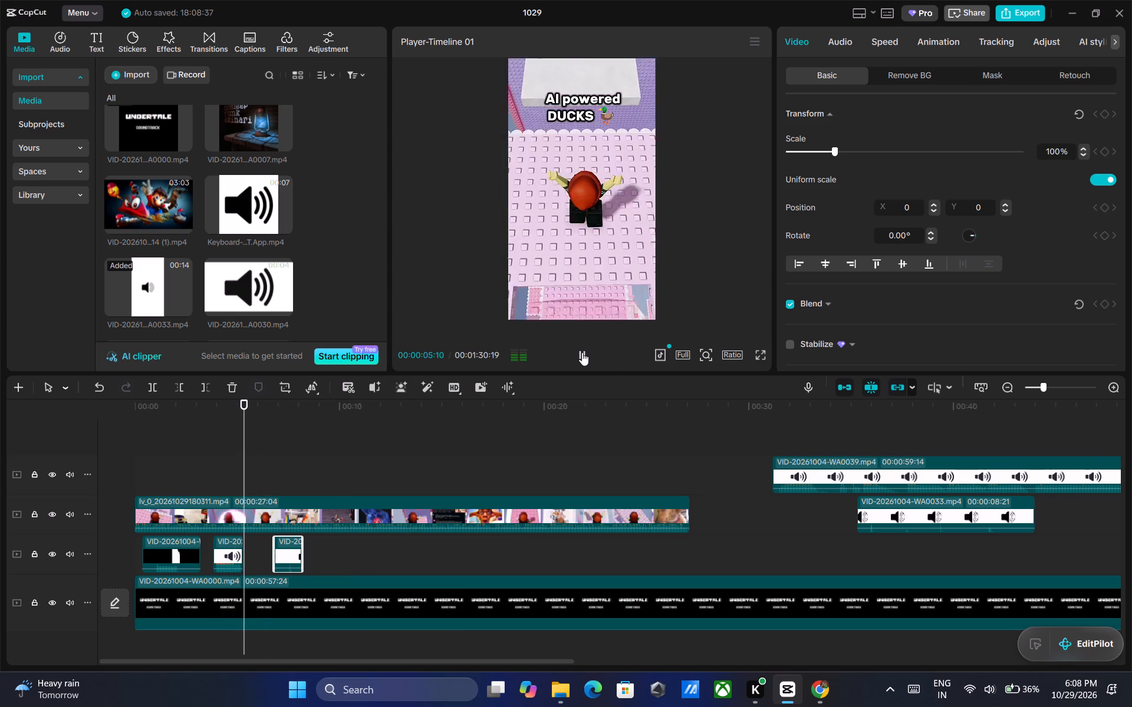
triple_click(582, 352)
Reposition the short WA0033 piece on its own track directly beneath the gameplay video, starting at about 5.1 seconds.
drag(288, 547, 285, 547)
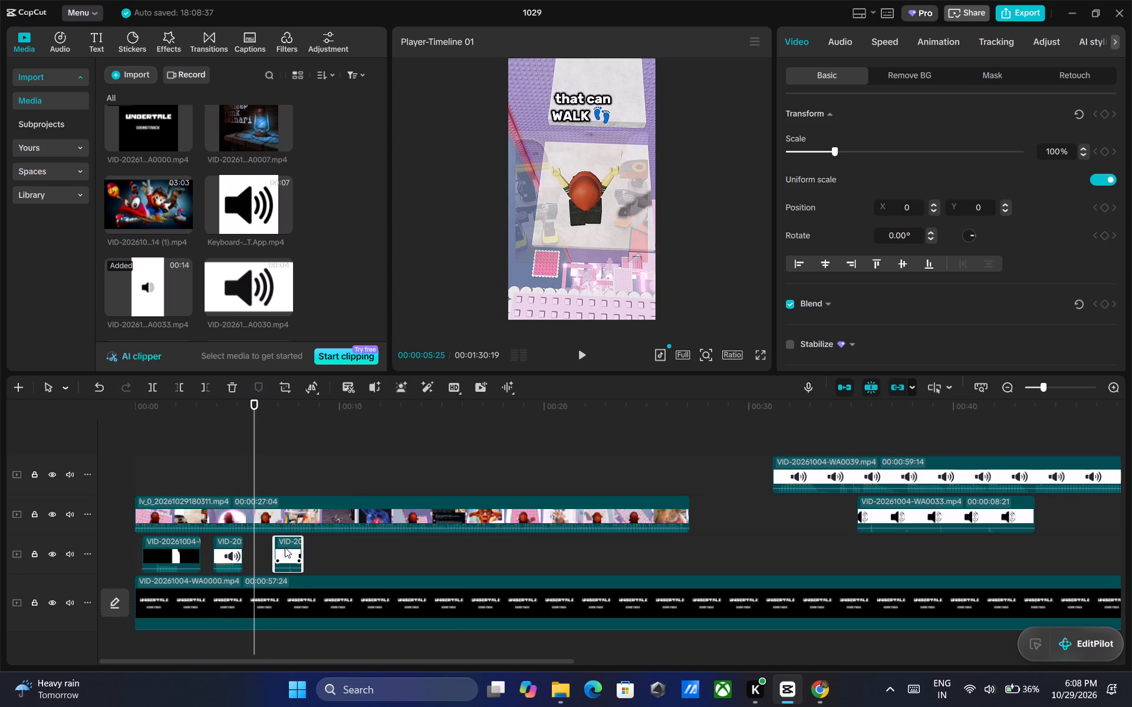
drag(285, 547, 256, 532)
click(255, 541)
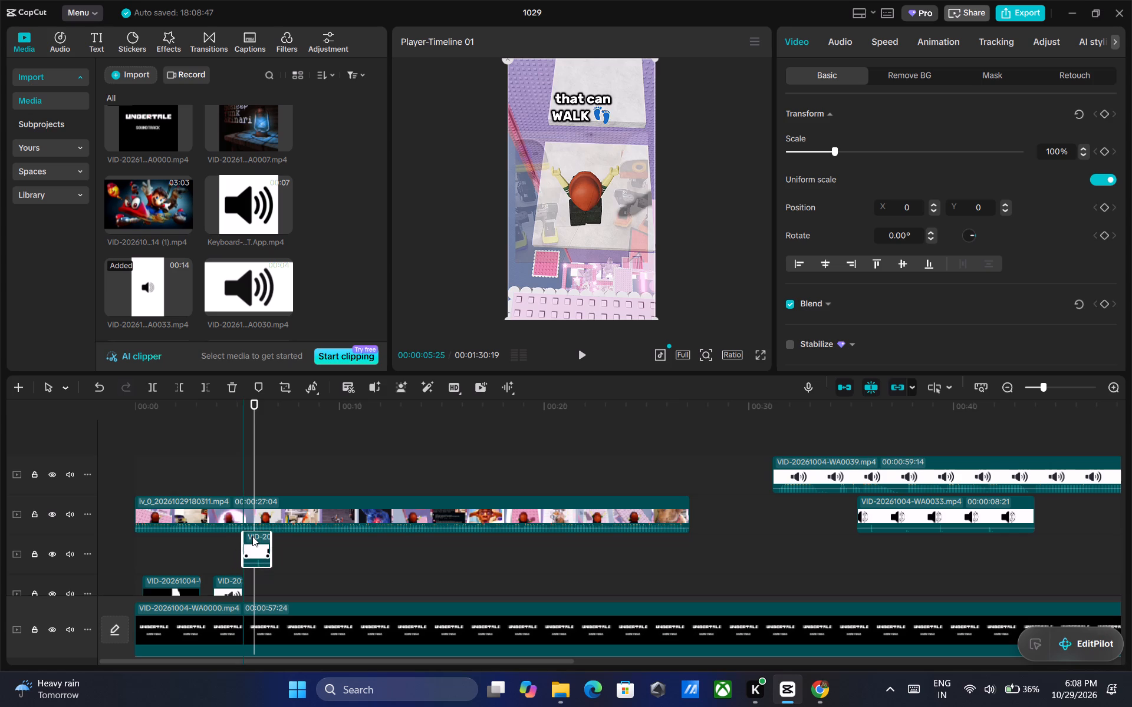
ctrl+scroll(359, 569, up, 8)
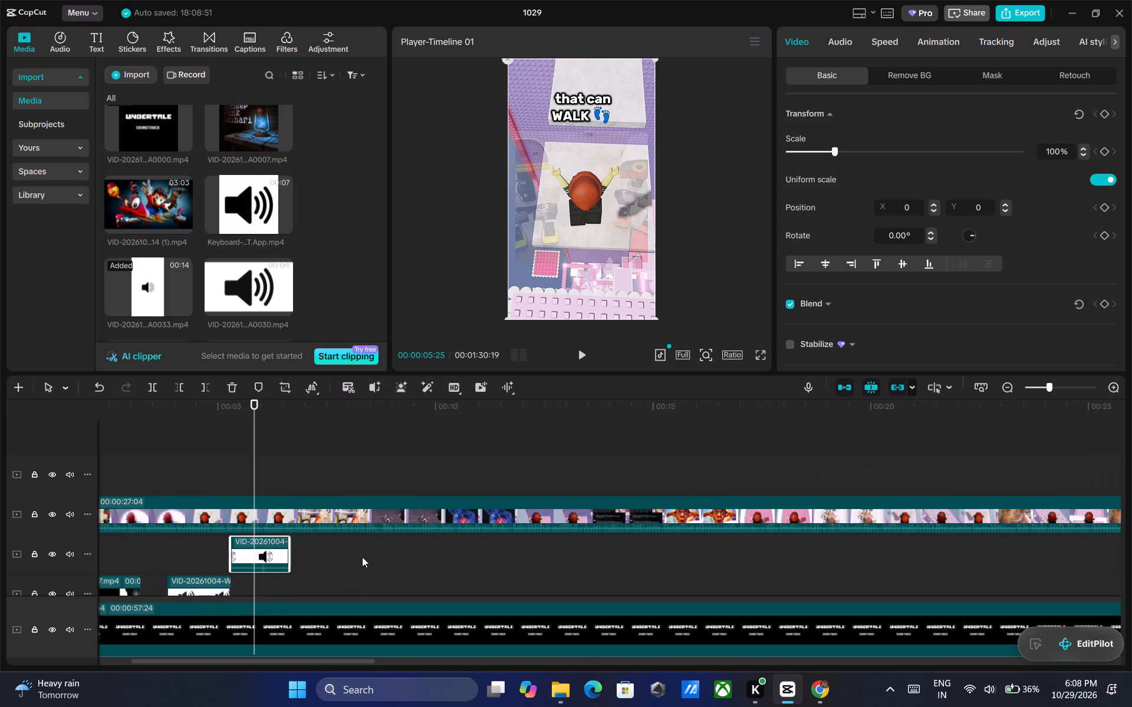
ctrl+scroll(362, 557, up, 5)
ctrl+scroll(366, 544, down, 1)
ctrl+scroll(366, 544, up, 9)
drag(277, 544, 264, 545)
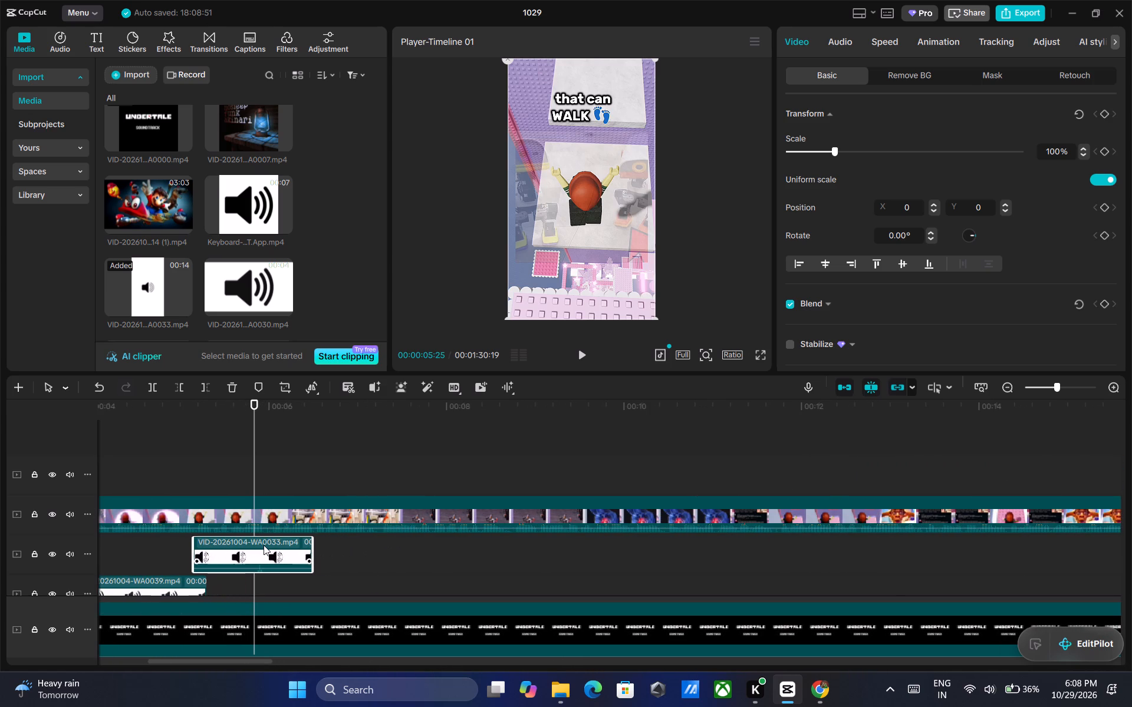
drag(264, 545, 259, 544)
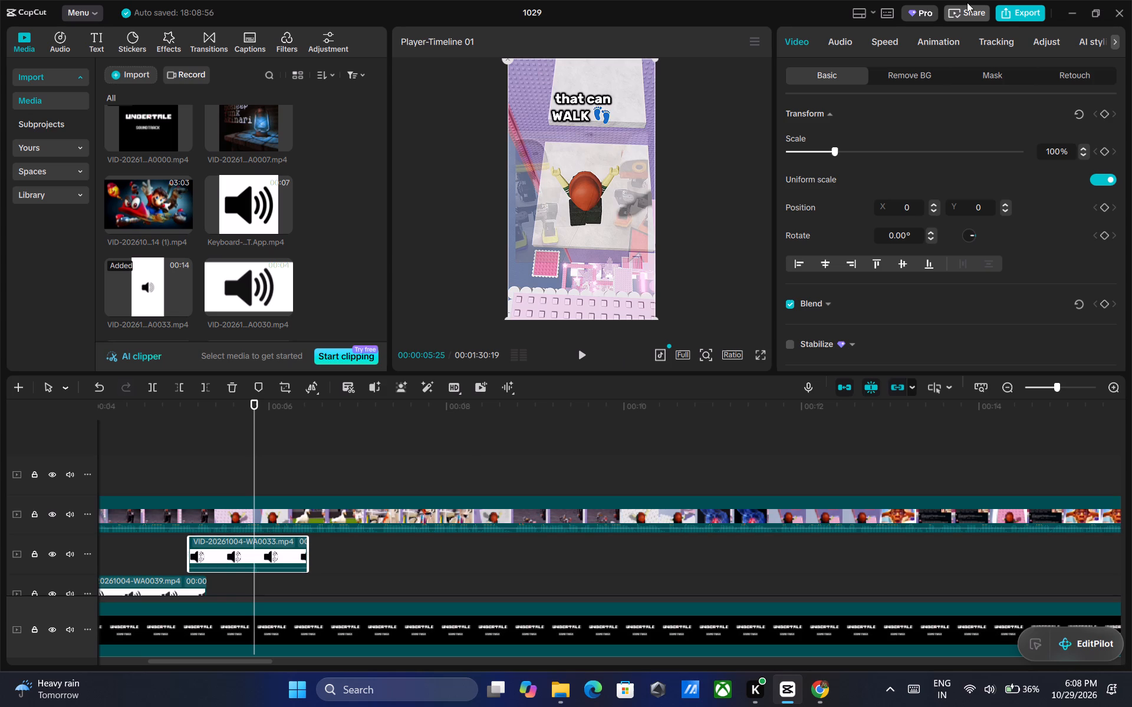
Set the short WA0033 piece's volume to 9.4 dB.
click(843, 41)
click(984, 153)
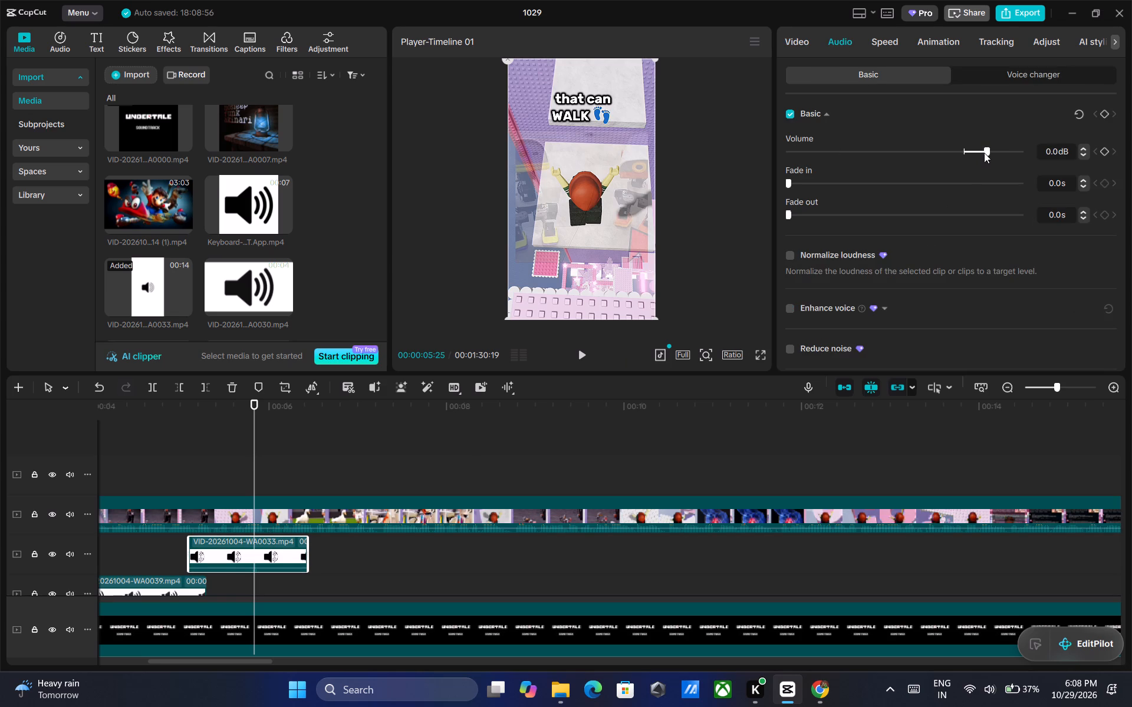
click(993, 151)
click(987, 151)
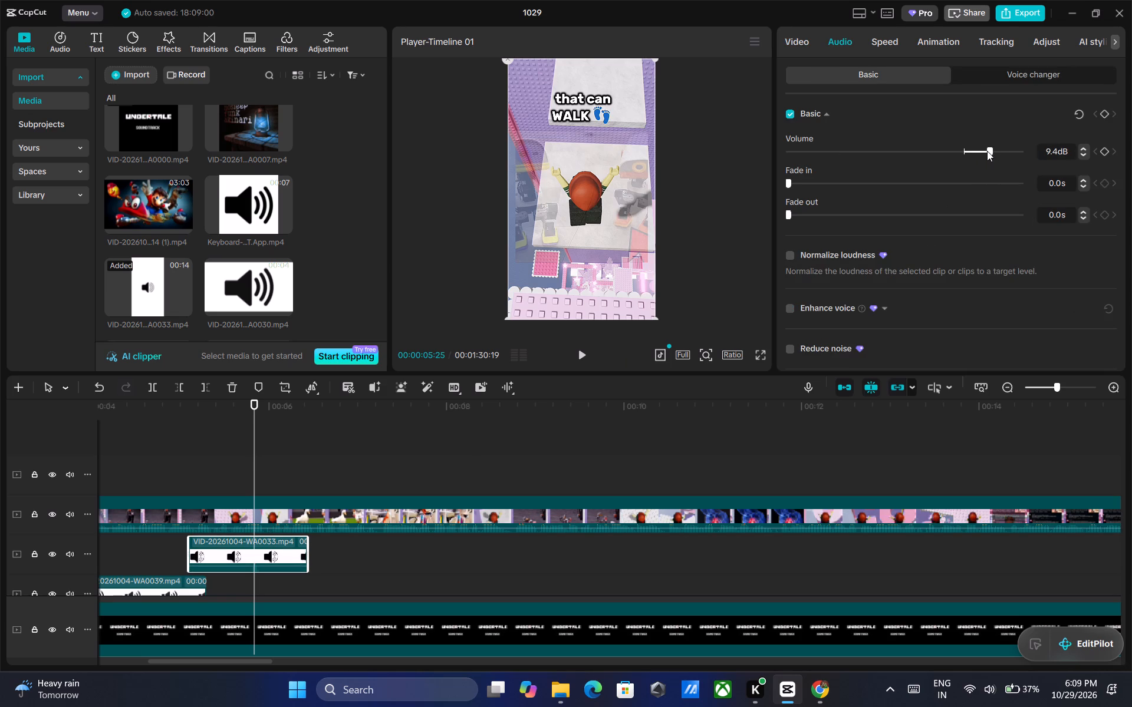
Duplicate the WA0033 piece and place the copy on a track above it, overlapping it from about 5.4 seconds.
right_click(295, 550)
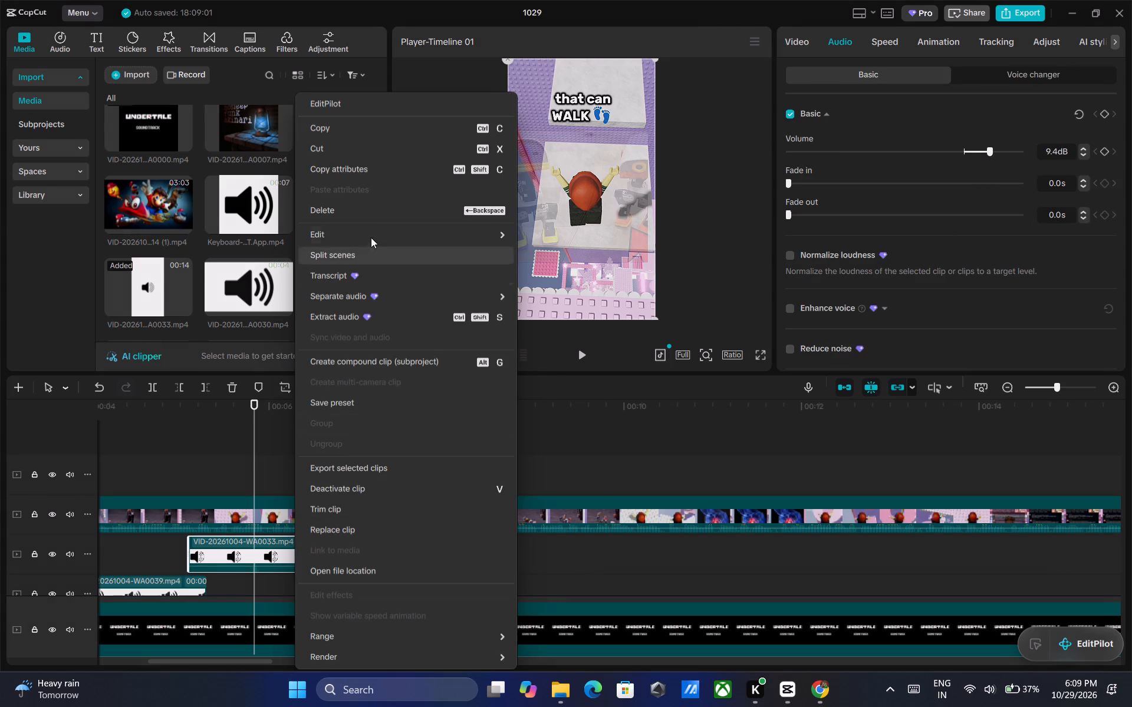
click(360, 128)
double_click(580, 351)
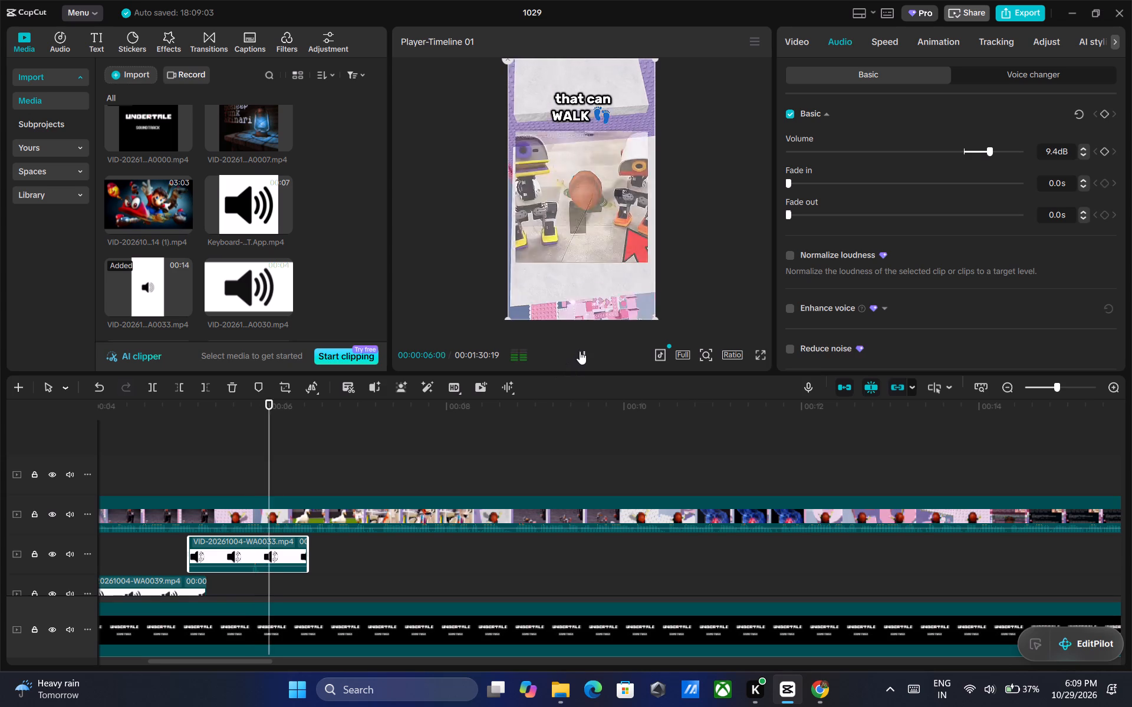
right_click(279, 579)
click(333, 615)
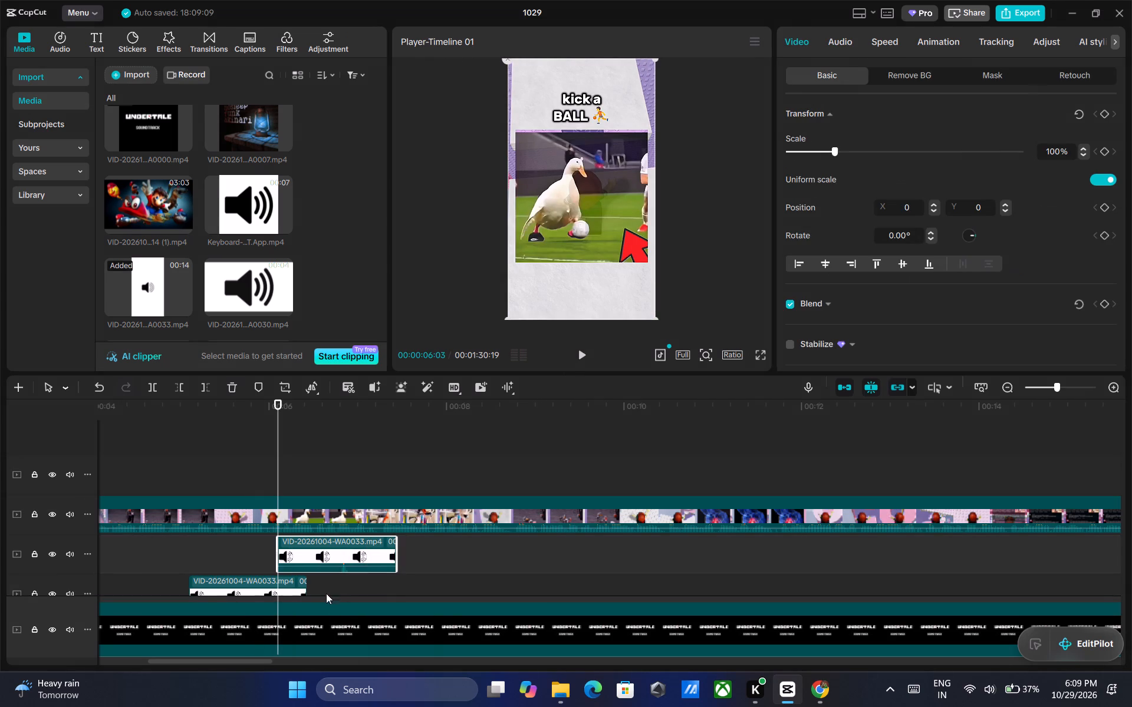
drag(351, 549, 291, 547)
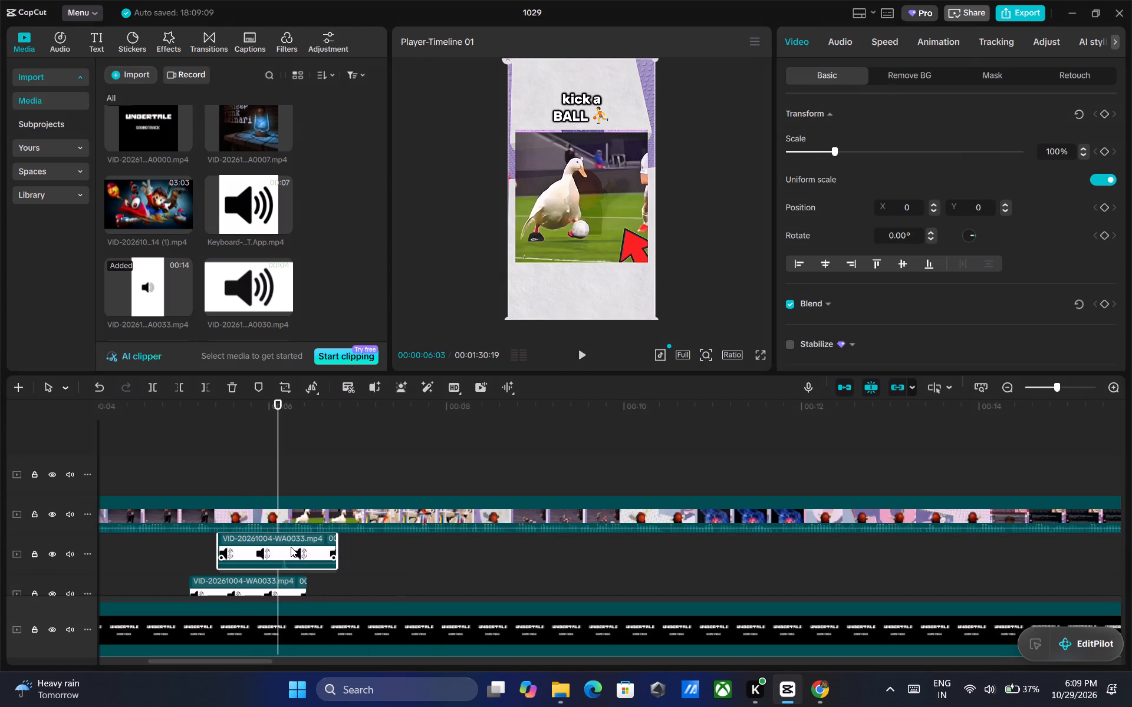
drag(291, 547, 288, 546)
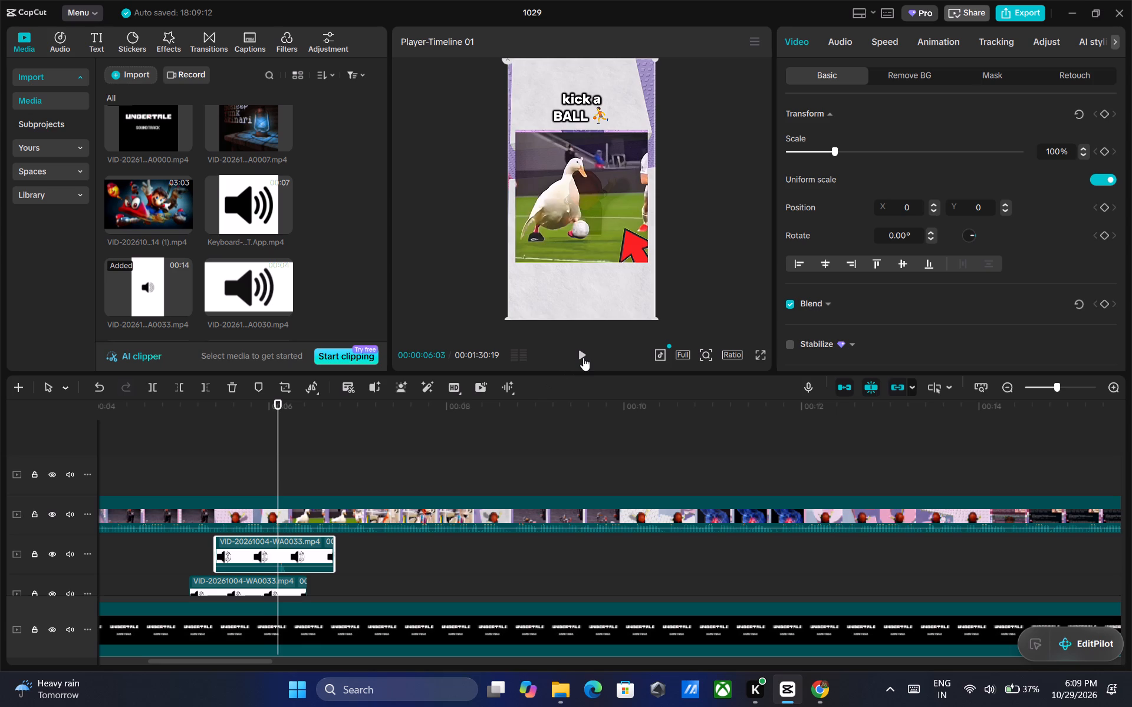
Paste another WA0033 copy at 00:00:06:20 and move it onto the vine boom's track, starting at about 5.9 seconds.
click(584, 357)
triple_click(584, 357)
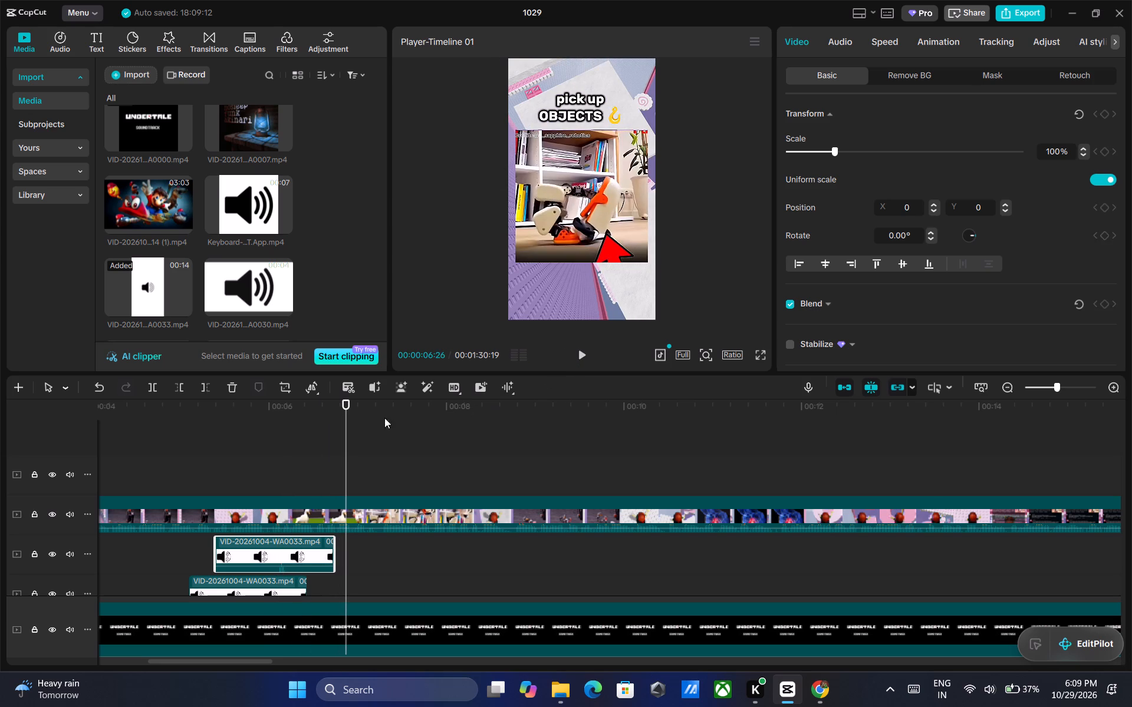
drag(348, 402, 337, 404)
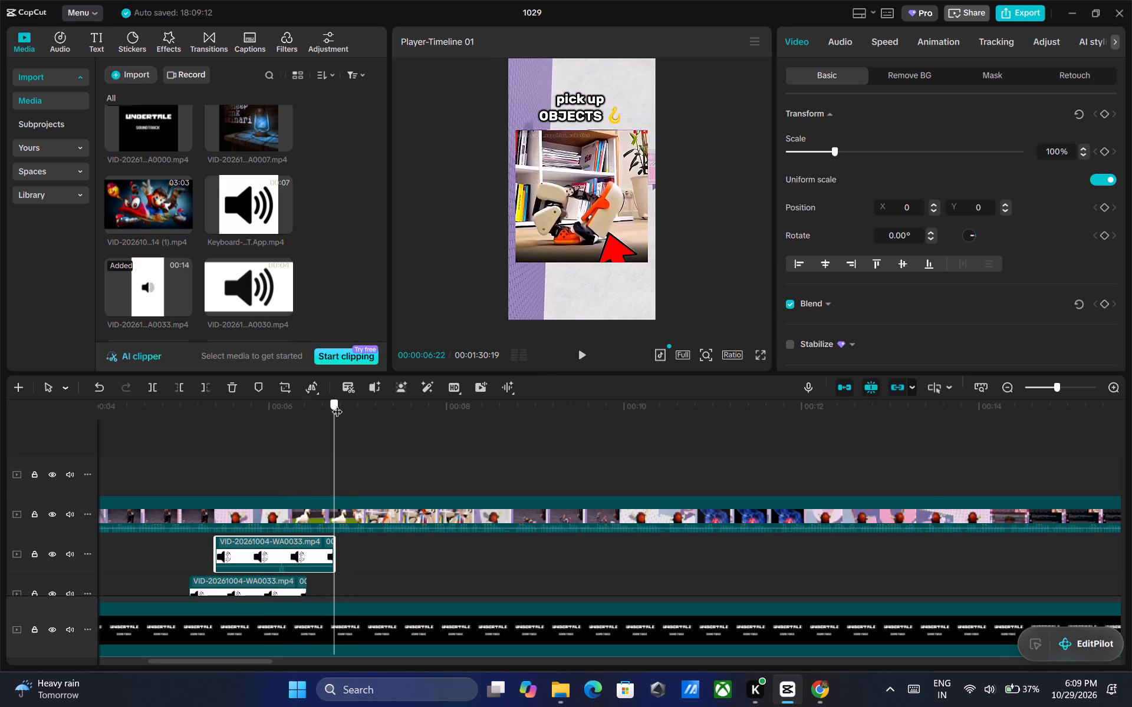
drag(337, 404, 329, 407)
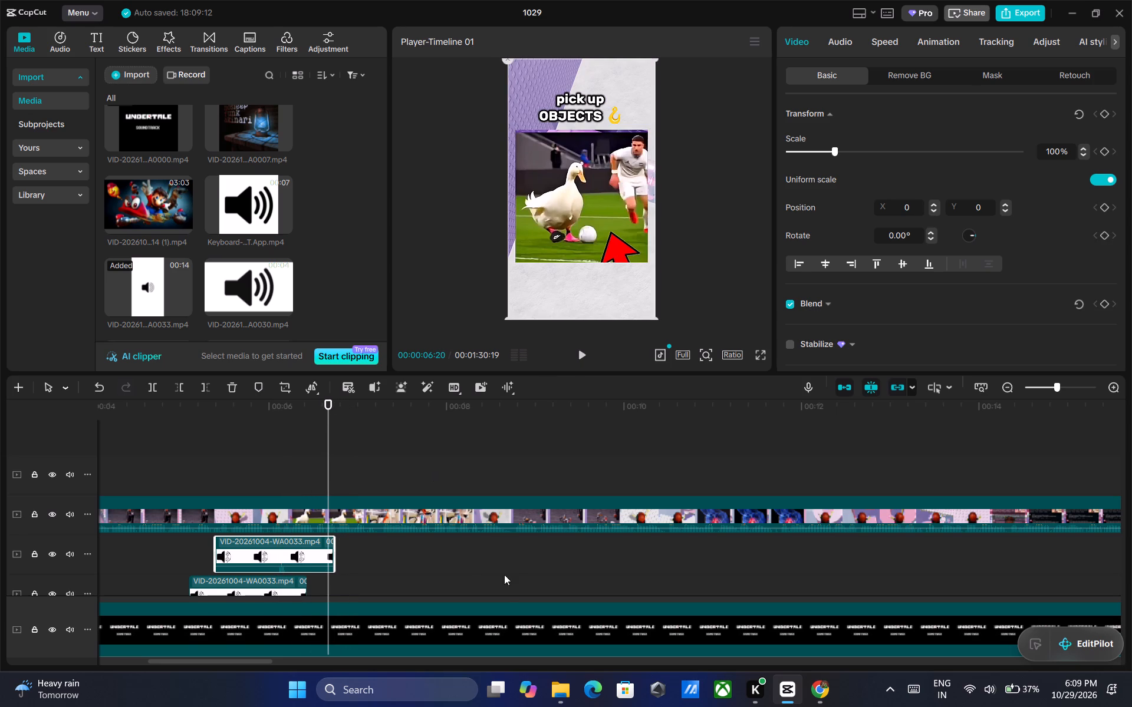
scroll(516, 548, down, 4)
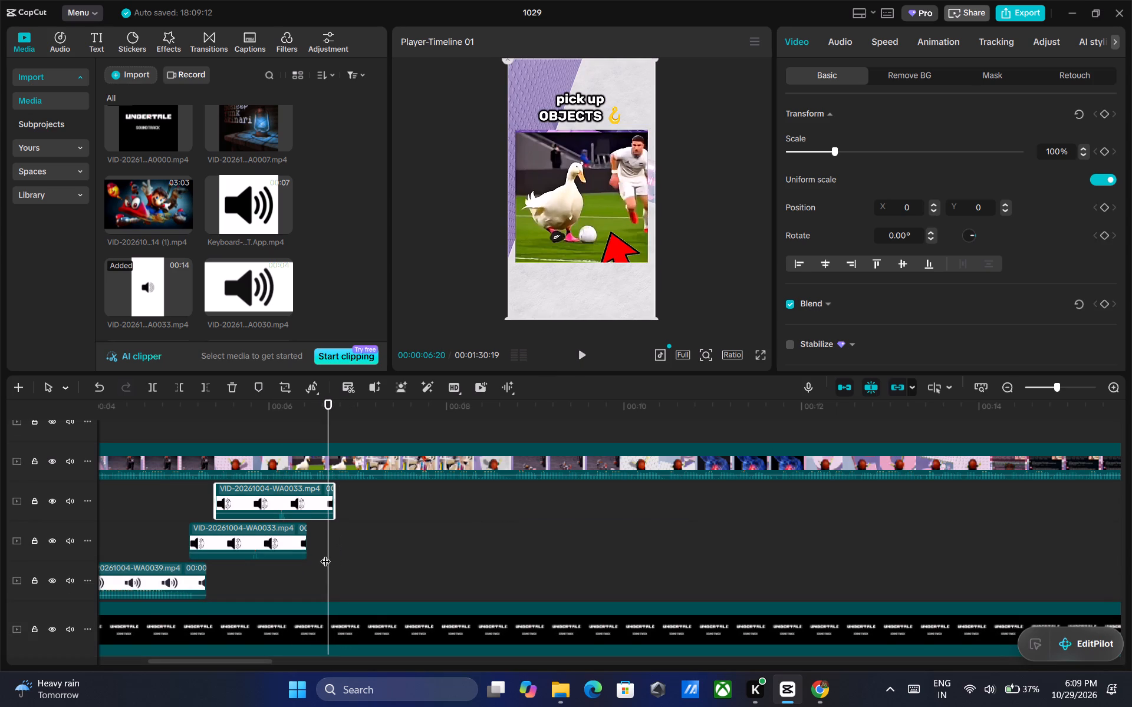
right_click(328, 550)
click(380, 619)
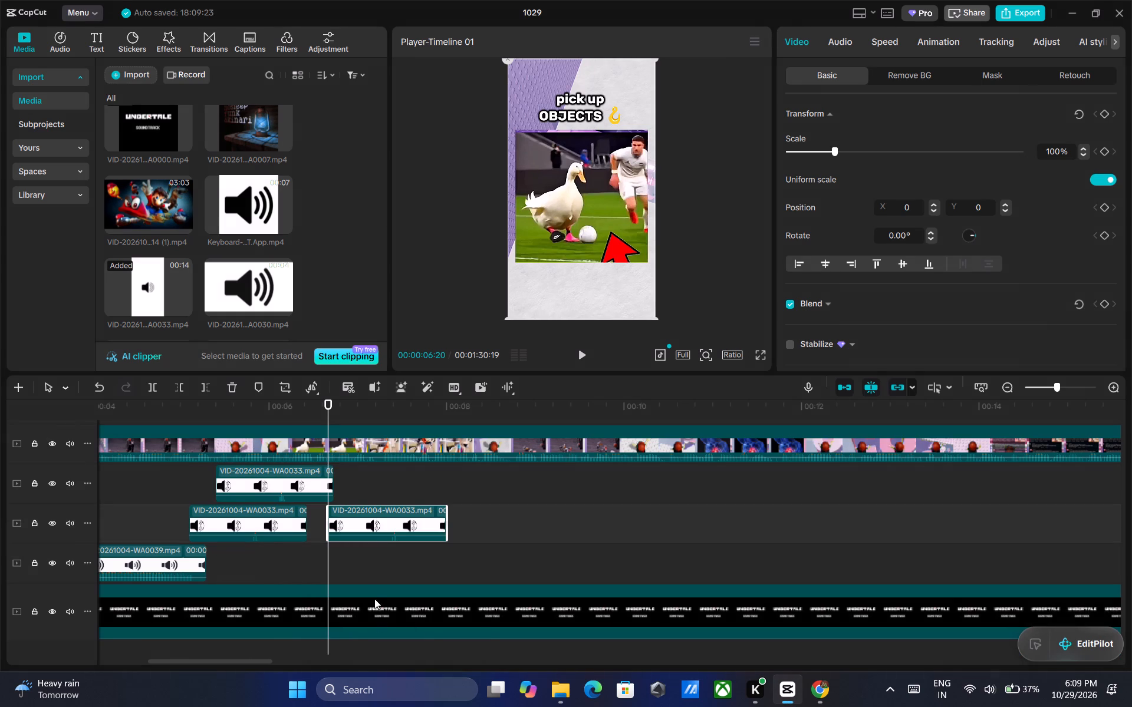
drag(391, 516, 324, 551)
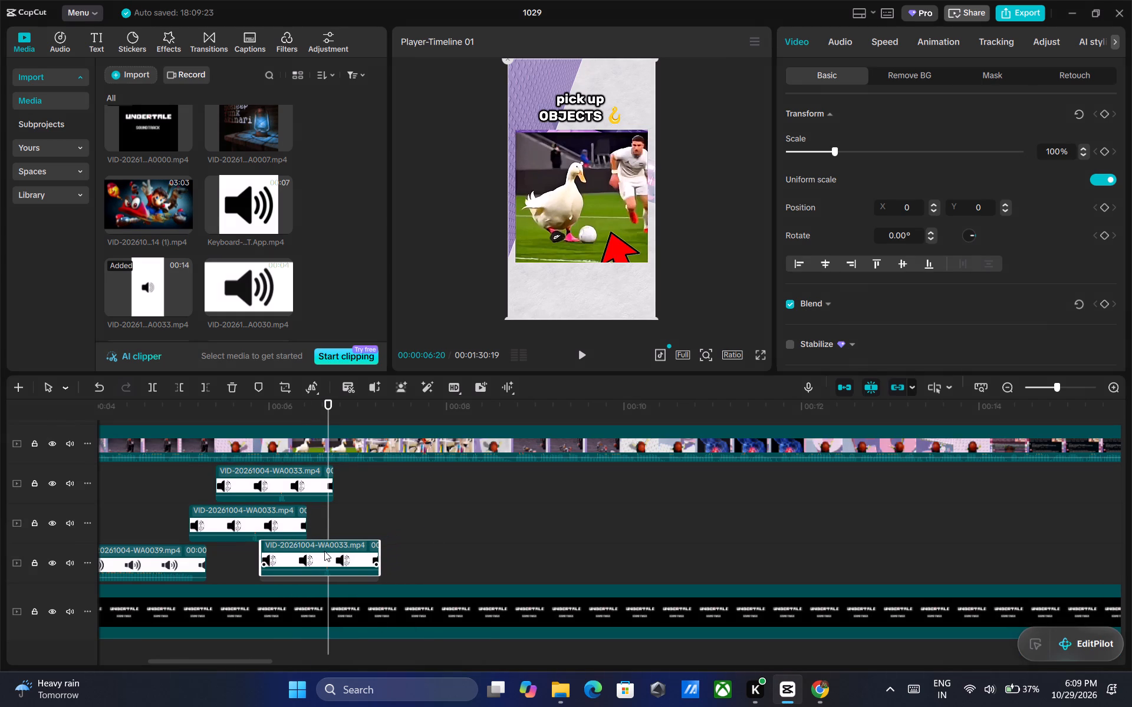
drag(324, 551, 327, 553)
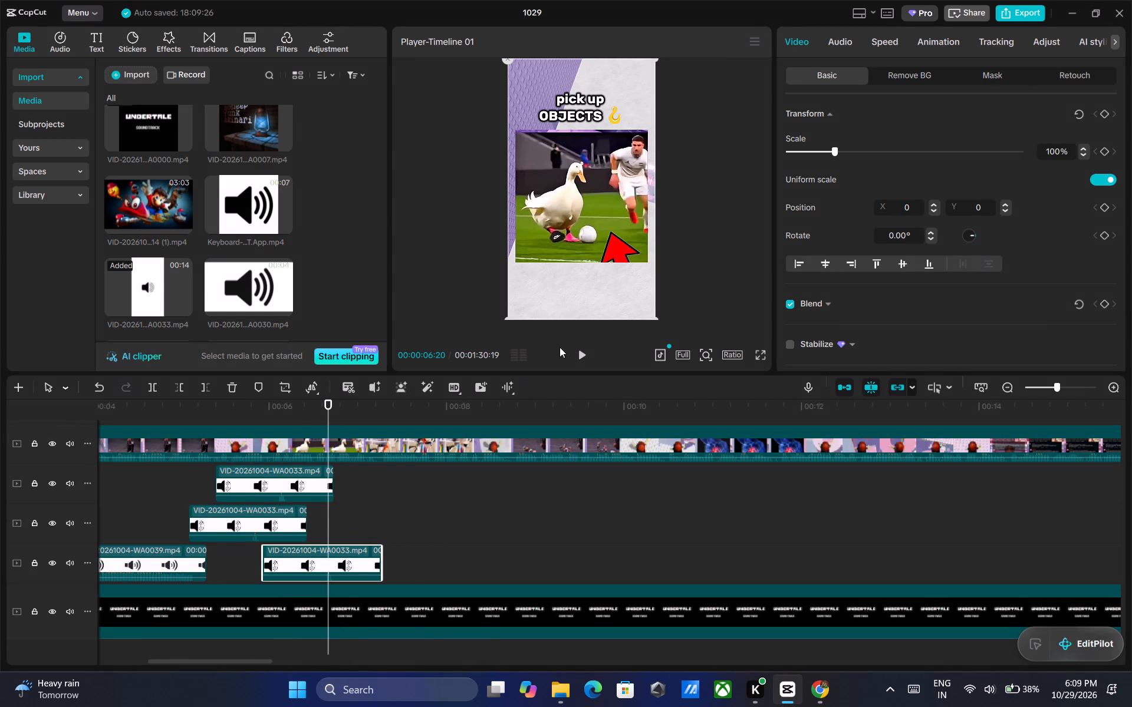
Play on from 00:00:06:20 and locate the start of the falling robot shot at 00:00:08:10.
click(584, 352)
triple_click(584, 352)
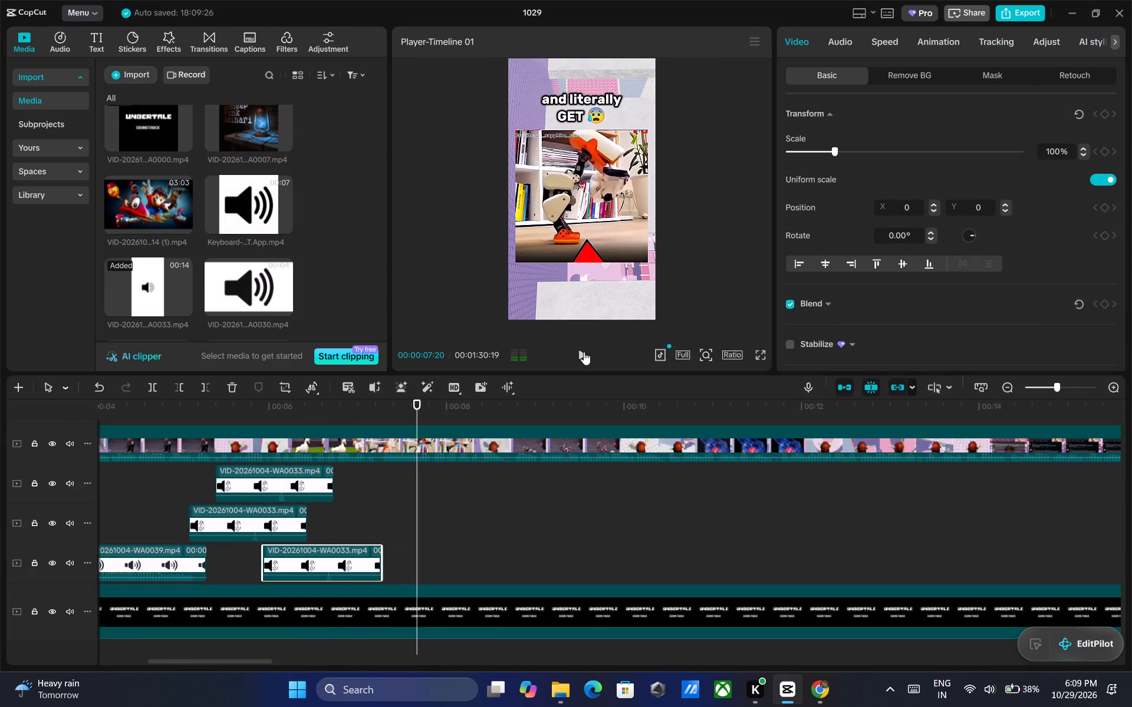
triple_click(584, 352)
click(584, 352)
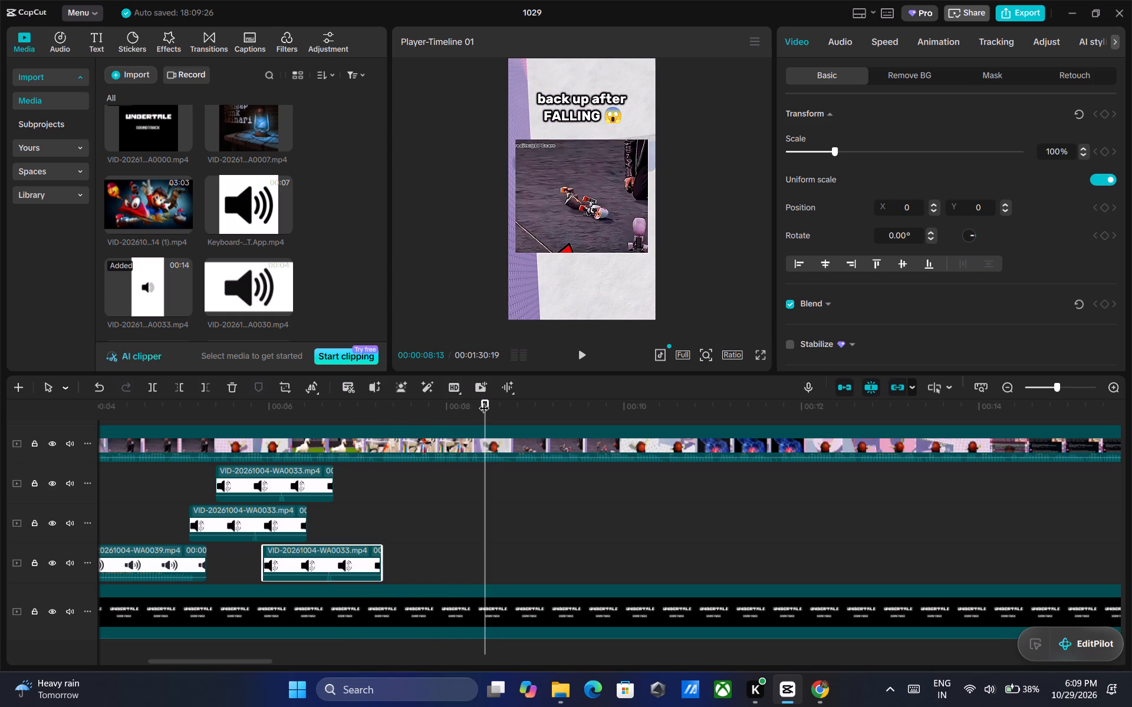
drag(484, 401, 475, 401)
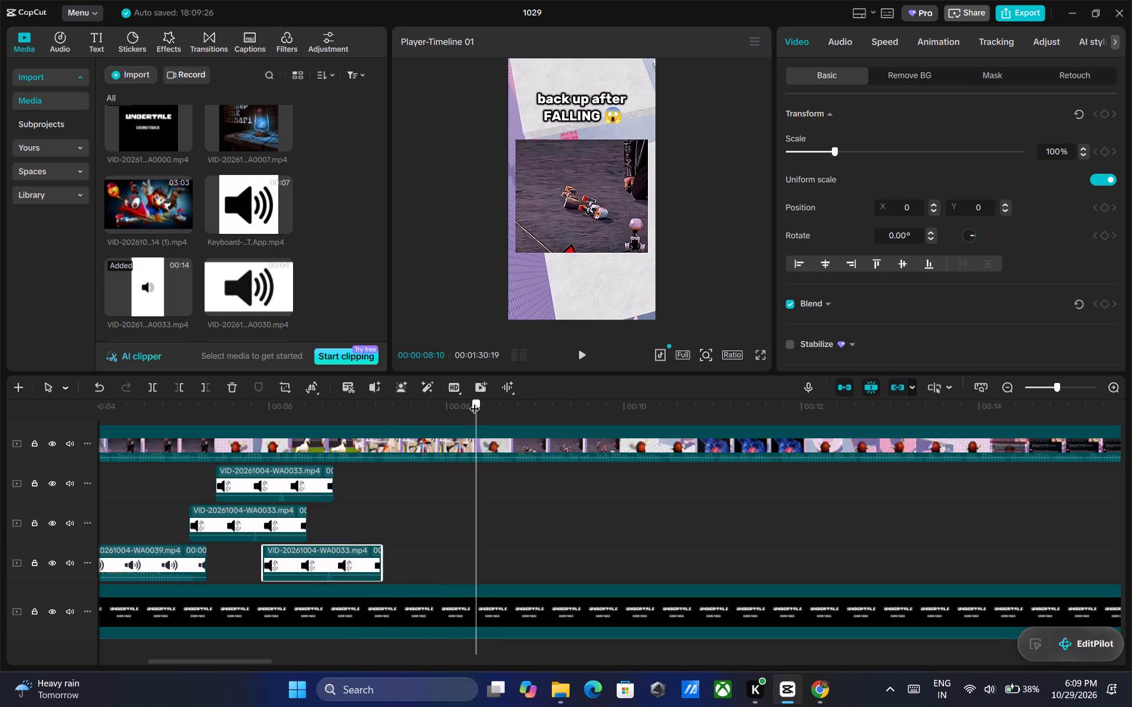
drag(475, 401, 470, 401)
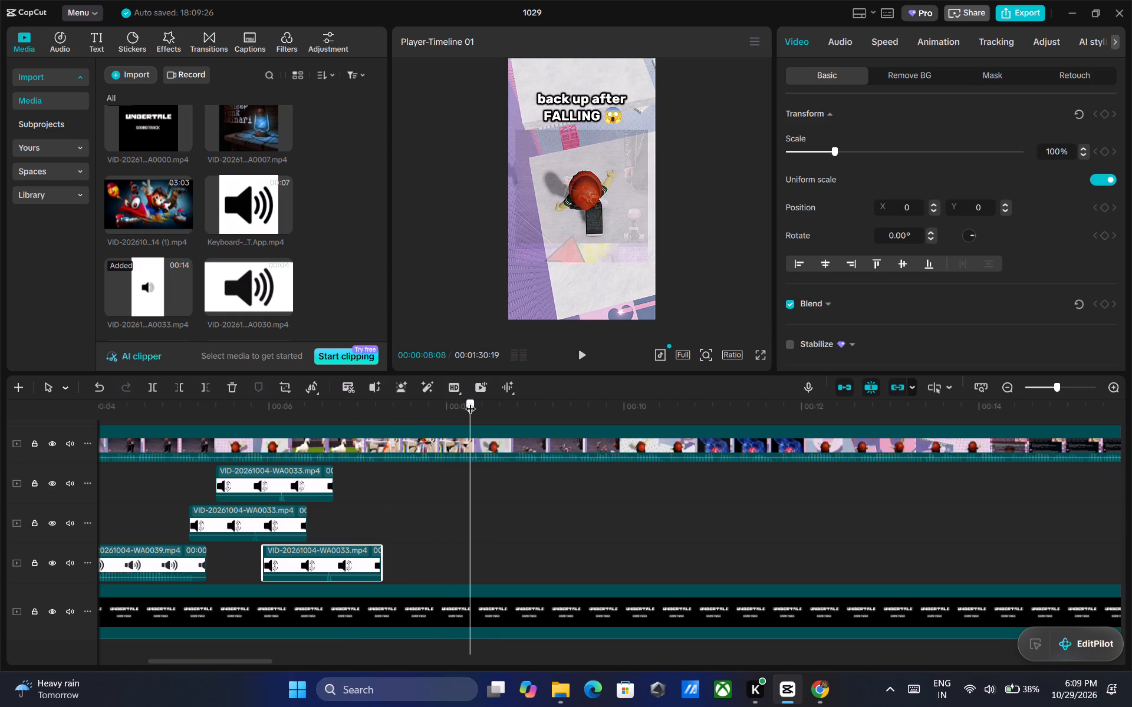
drag(470, 401, 476, 400)
Find the camera flash sound VID-20261004-WA0036.mp4 in the media and place it below the gameplay video, starting at about 7.3 seconds.
scroll(239, 222, up, 1)
scroll(239, 222, down, 3)
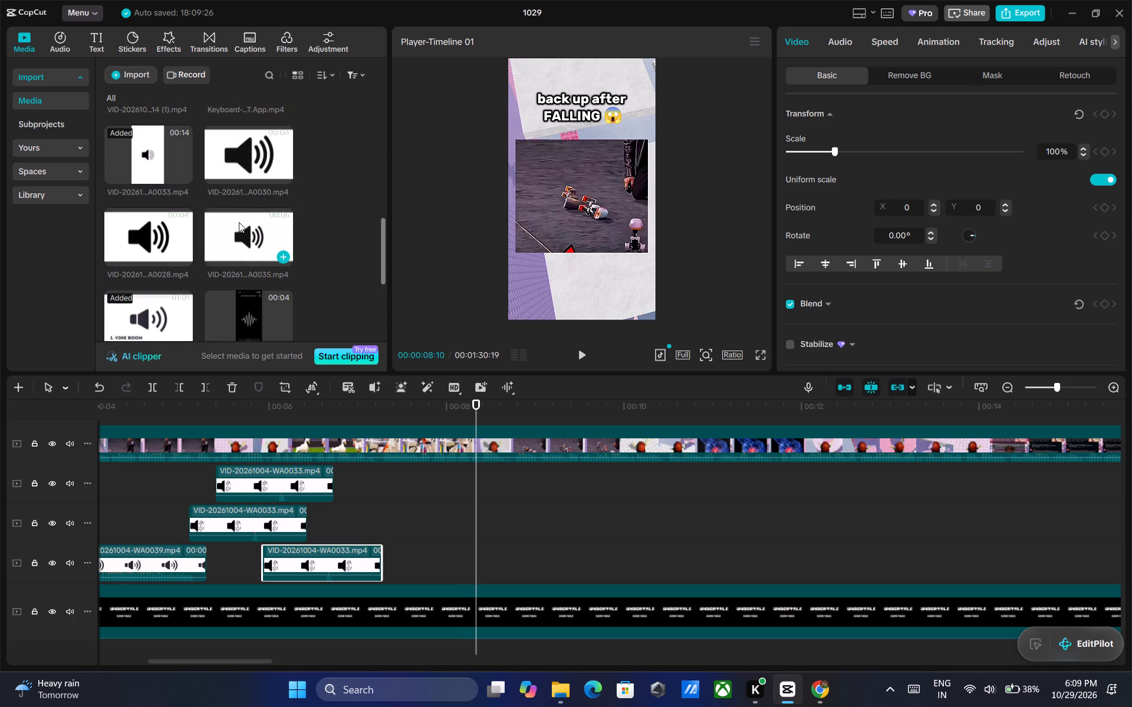
scroll(239, 222, down, 2)
click(252, 197)
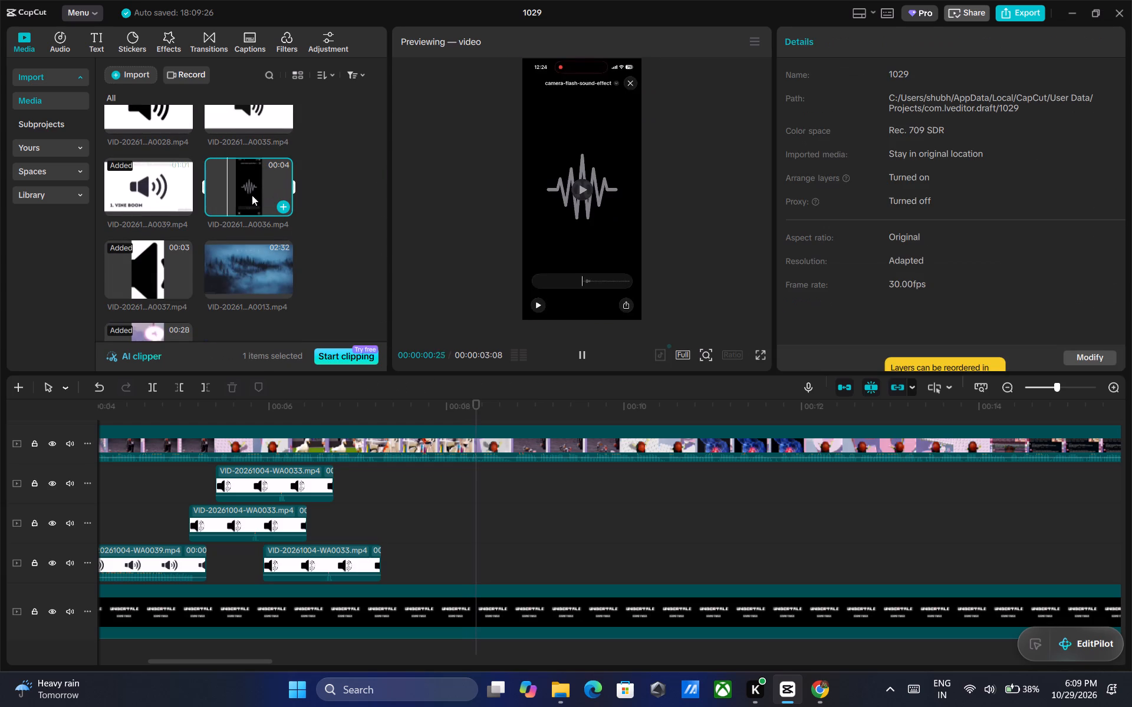
drag(262, 178, 407, 476)
drag(532, 472, 502, 472)
Set the camera flash clip's volume to -7.5 dB.
click(841, 44)
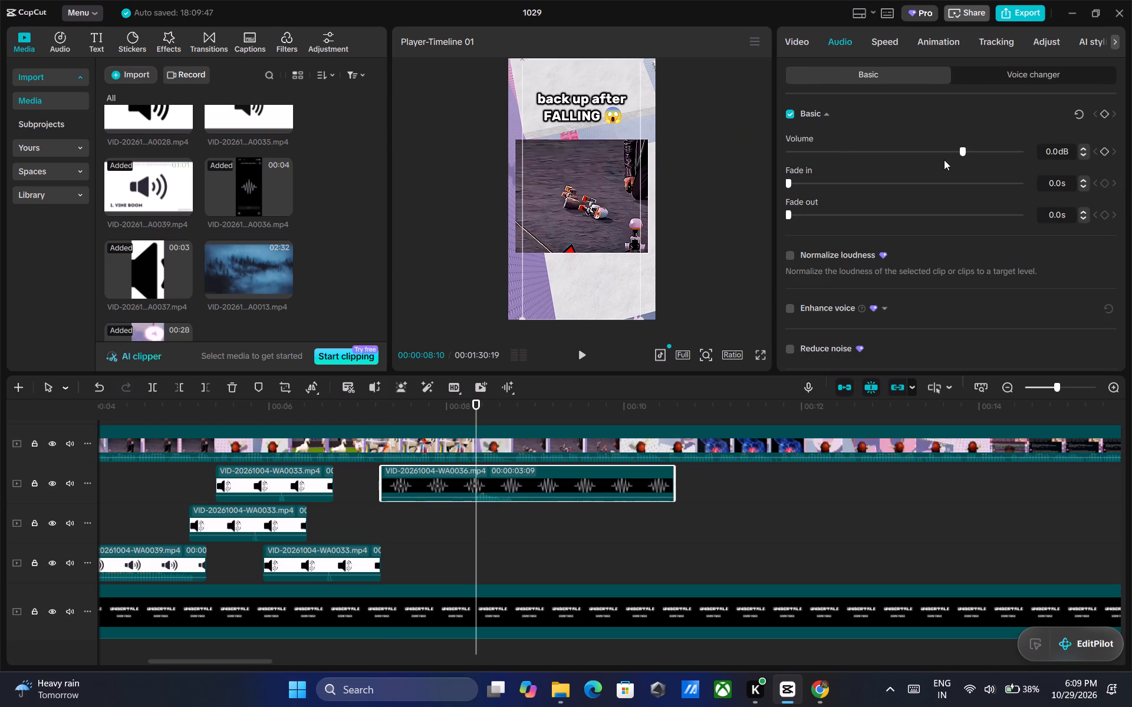
click(938, 146)
Play the timeline from 00:00:08:10 to check the camera flash sound against the falling robot shot.
click(588, 351)
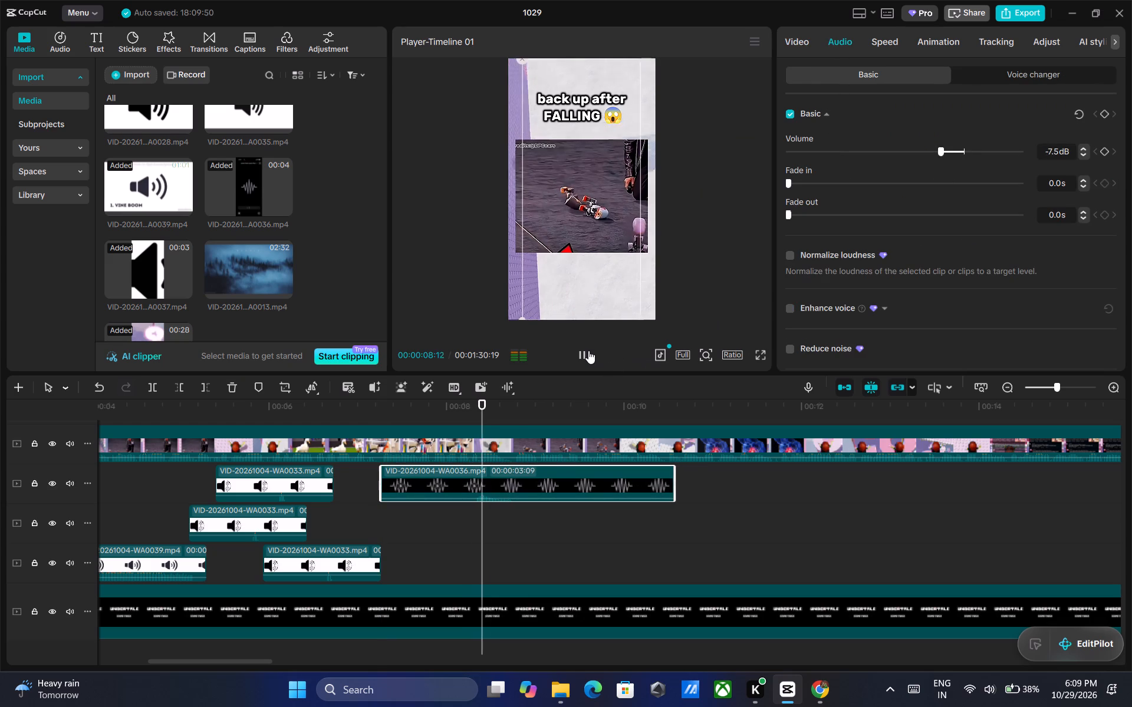
double_click(583, 351)
triple_click(583, 351)
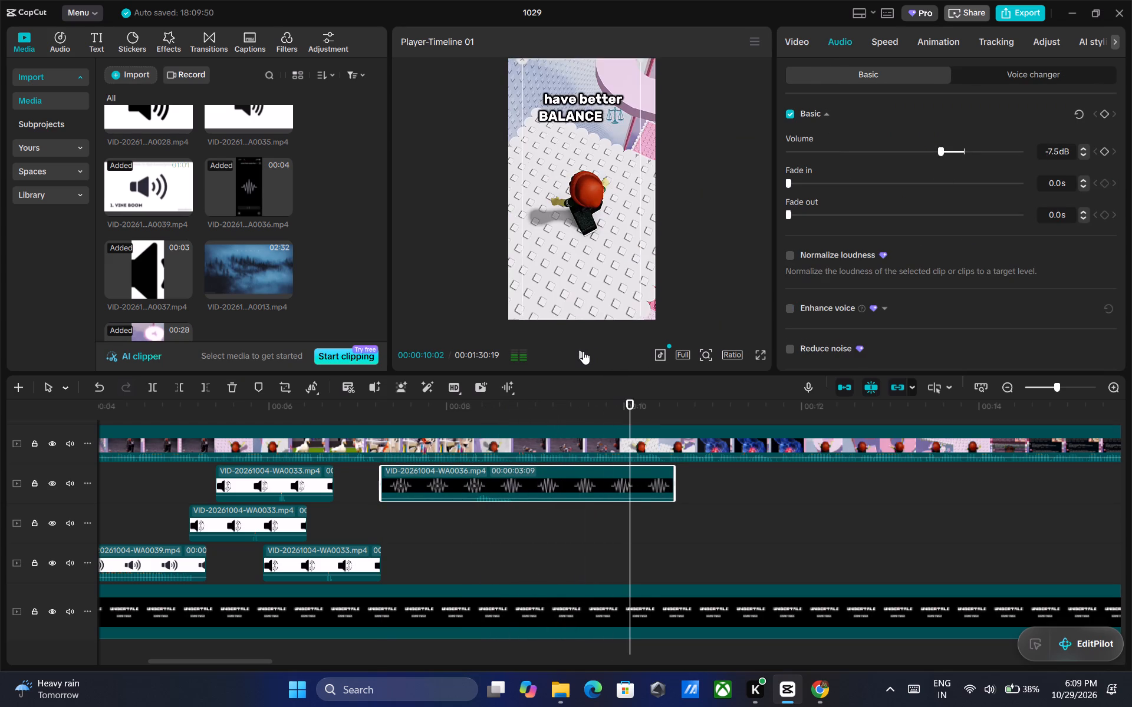
Play on from 00:00:10:02 and locate the start of the glowing chest pain image at about 00:00:10:22.
triple_click(583, 351)
click(583, 351)
double_click(583, 351)
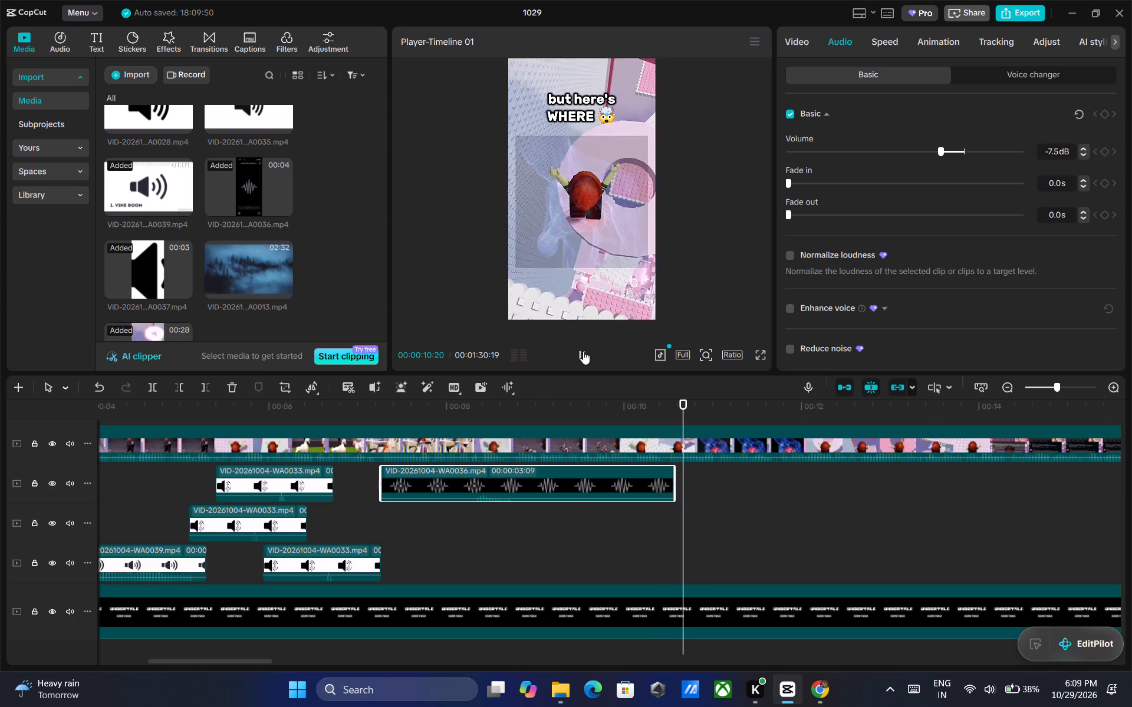
drag(703, 405, 699, 405)
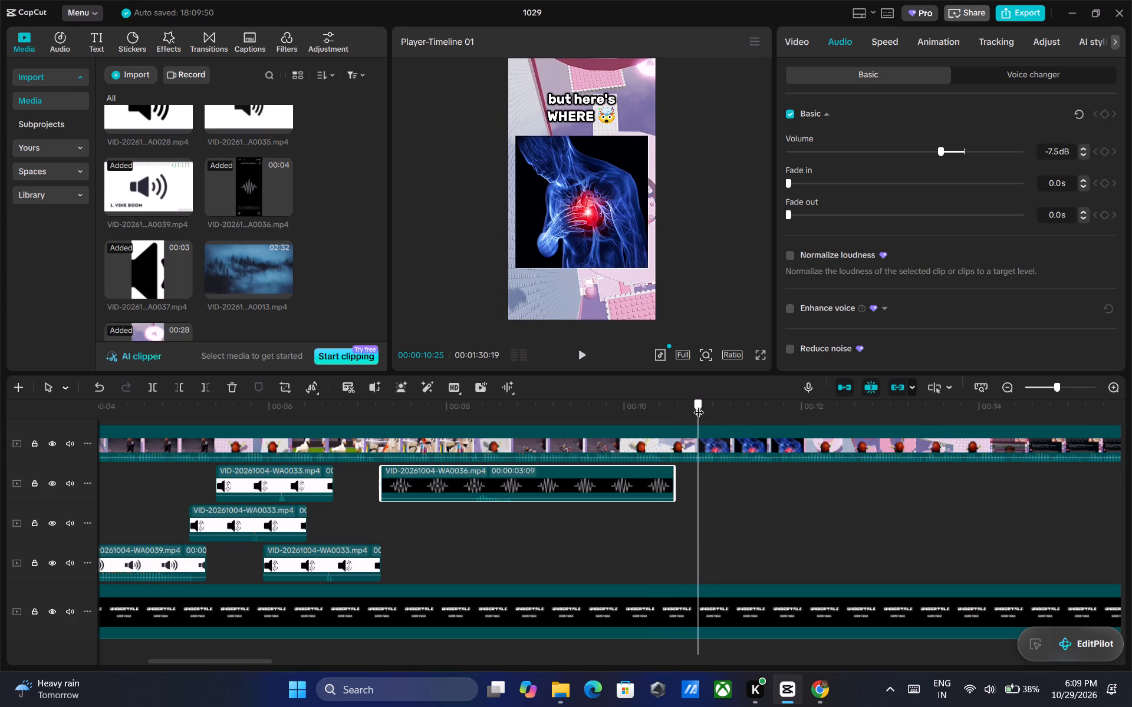
drag(699, 405, 690, 405)
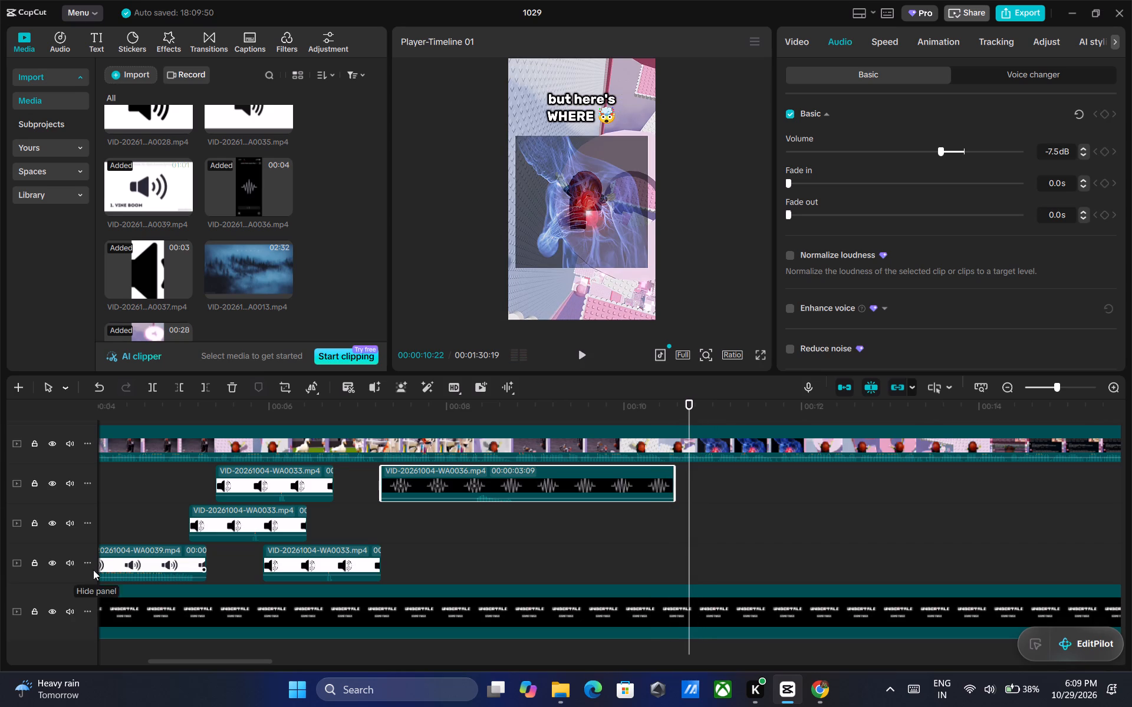
Copy the vine boom clip VID-20261004-WA0039.mp4 that starts at about 3.8 seconds on the timeline.
drag(254, 662, 140, 658)
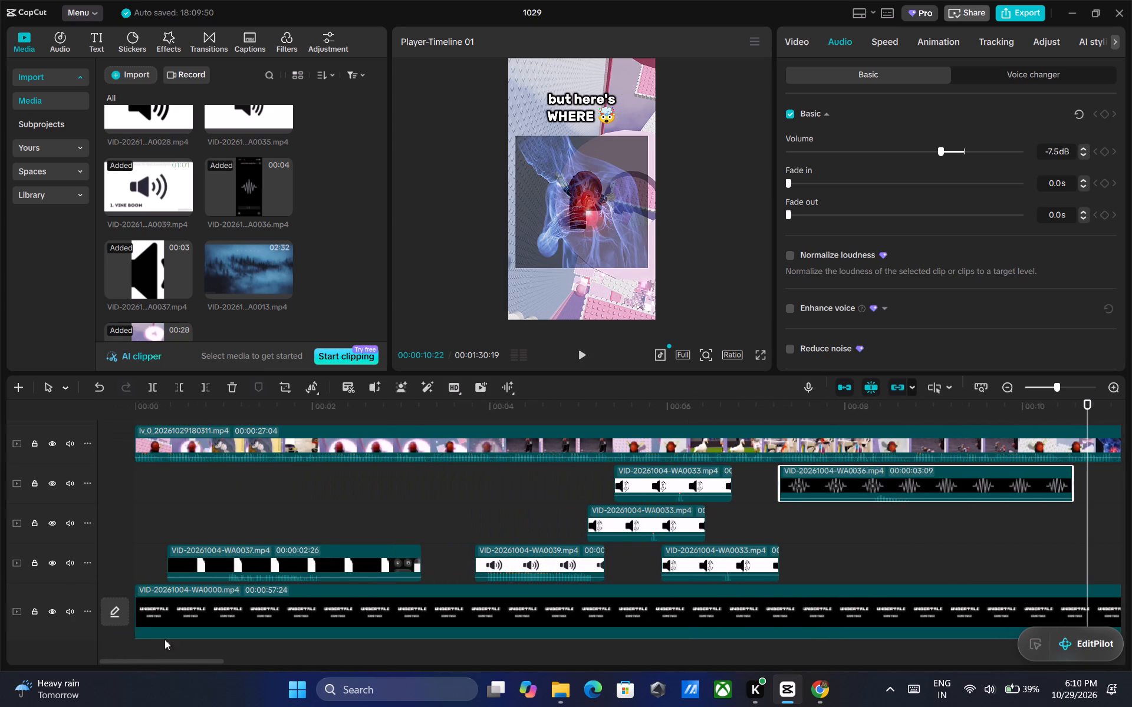
ctrl+scroll(412, 495, down, 7)
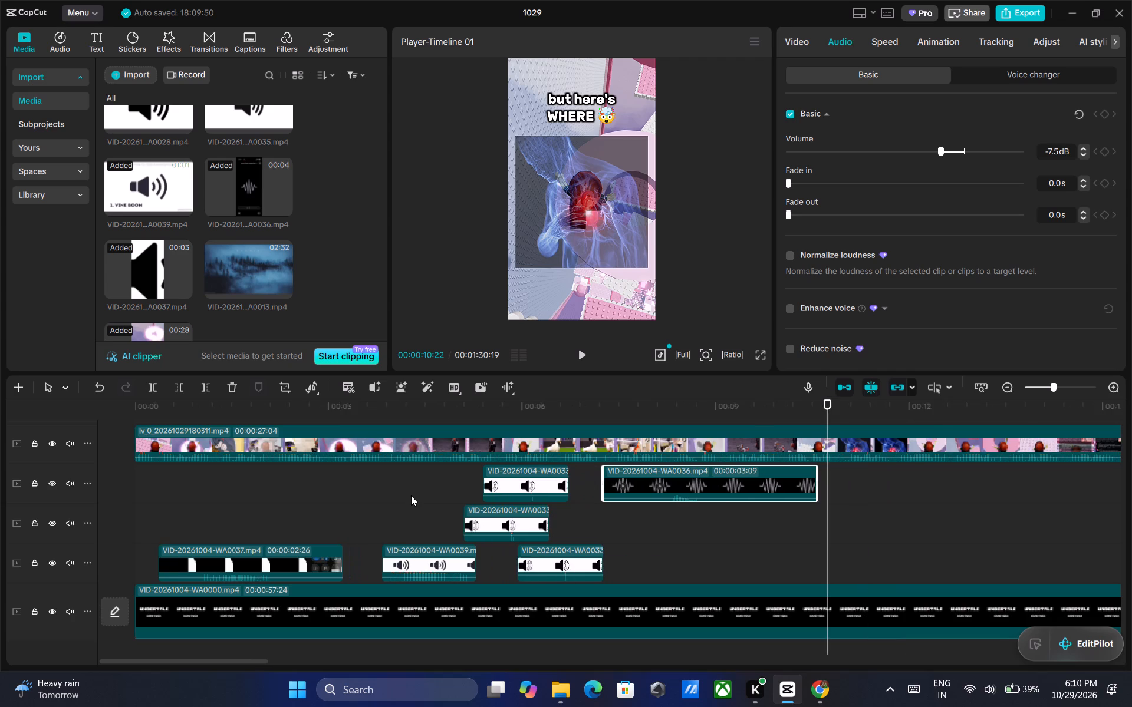
click(406, 553)
right_click(406, 553)
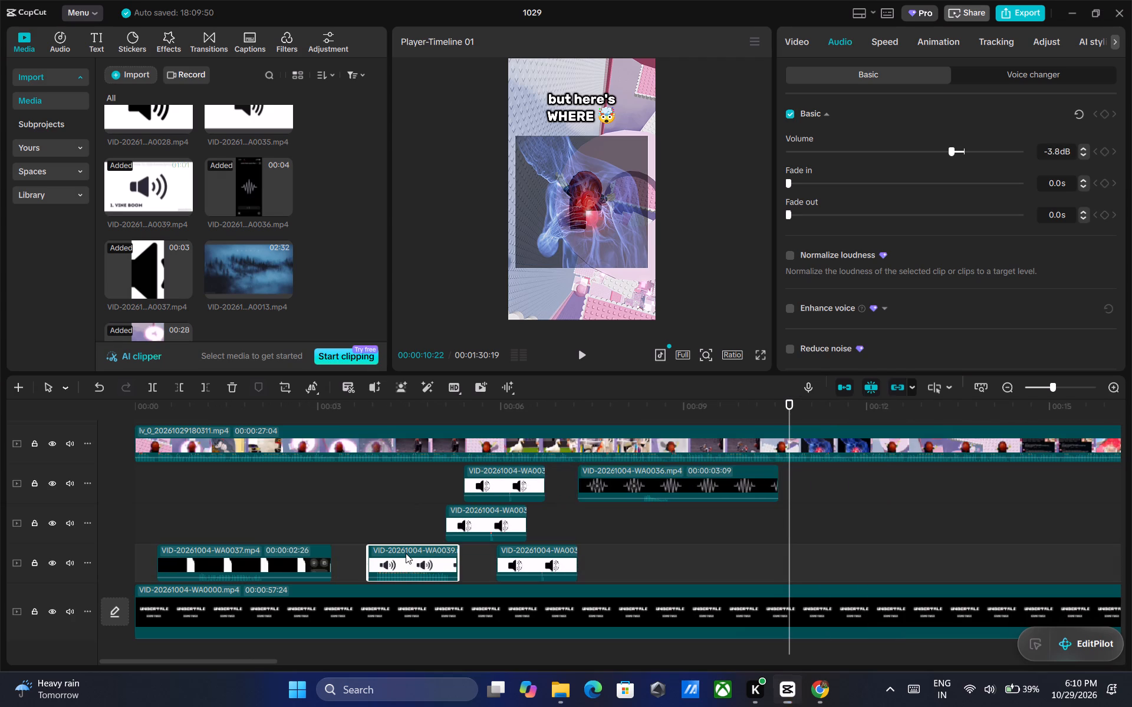
click(472, 134)
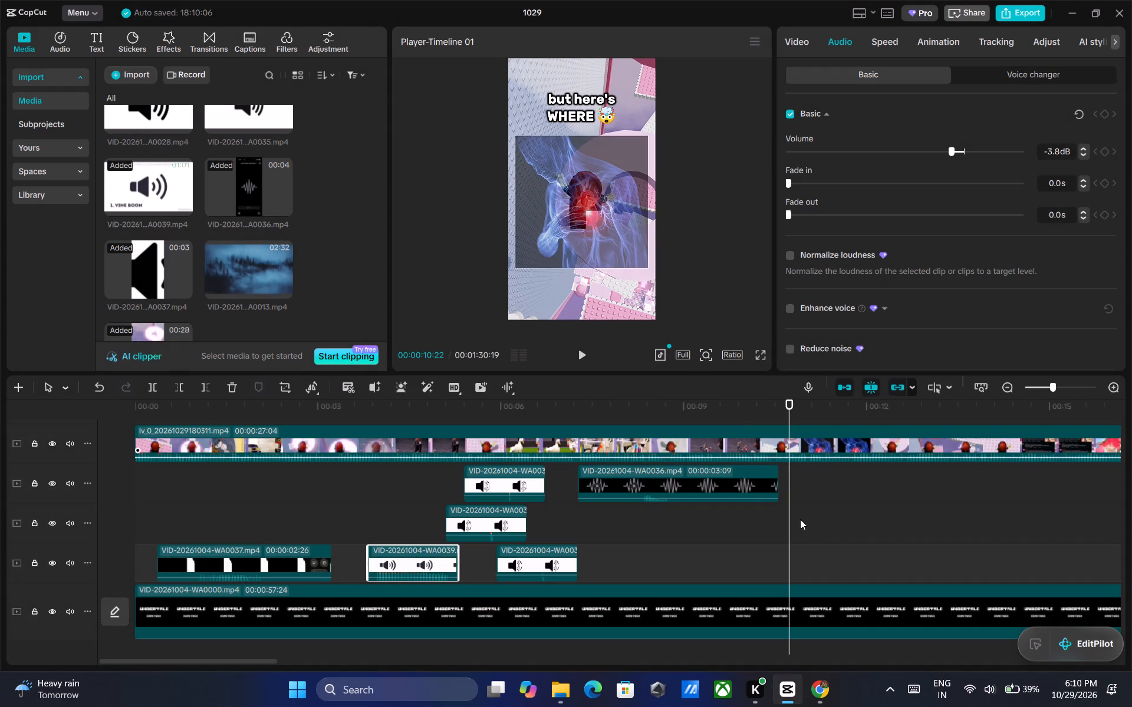
right_click(789, 522)
click(811, 574)
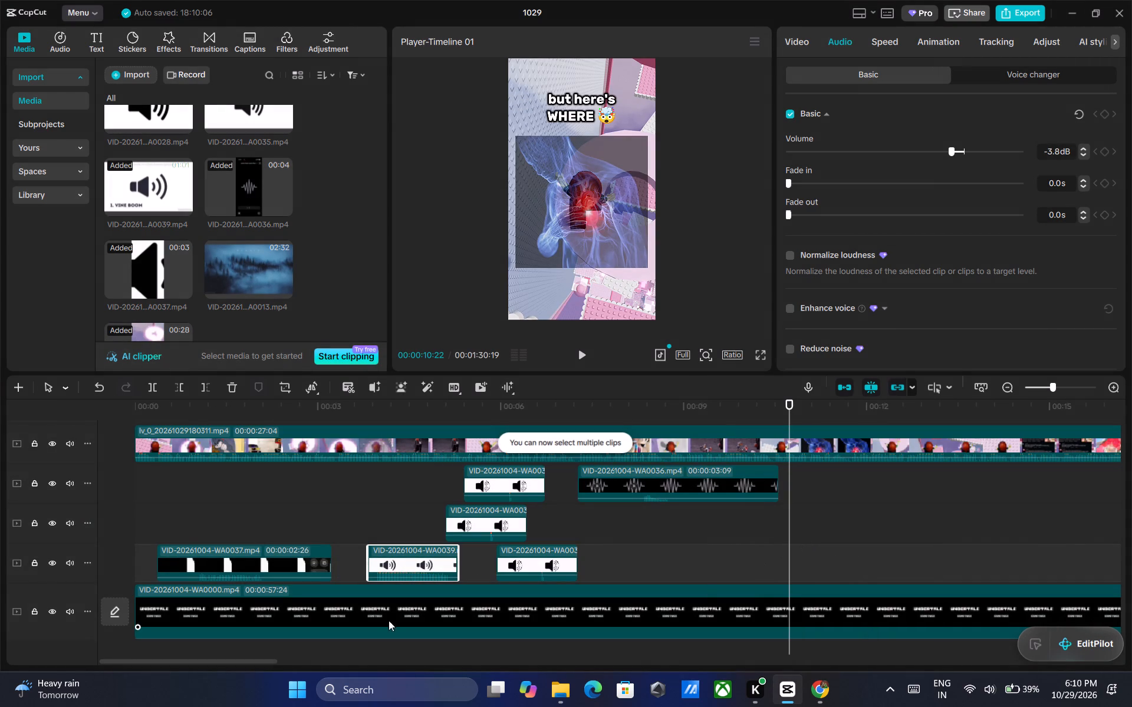
double_click(393, 566)
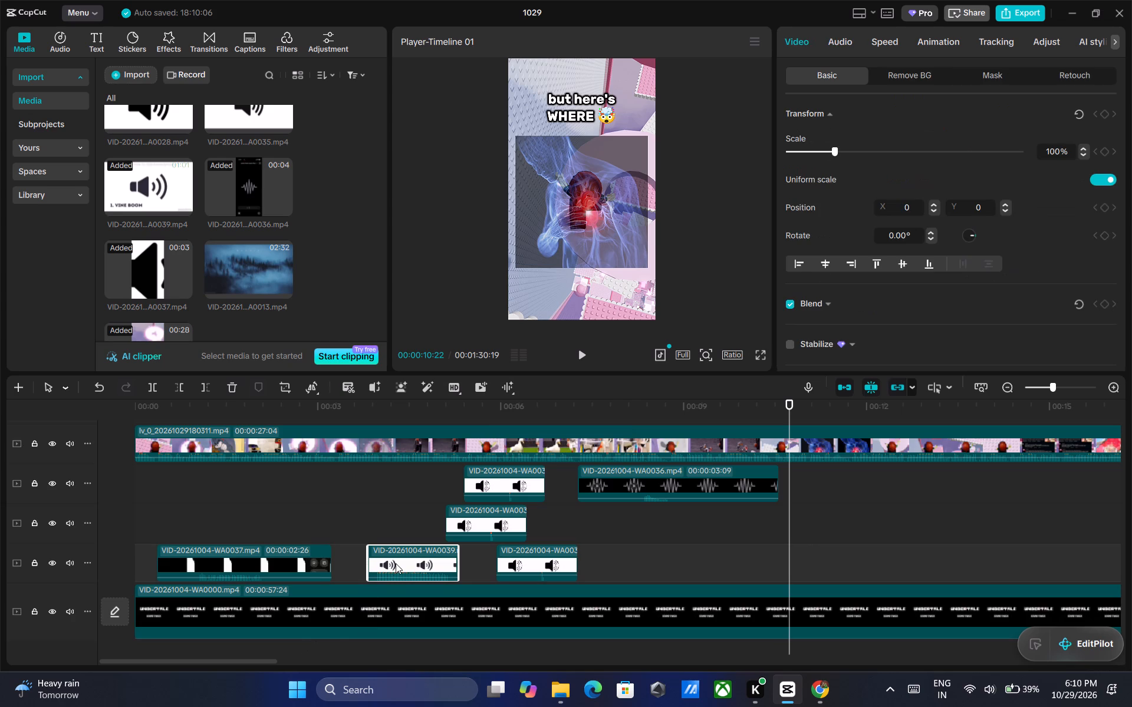
right_click(396, 563)
click(470, 135)
Paste the vine boom clip at 00:00:10:20 and shift it one track below the camera flash clip, starting at about 10.5 seconds.
click(784, 558)
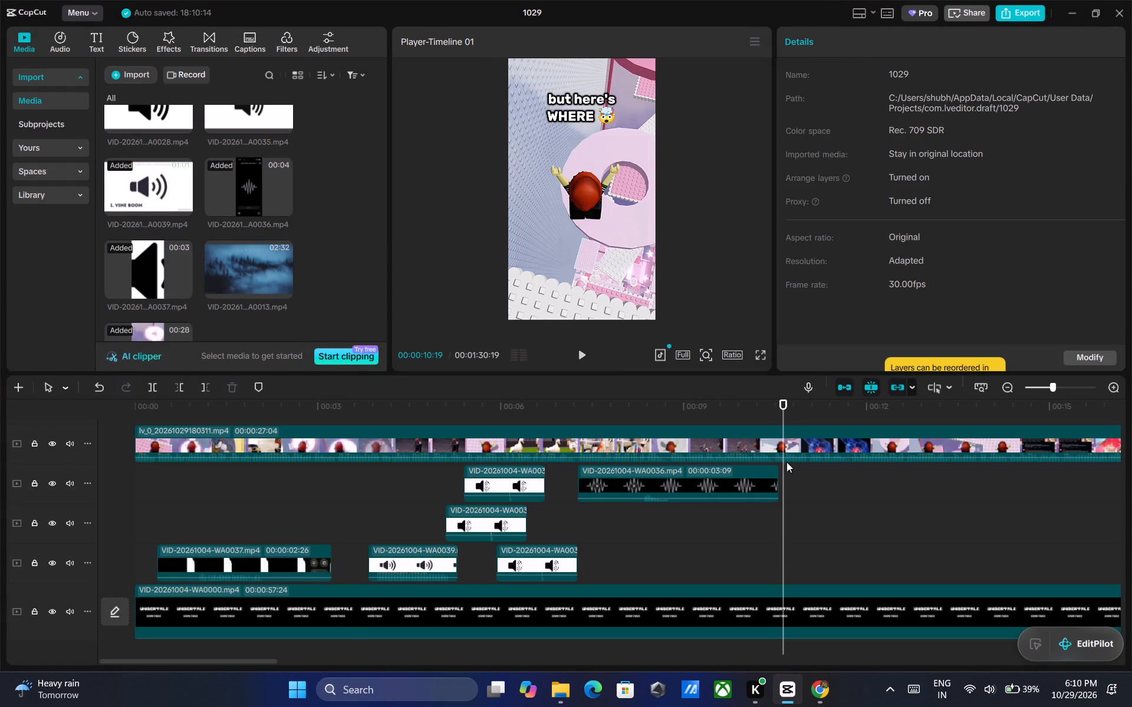
double_click(580, 356)
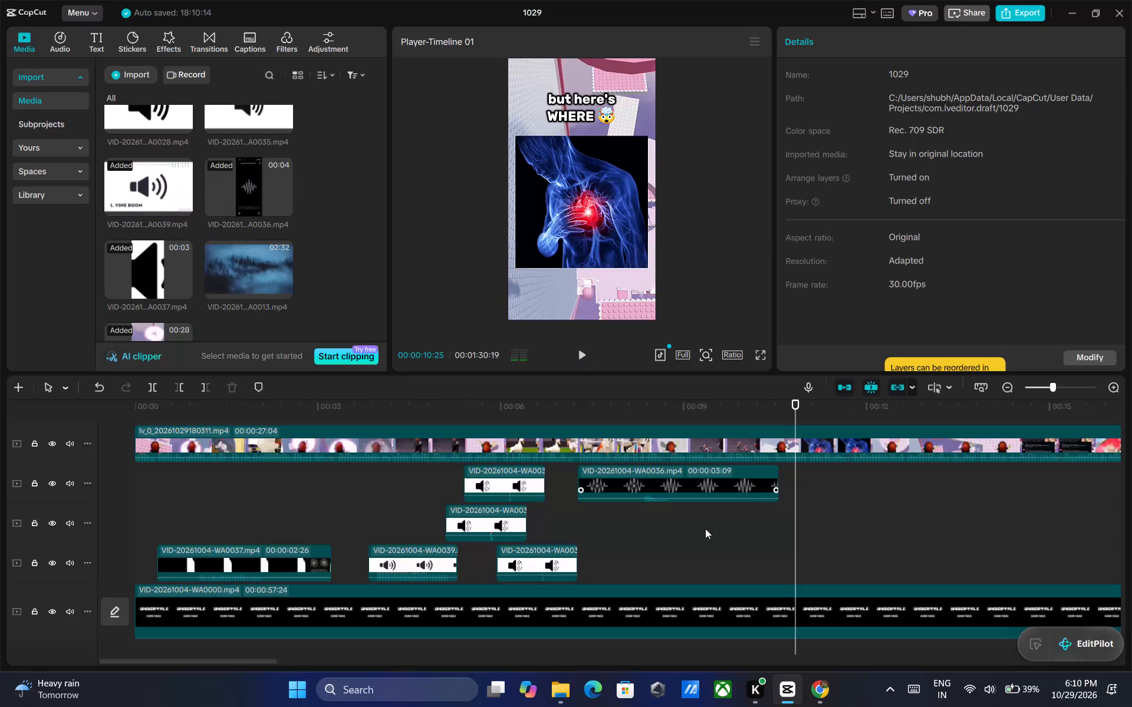
drag(795, 404, 784, 405)
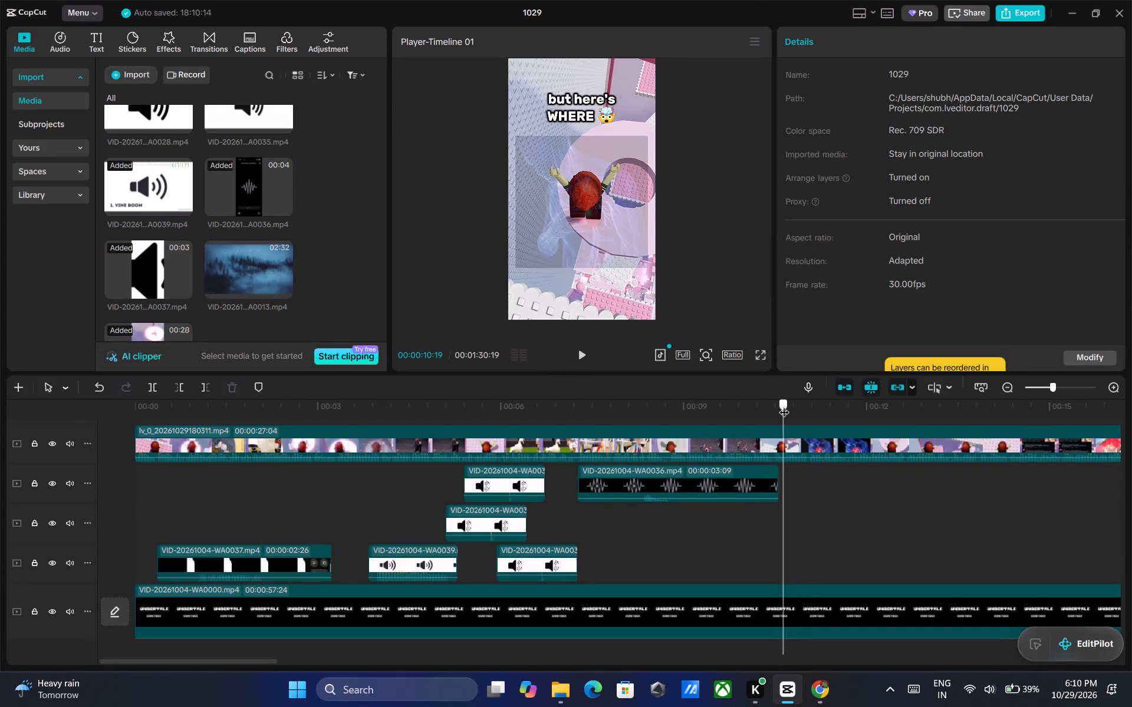
drag(784, 405, 785, 408)
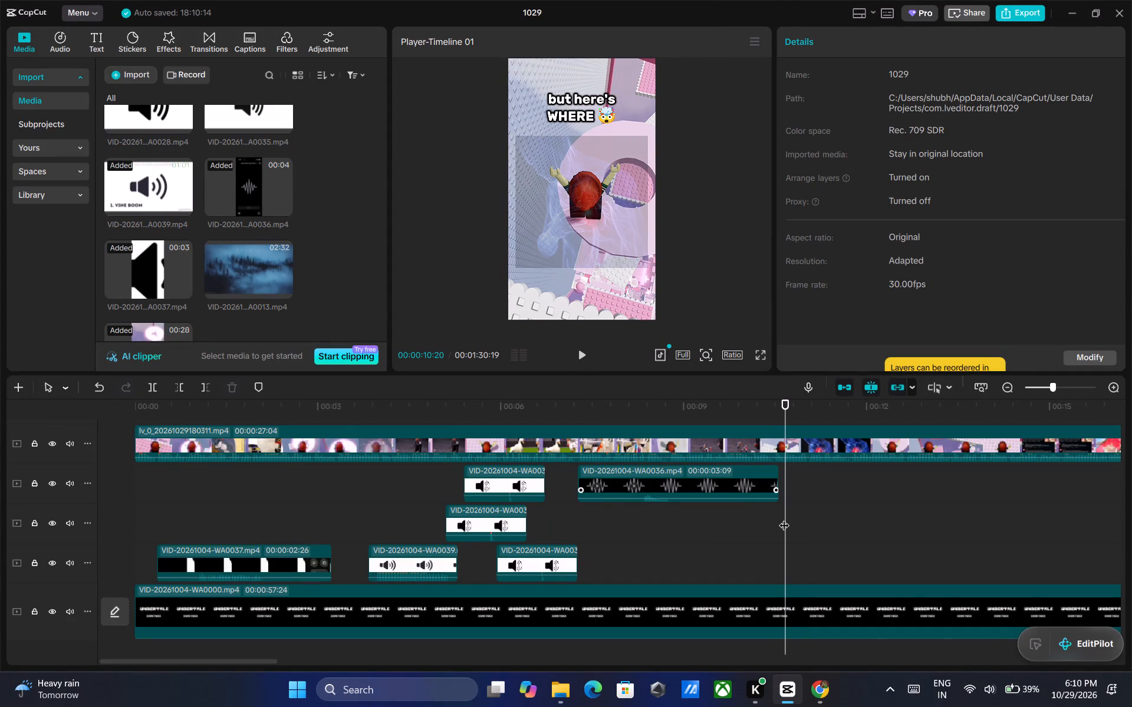
right_click(784, 517)
click(821, 592)
drag(821, 556, 811, 520)
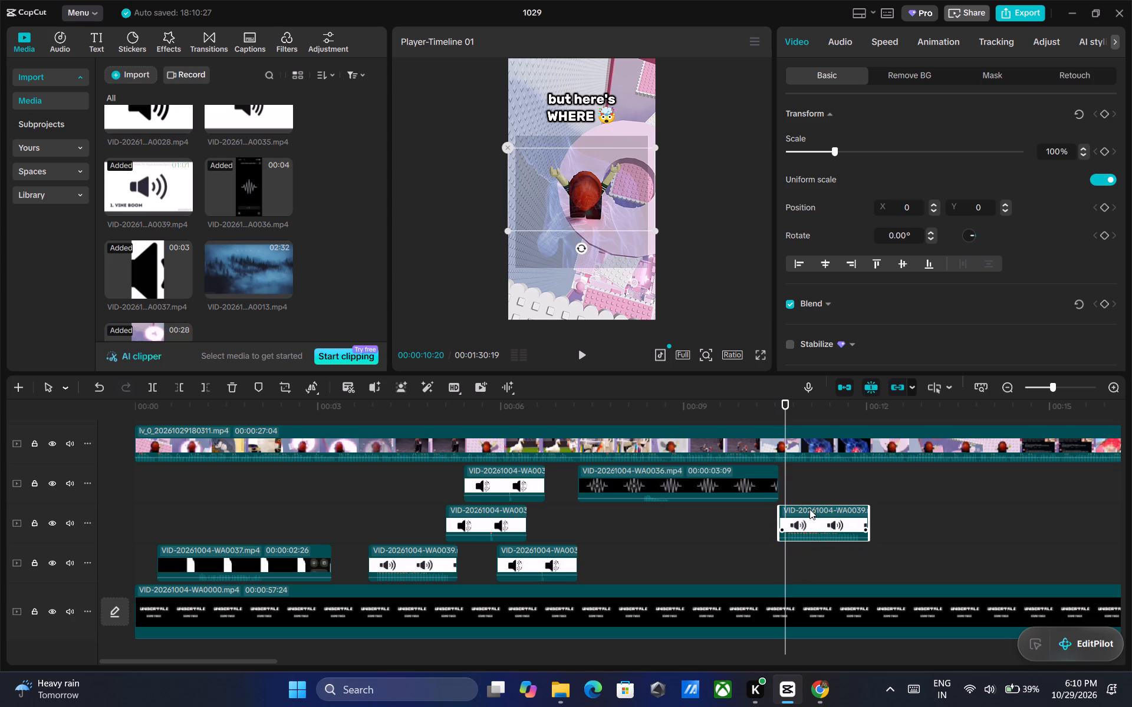
Play on from 00:00:10:20 to check the vine boom sound and locate the start of the Reddit screenshot at 00:00:14:00.
click(581, 356)
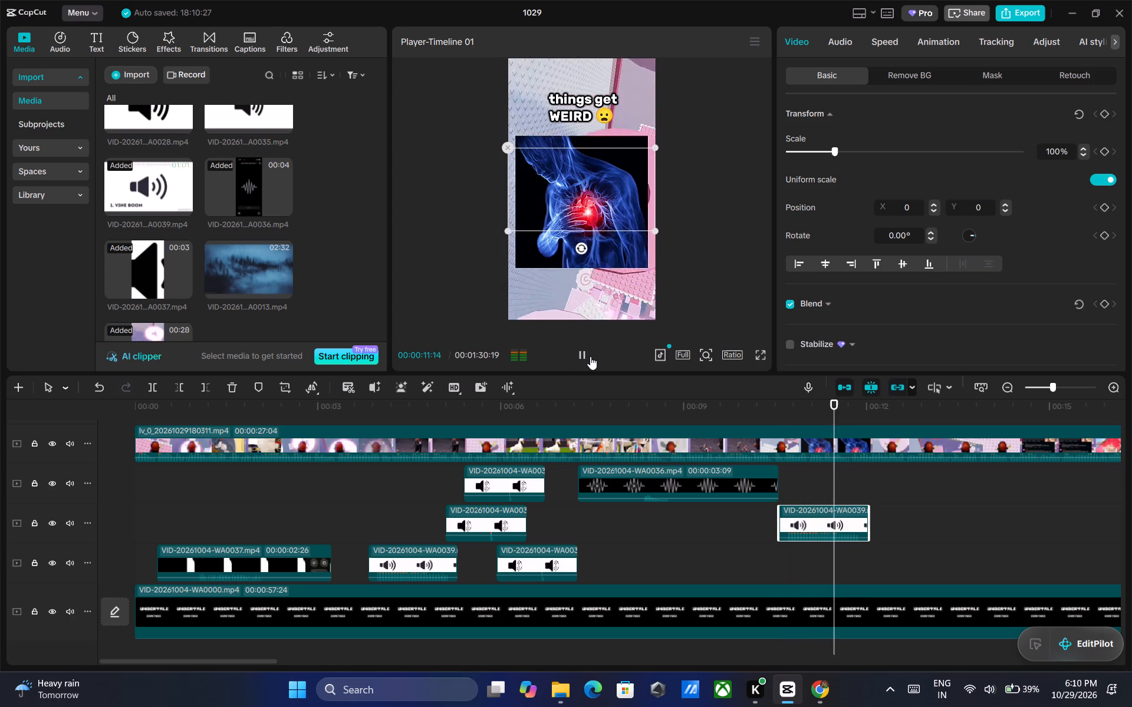
triple_click(580, 356)
triple_click(580, 356)
triple_click(580, 356)
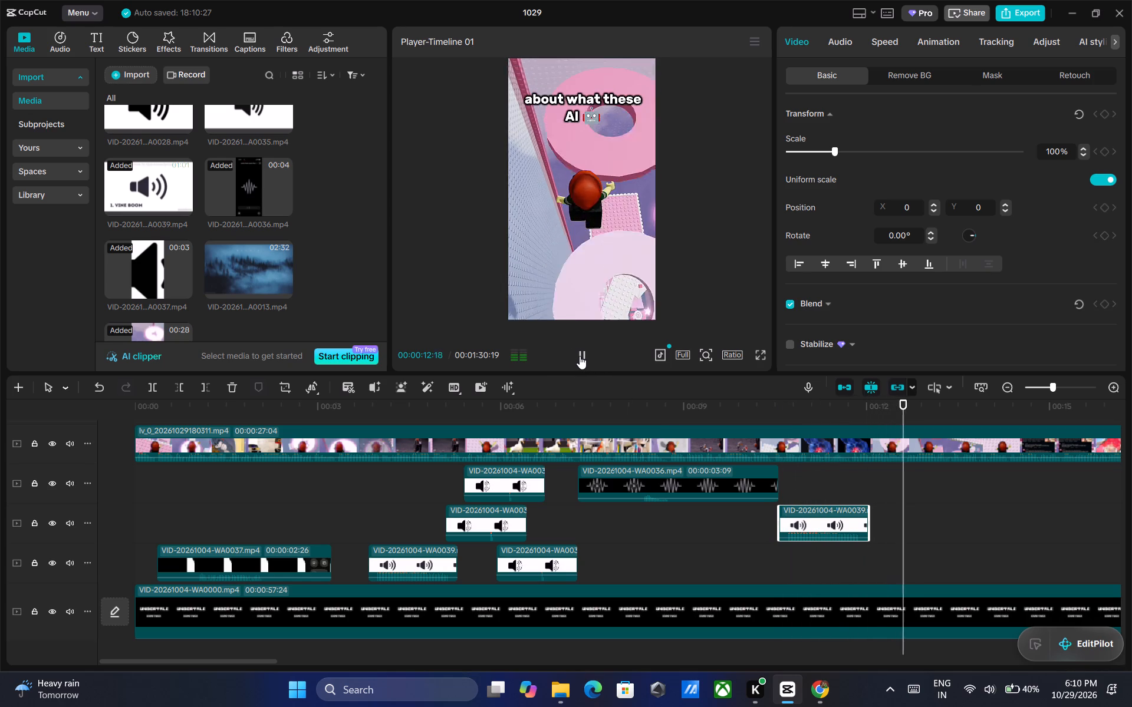
triple_click(580, 356)
click(580, 356)
triple_click(580, 356)
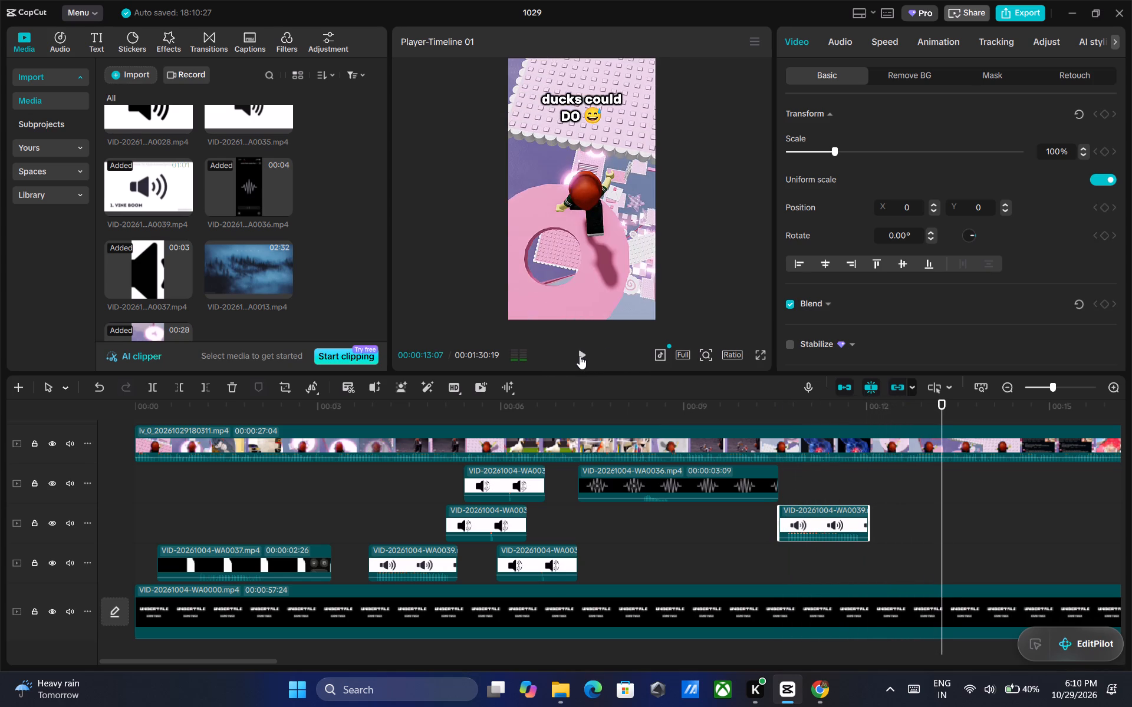
triple_click(580, 356)
double_click(580, 356)
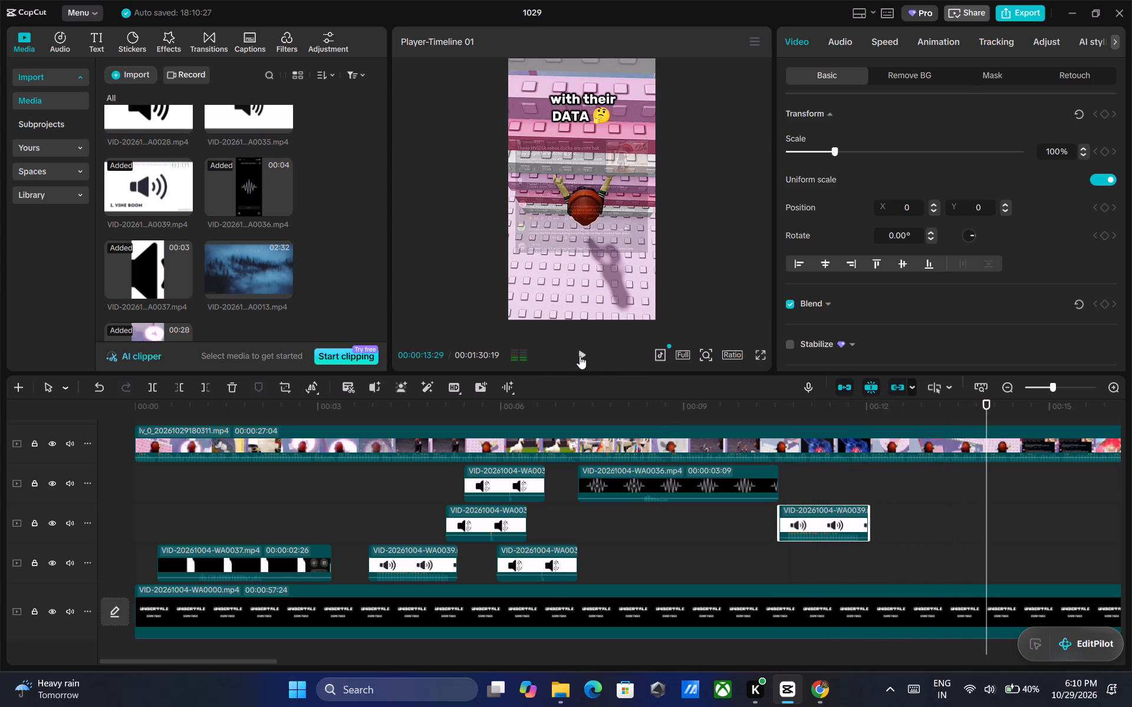
drag(269, 660, 389, 664)
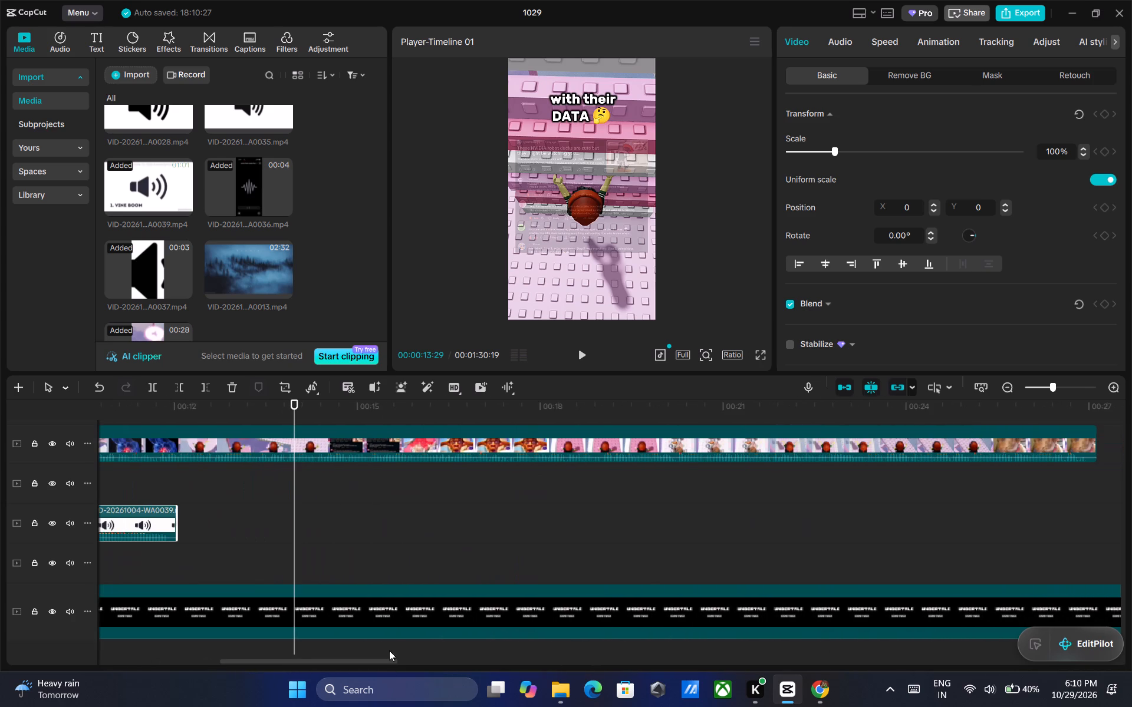
ctrl+scroll(435, 487, down, 2)
double_click(583, 355)
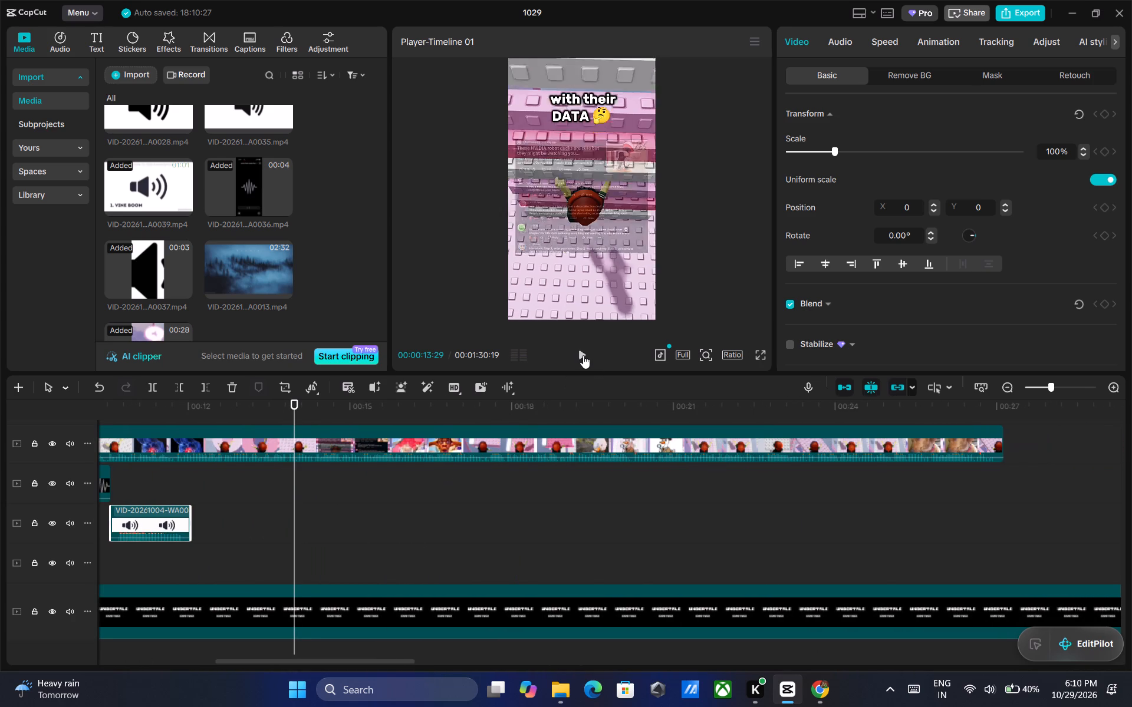
drag(304, 404, 299, 404)
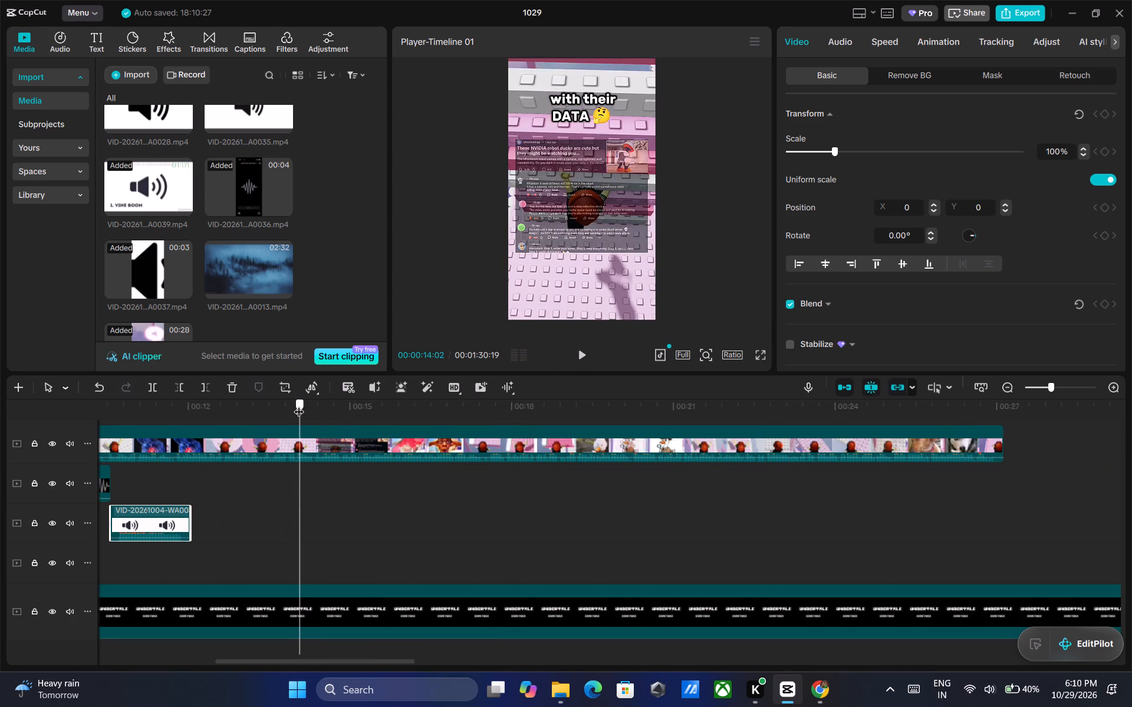
drag(299, 404, 296, 404)
Copy the sound clip VID-20261004-WA0037.mp4 near the start of the timeline.
drag(324, 662, 288, 654)
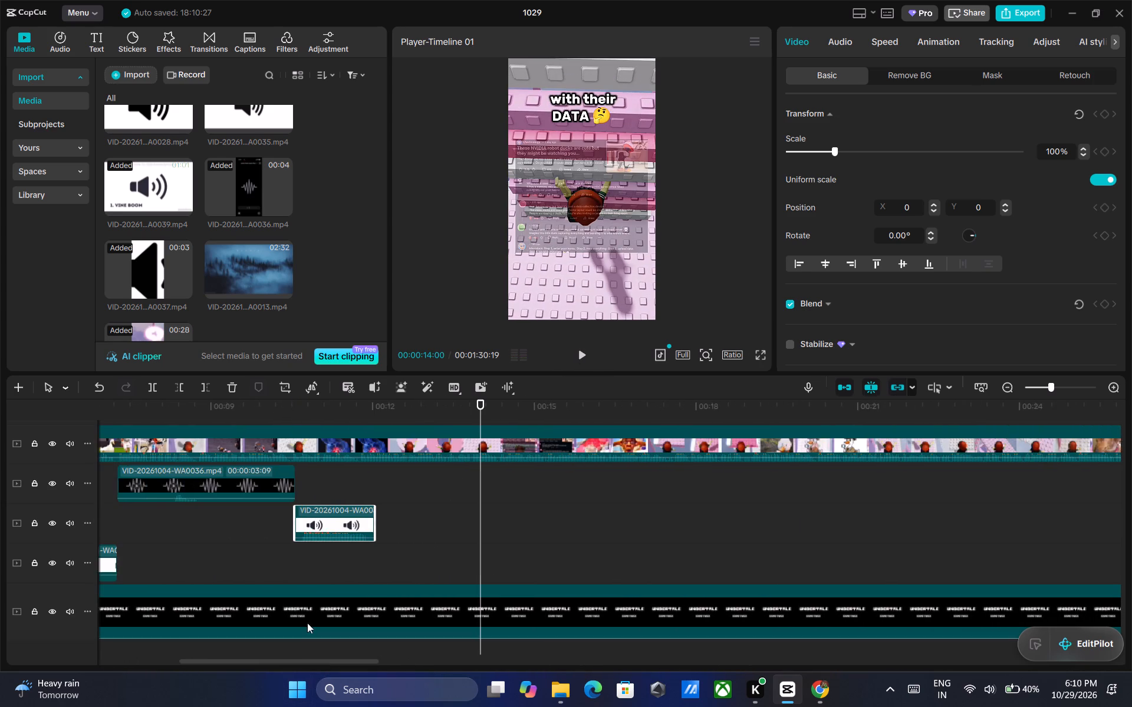
ctrl+scroll(601, 512, down, 7)
drag(324, 661, 235, 646)
right_click(210, 557)
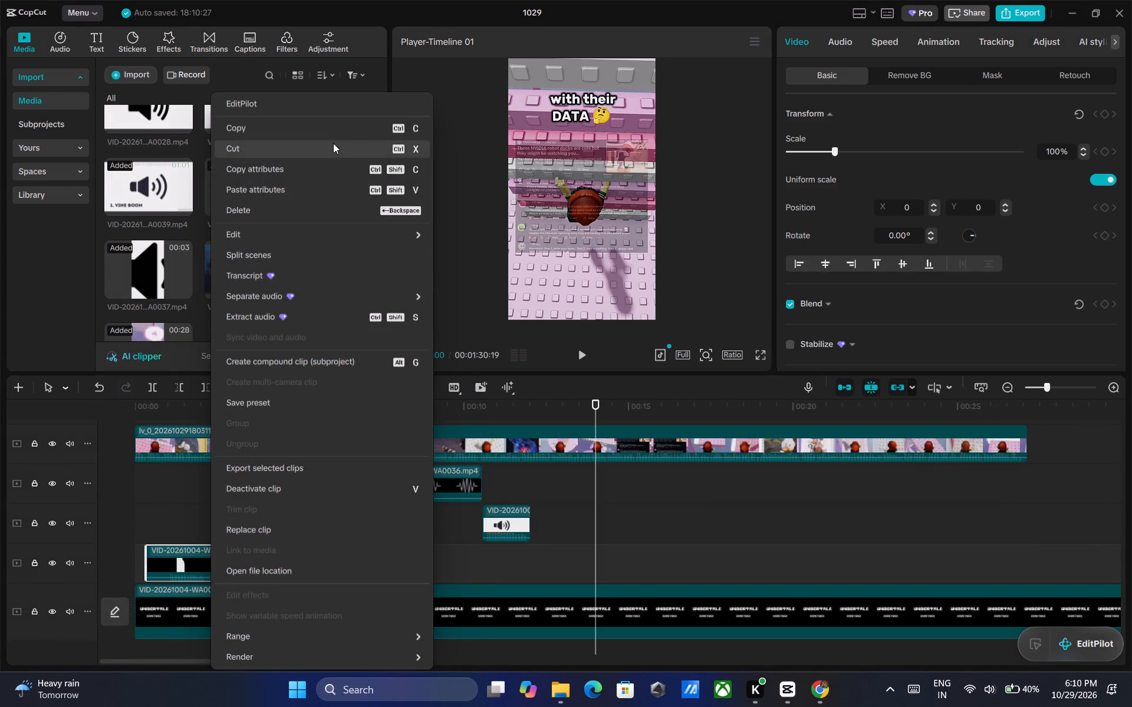
click(339, 130)
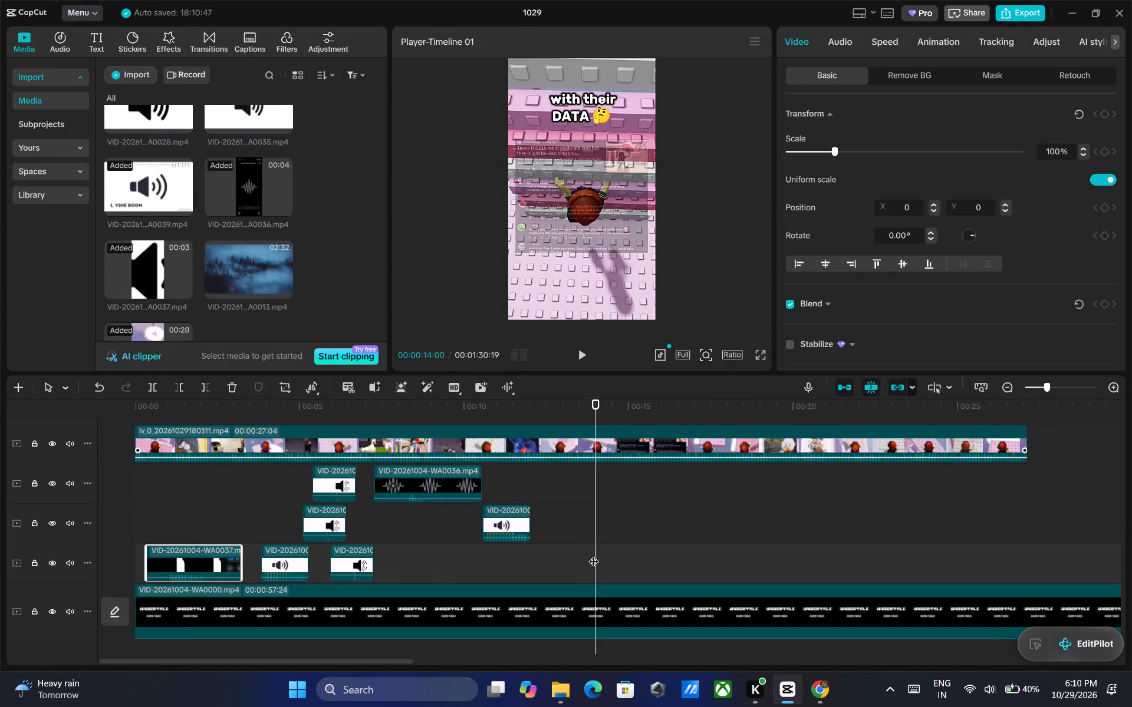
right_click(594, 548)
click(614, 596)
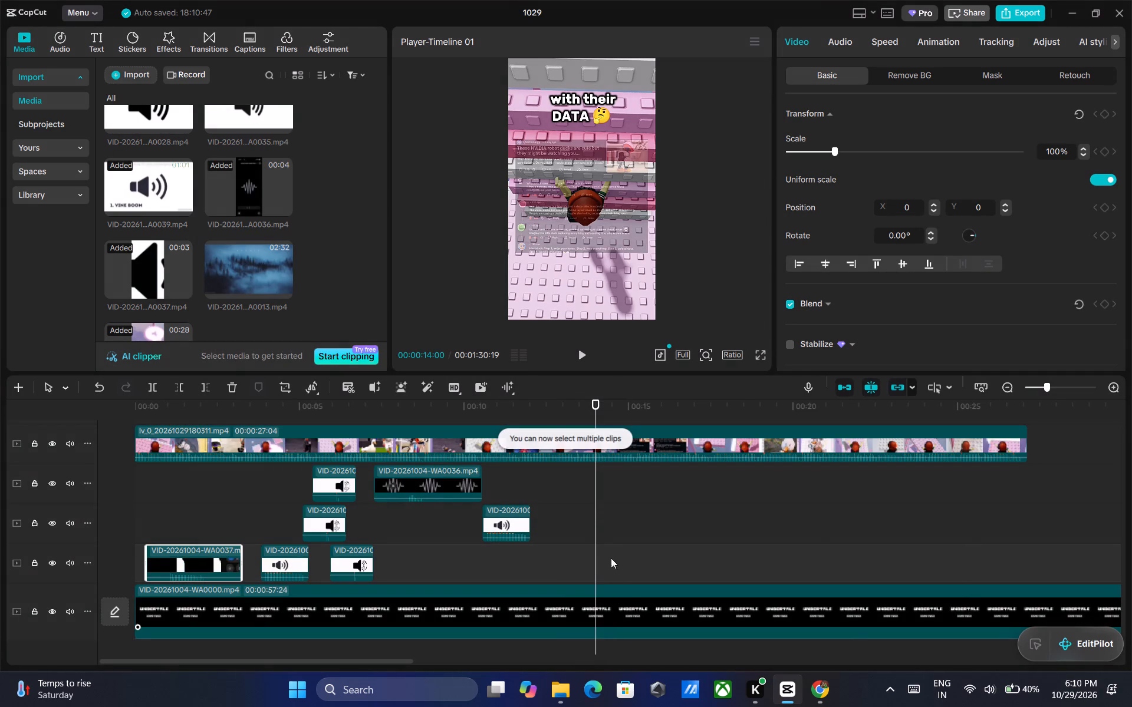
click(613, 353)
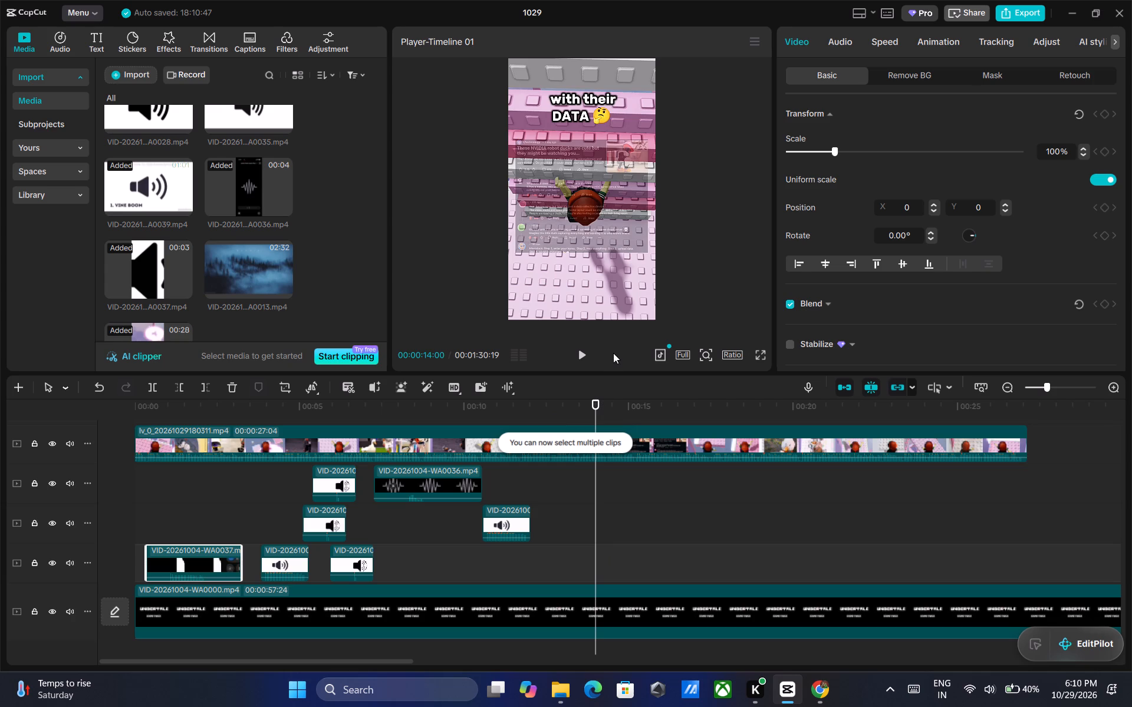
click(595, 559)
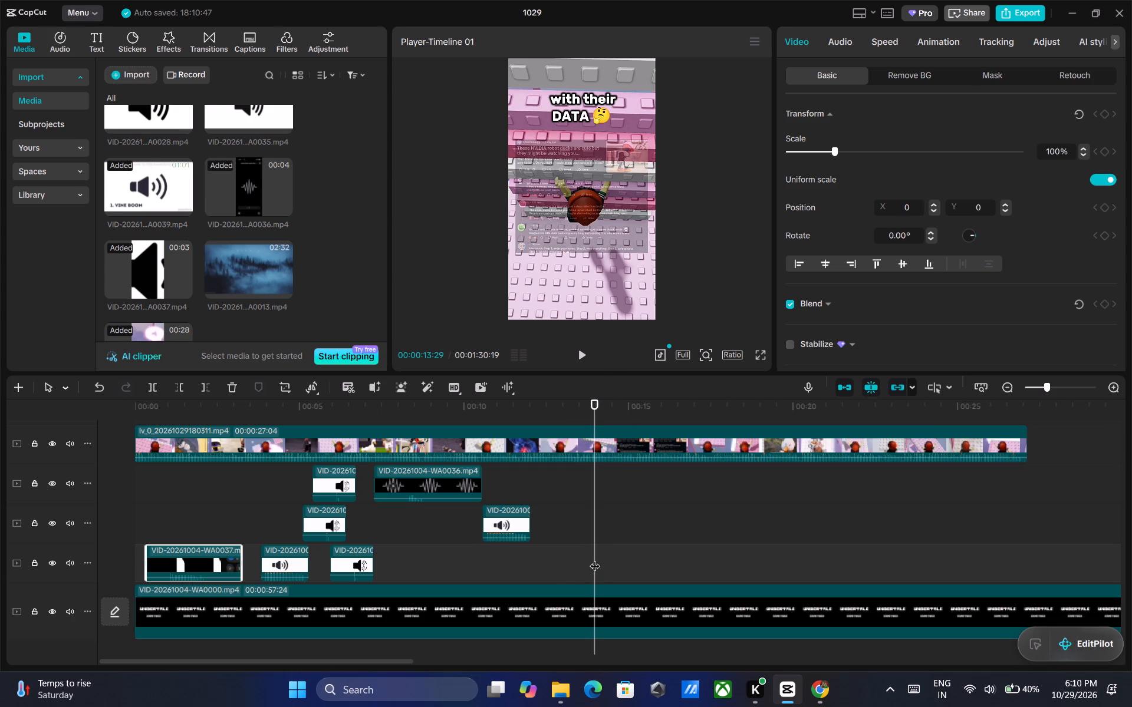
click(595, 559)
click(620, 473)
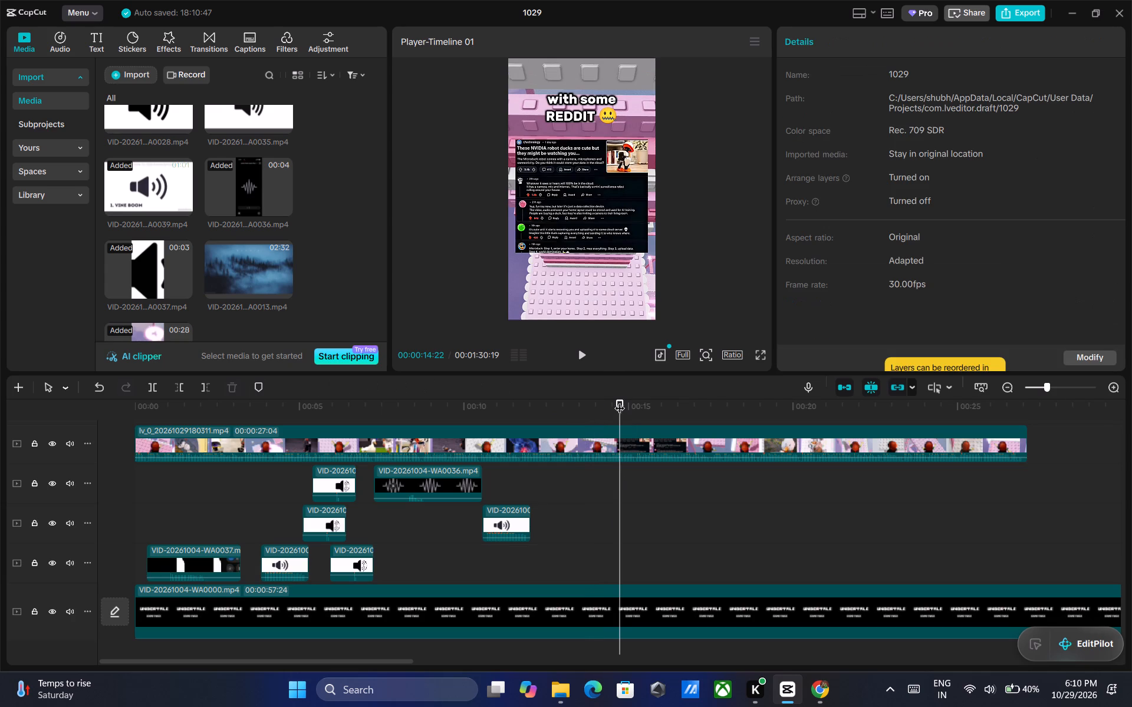
Paste the WA0037 sound clip at 00:00:14:00 and shift it earlier on its track, starting at about 13.3 seconds.
drag(619, 403, 595, 404)
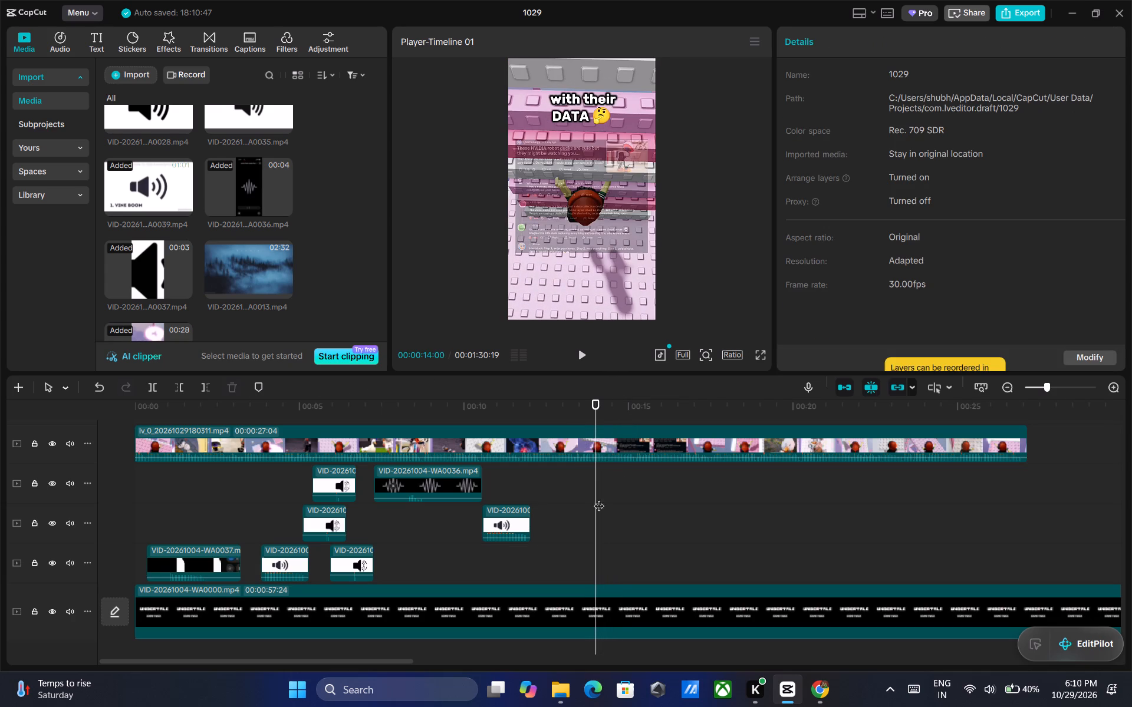
right_click(597, 548)
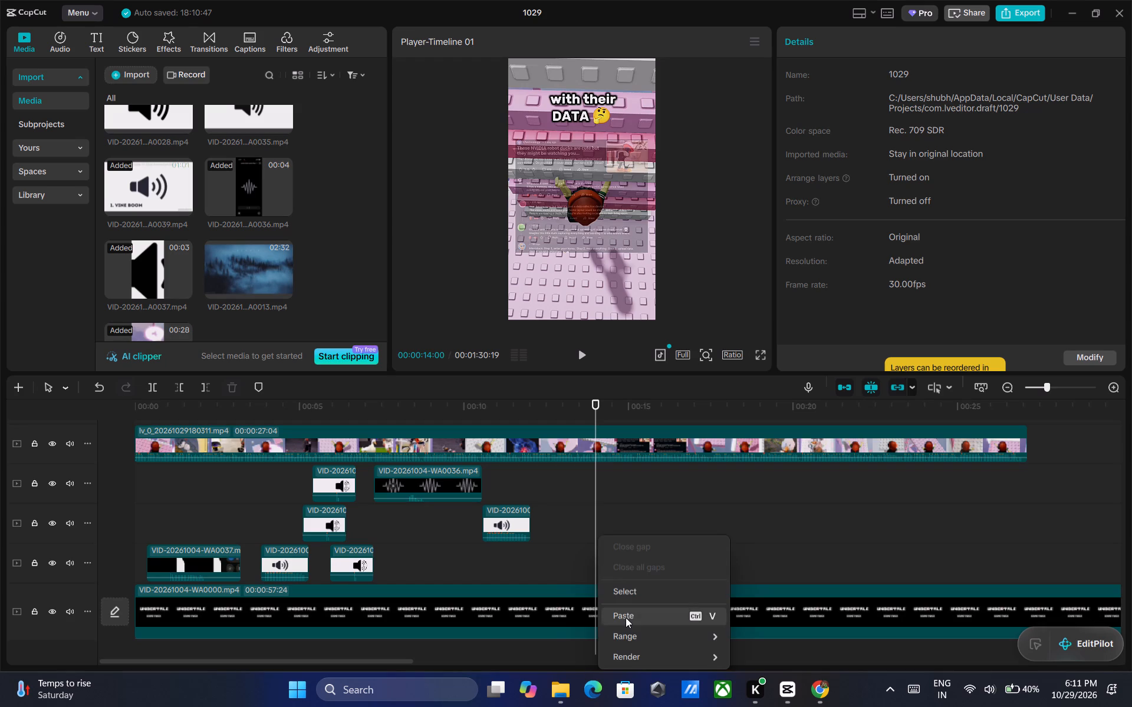
click(626, 617)
drag(639, 551, 615, 552)
Play the timeline from 00:00:14:00 to 00:00:15:25 to check the pasted sound against the Reddit screenshot.
click(580, 346)
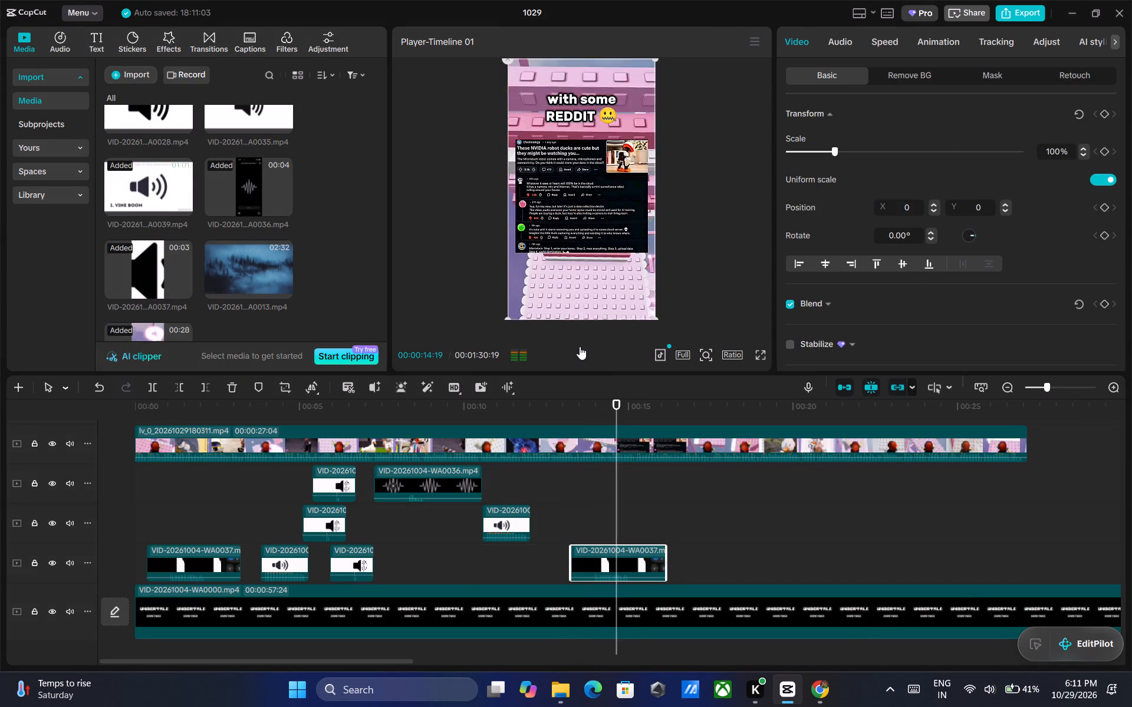
click(580, 346)
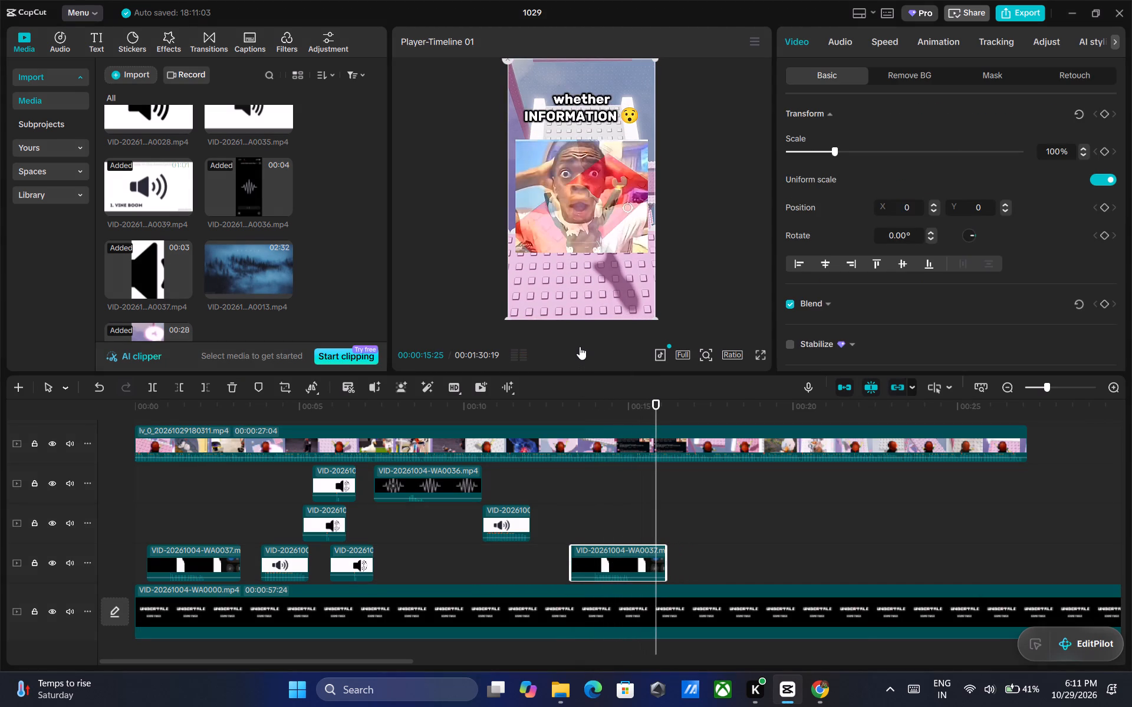
Audition the WA0028, WA0035 and WA0030 sounds, and place VID-20261004-WA0030.mp4 on the track above WA0037, starting at about 14.7 seconds.
scroll(246, 280, up, 2)
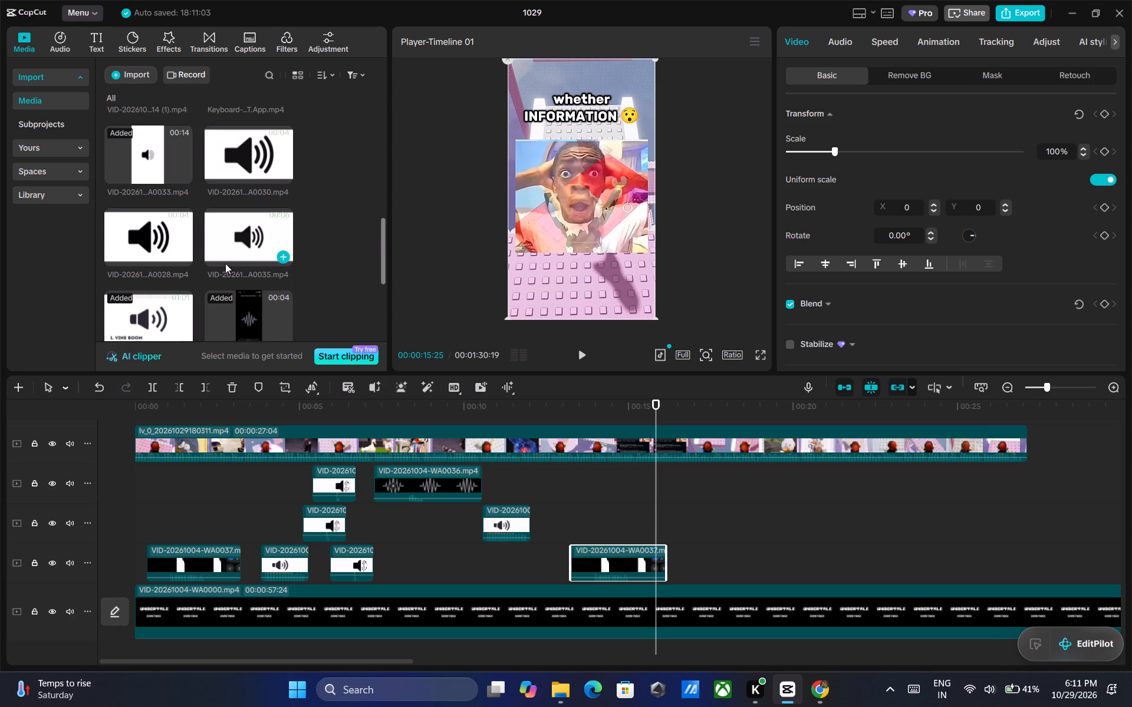
click(161, 240)
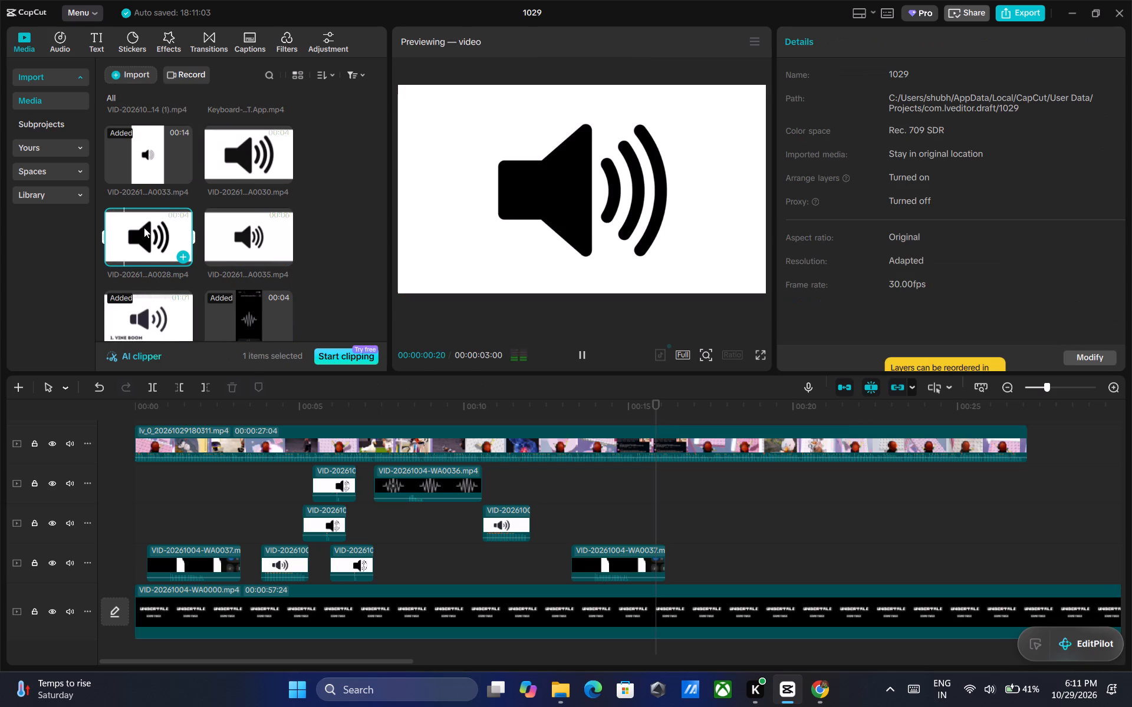
click(266, 223)
click(242, 141)
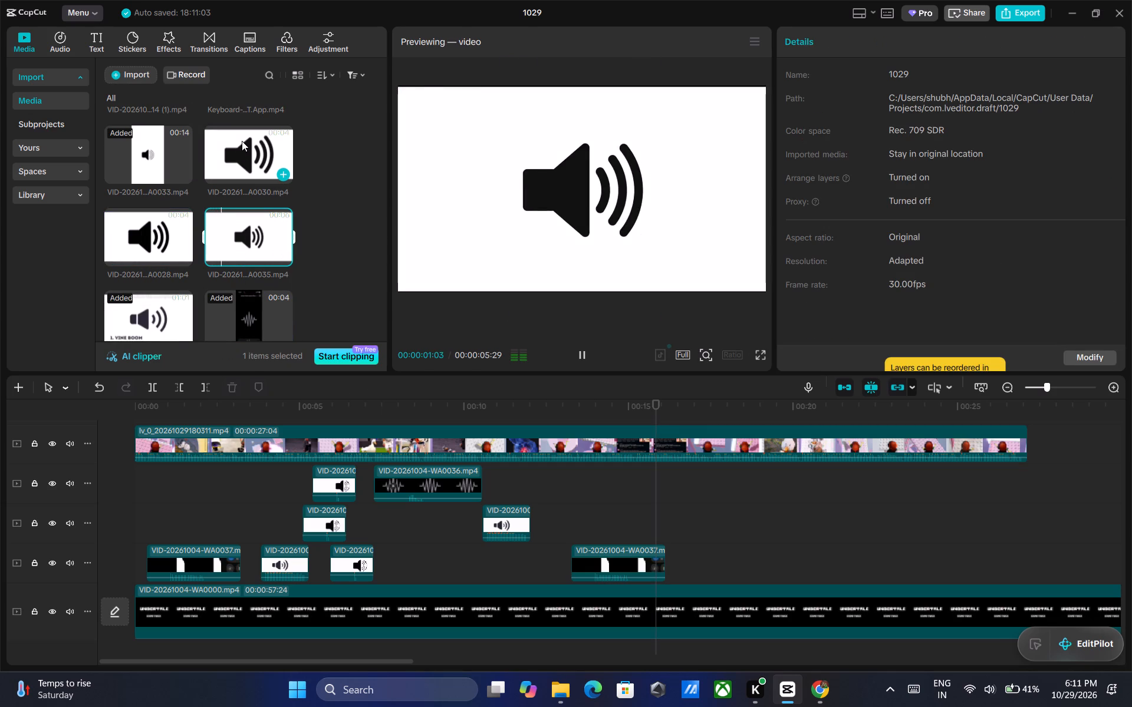
scroll(236, 164, up, 1)
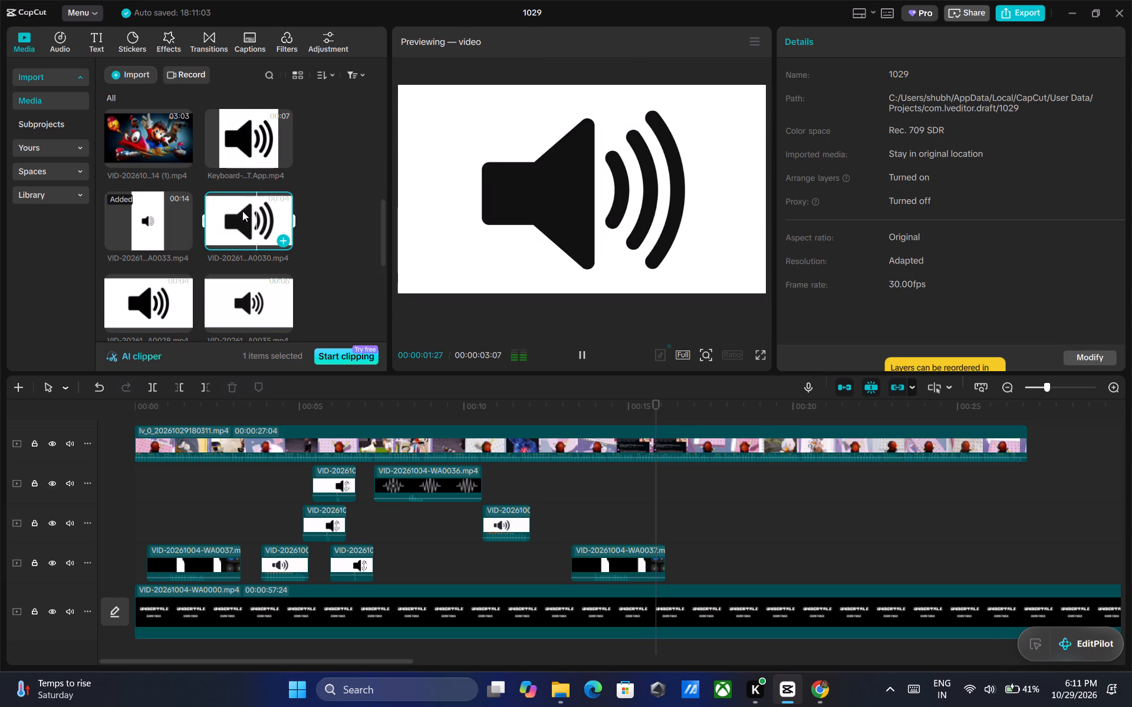
drag(242, 211, 634, 526)
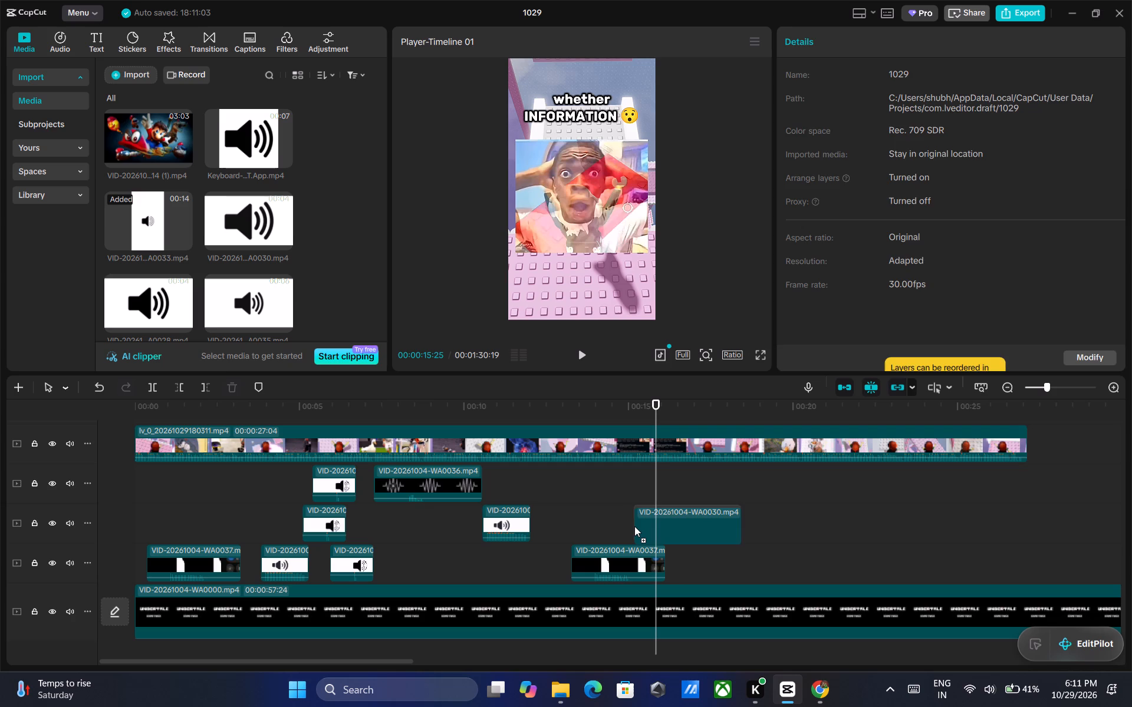
drag(634, 526, 634, 525)
drag(679, 511, 667, 510)
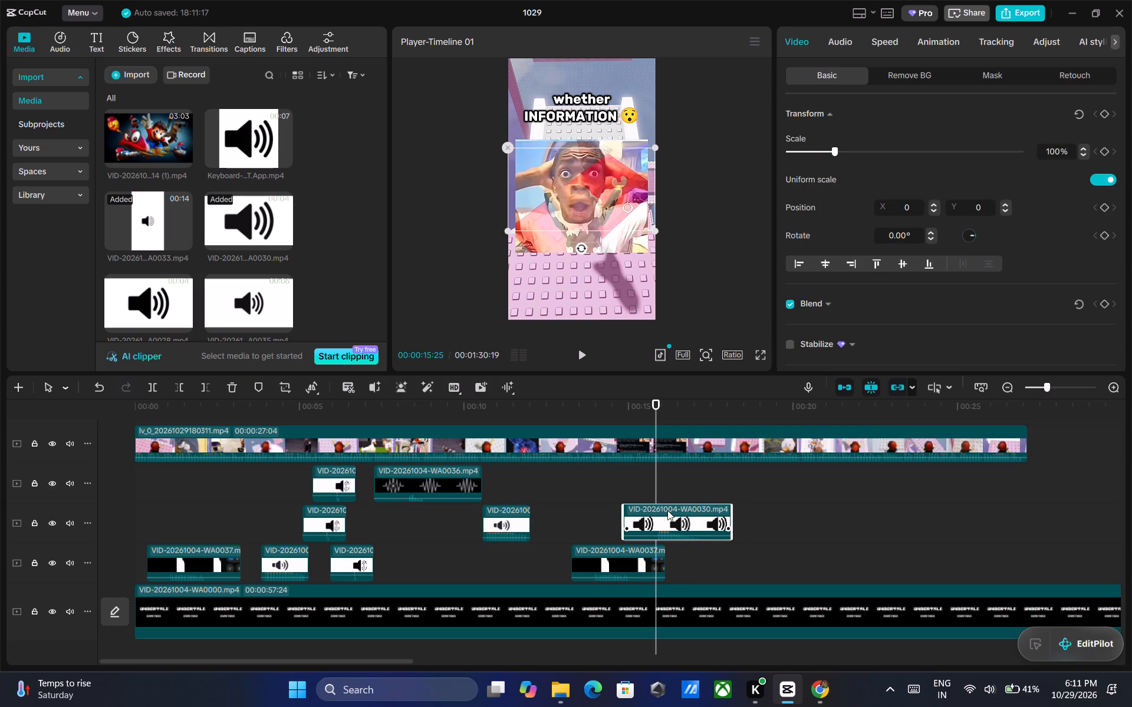
drag(667, 510, 663, 510)
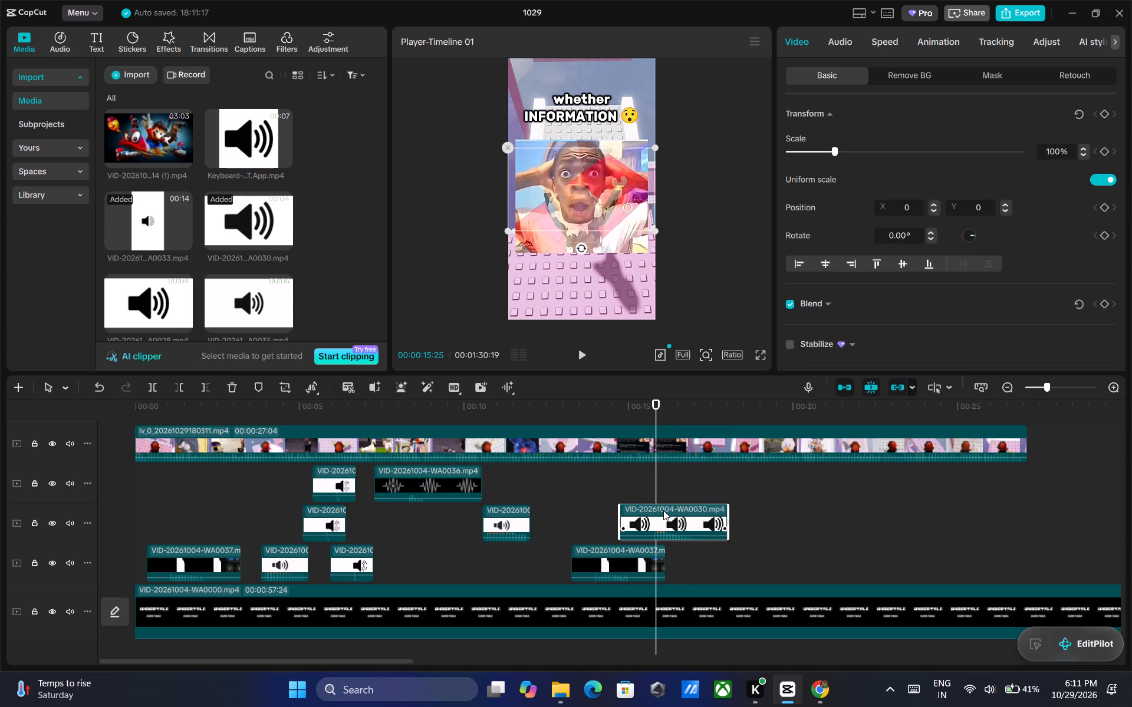
drag(663, 510, 664, 510)
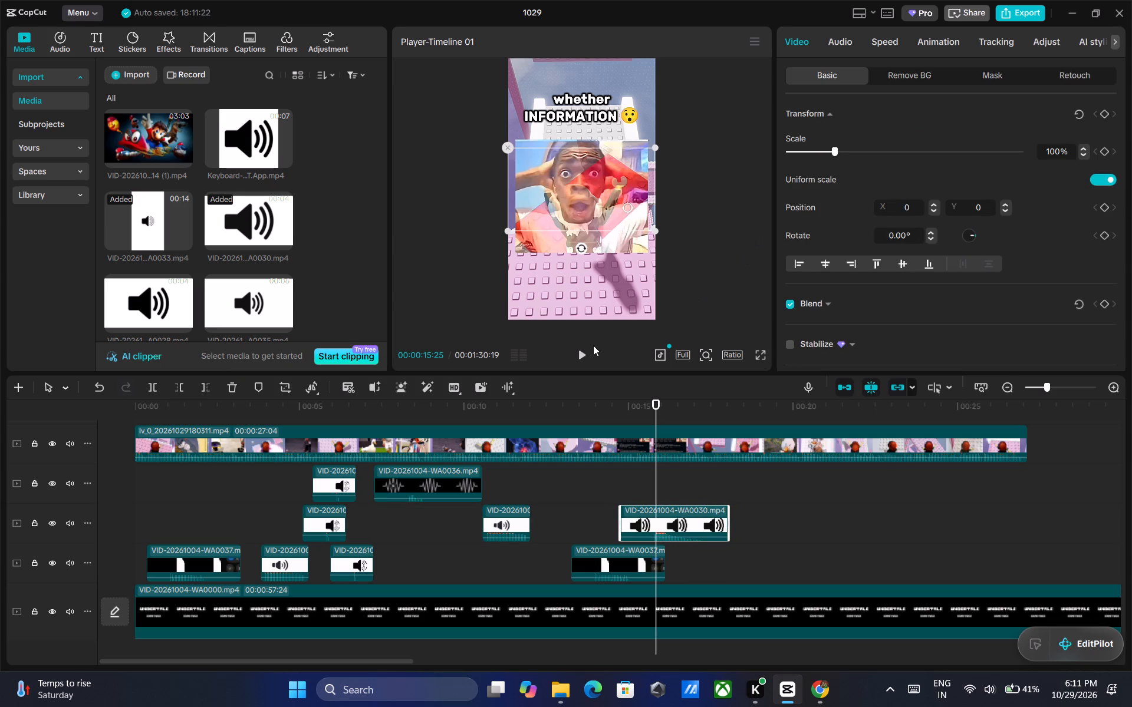
Lower the volume of the placed WA0030 sound clip to -6.1 dB.
click(837, 42)
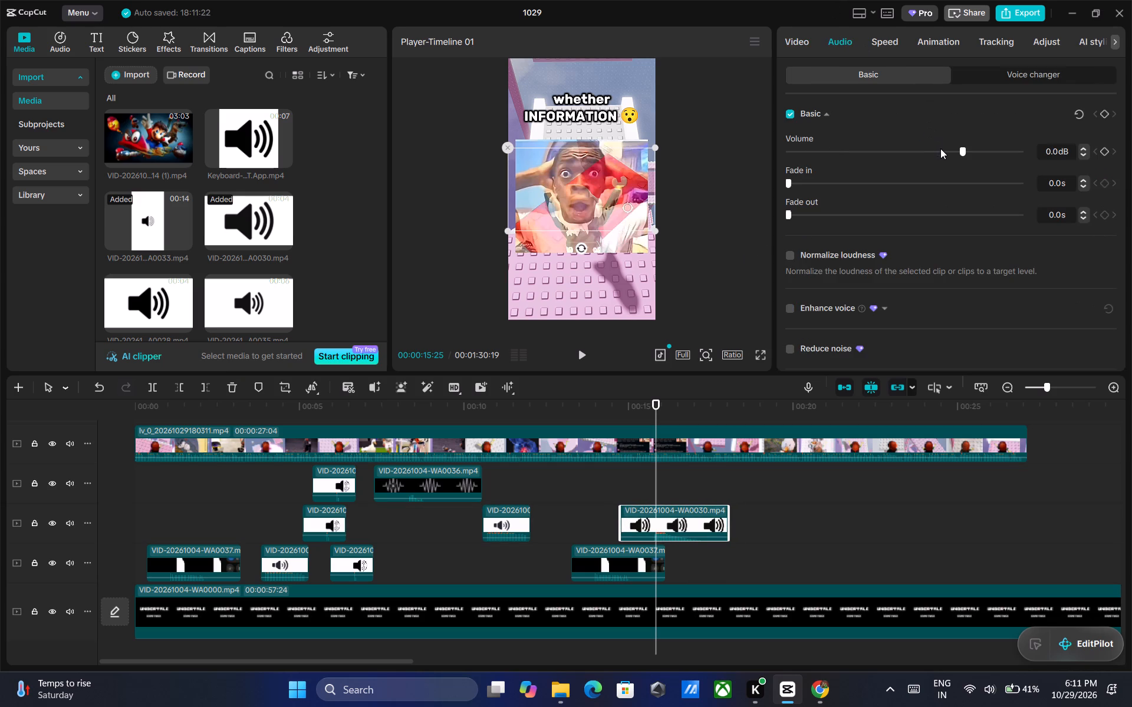
click(942, 149)
Play on from 00:00:15:25 to check the WA0030 sound and locate the start of the duck photo around 00:00:18:15.
click(582, 354)
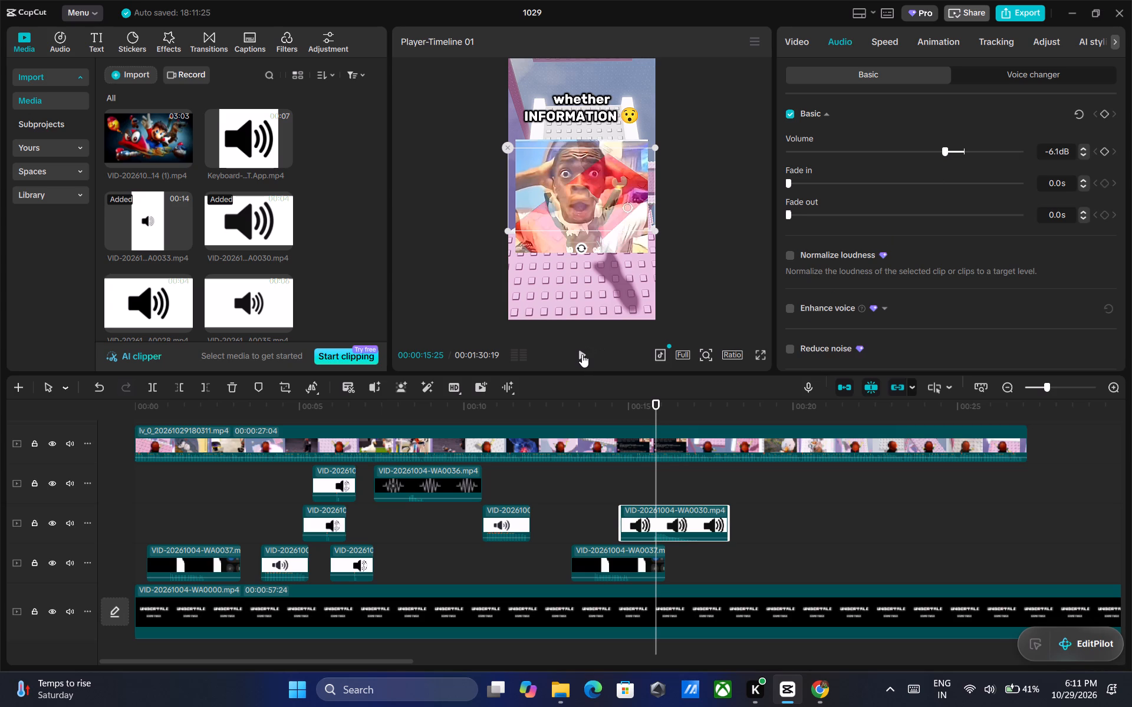
double_click(582, 354)
triple_click(582, 354)
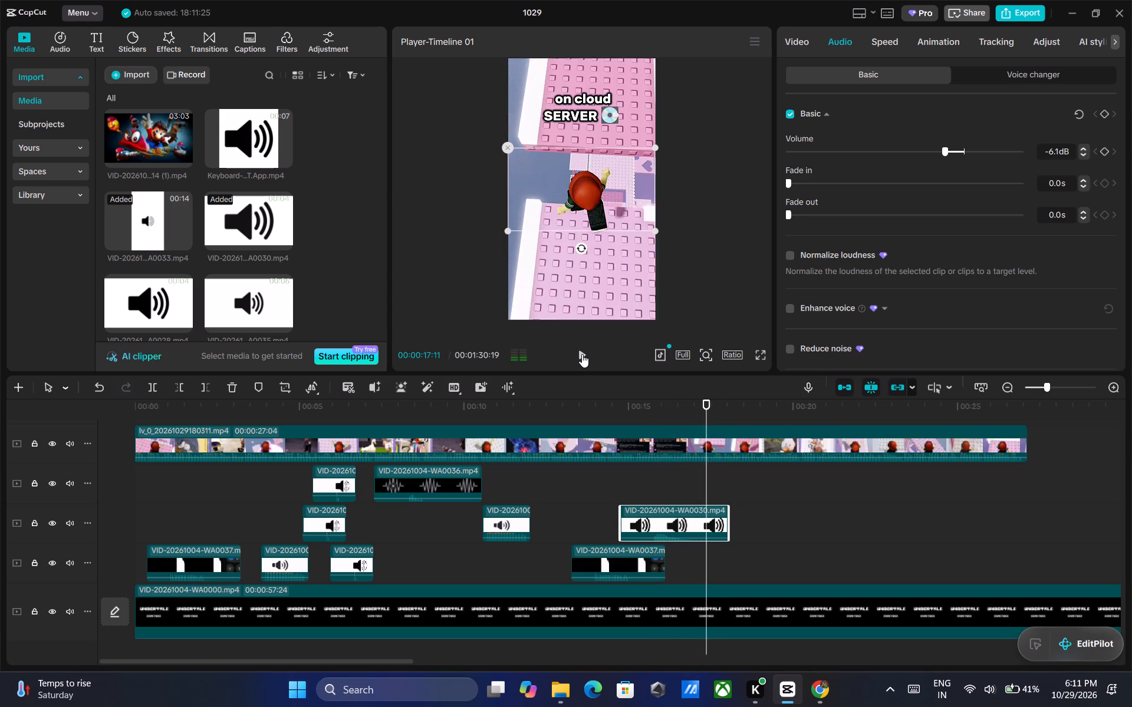
triple_click(582, 354)
triple_click(582, 354)
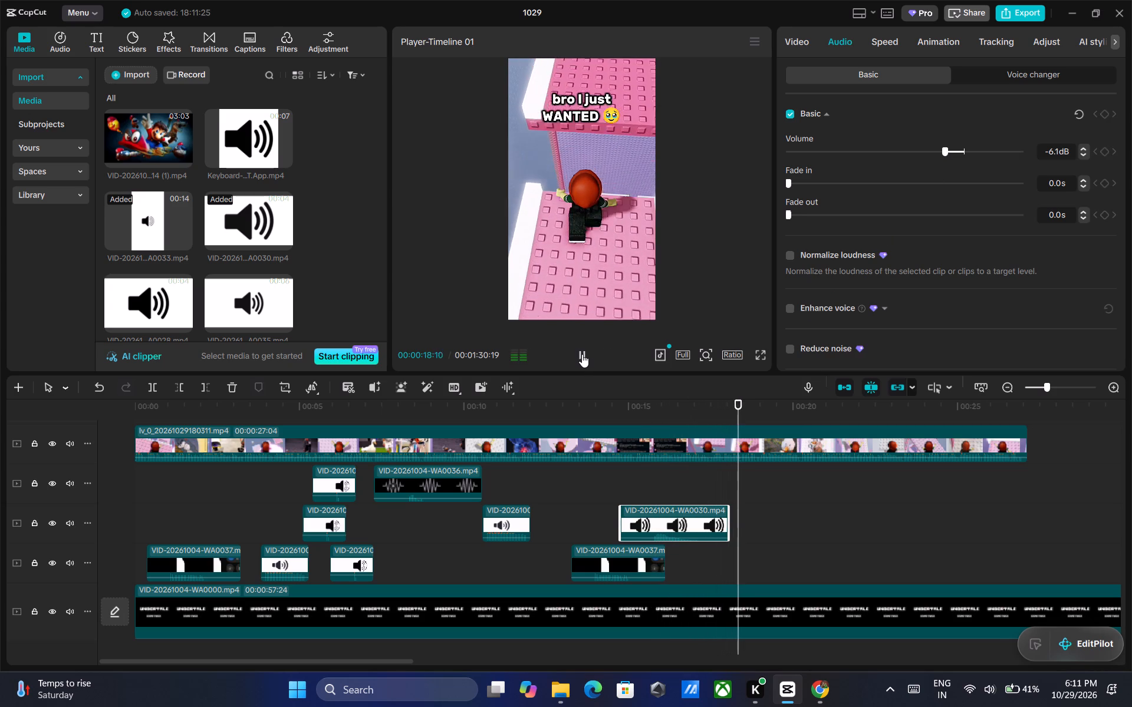
double_click(582, 354)
click(748, 405)
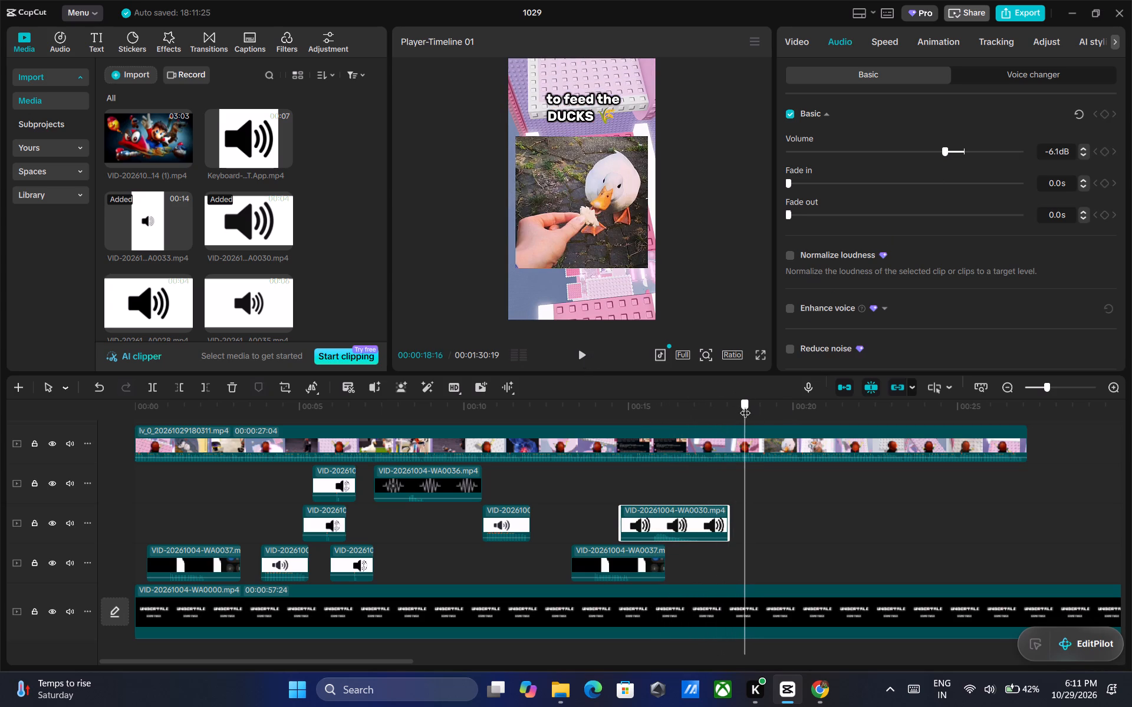
Audition the Keyboard, WA0028 and WA0035 sounds in the media library, and copy the WA0030 clip already on the timeline.
click(266, 137)
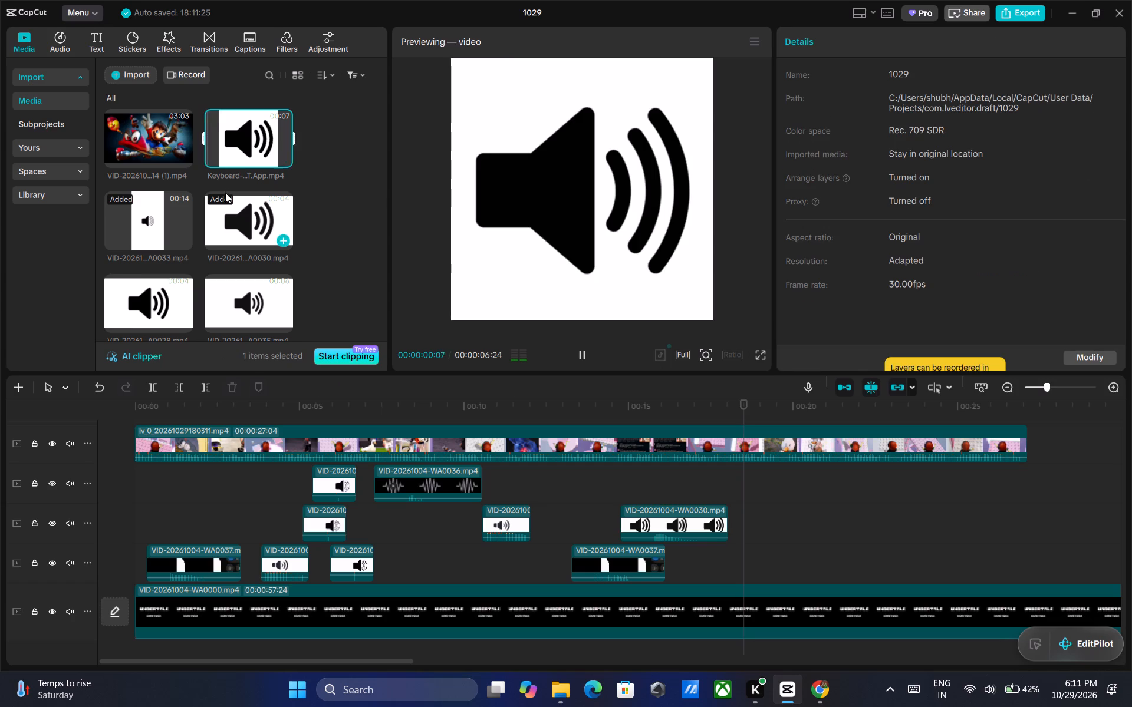
scroll(225, 193, down, 1)
click(177, 233)
click(243, 233)
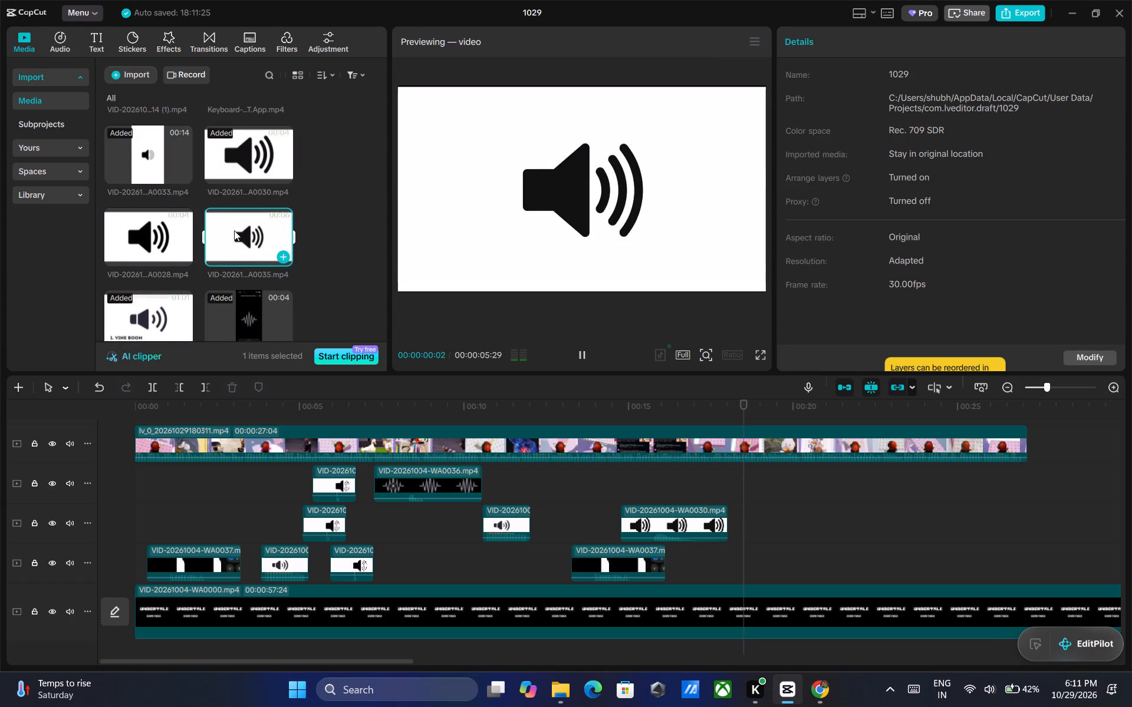
click(667, 513)
right_click(667, 513)
click(710, 127)
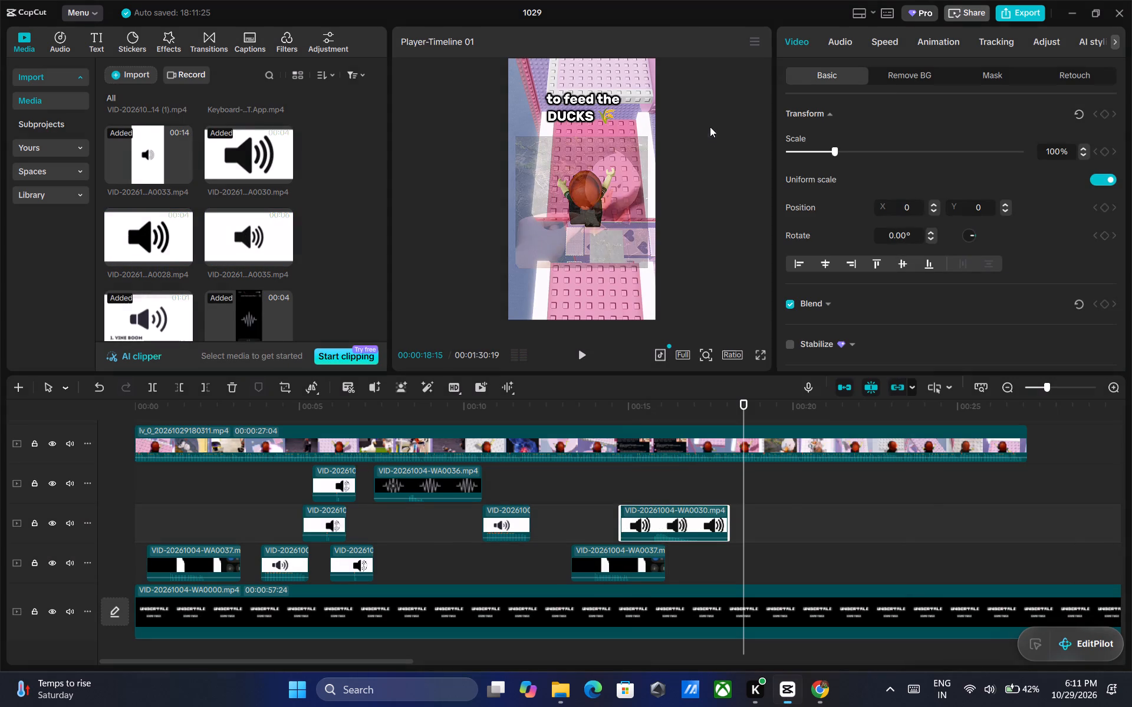
right_click(691, 518)
click(739, 128)
Paste the WA0030 clip at 00:00:18:15 and move it to the track directly beneath the main video, starting at about 17.4 seconds.
right_click(742, 507)
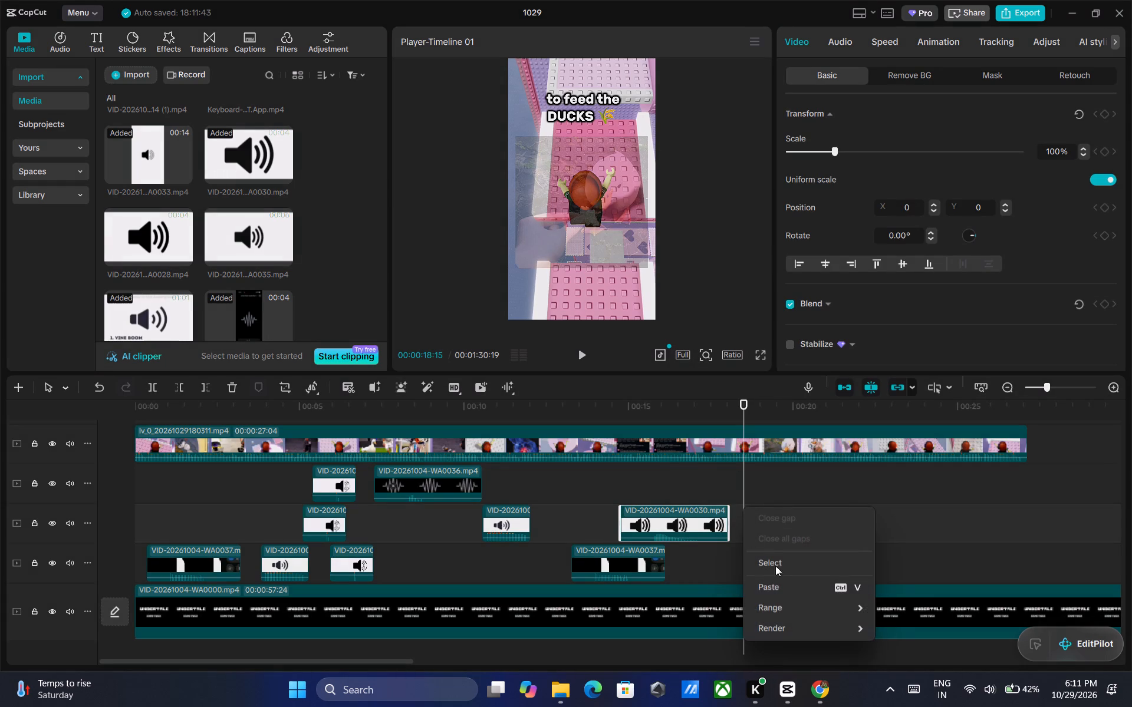
click(748, 480)
click(743, 474)
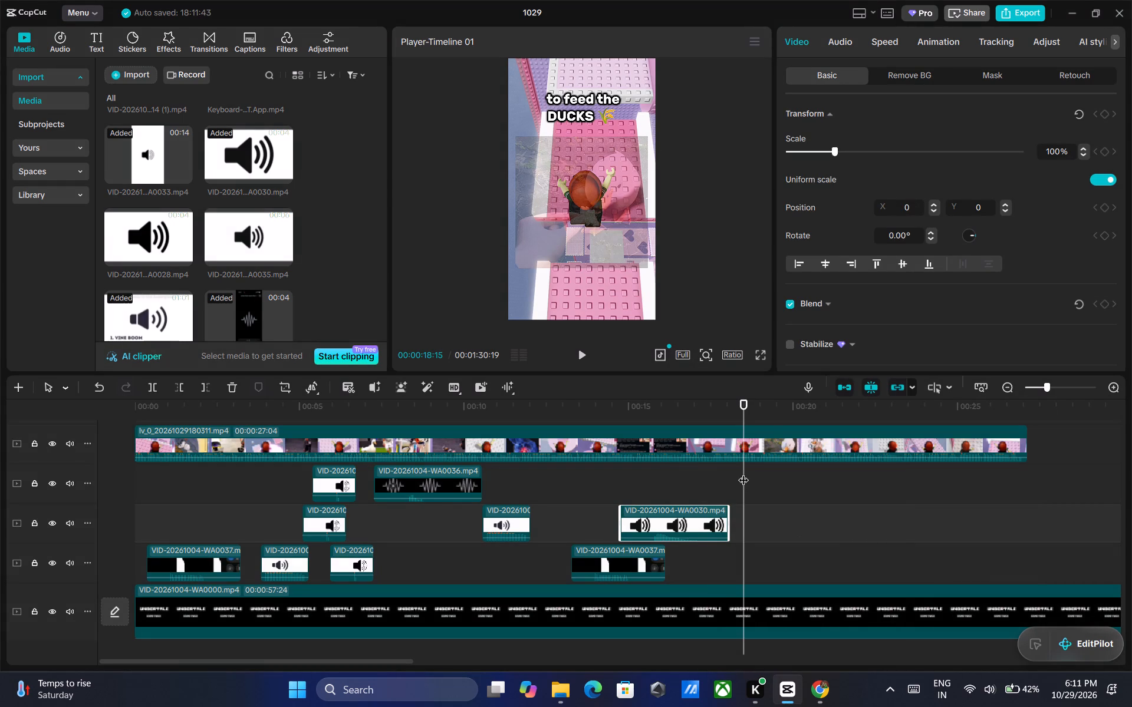
right_click(743, 473)
click(778, 549)
drag(769, 523, 758, 497)
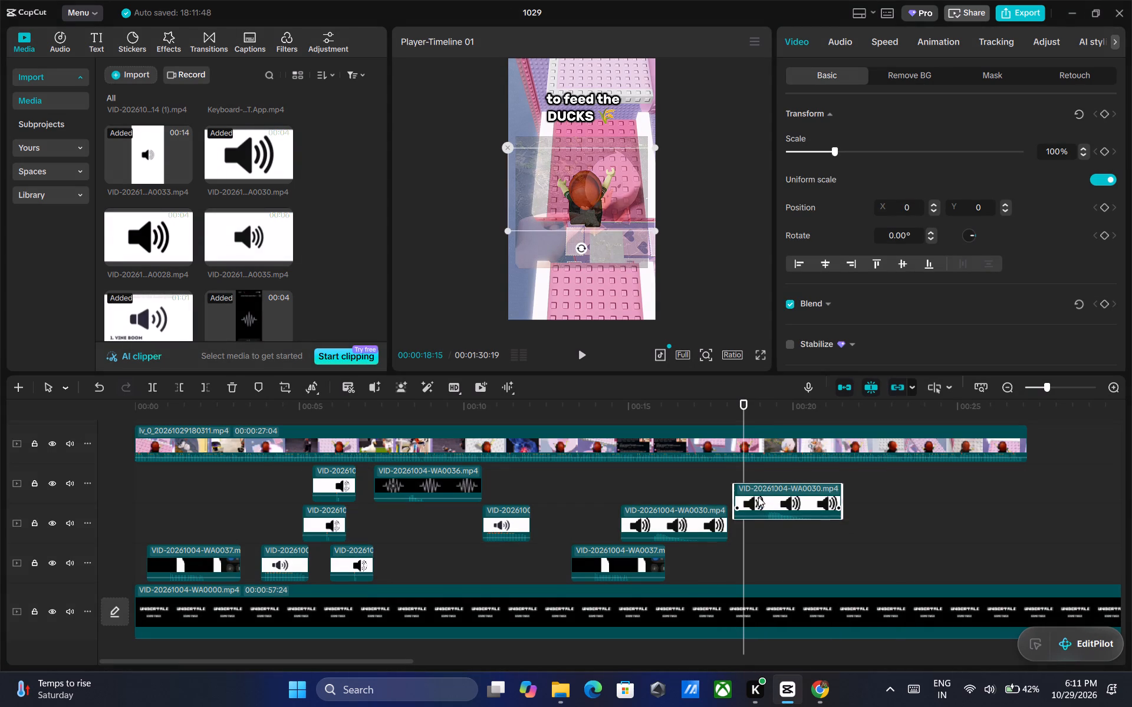
drag(758, 497, 734, 478)
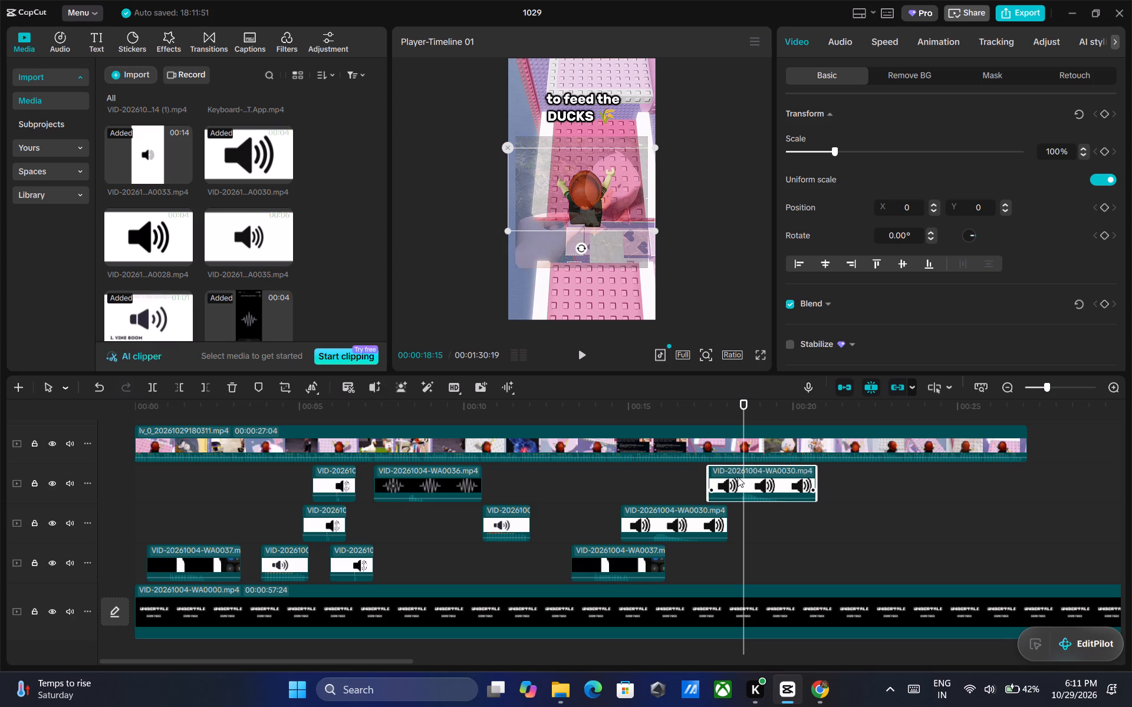
Play on from 00:00:18:15 to check the pasted sound, and set the playhead to 00:00:22:21, just before the dinosaur meme appears.
click(580, 352)
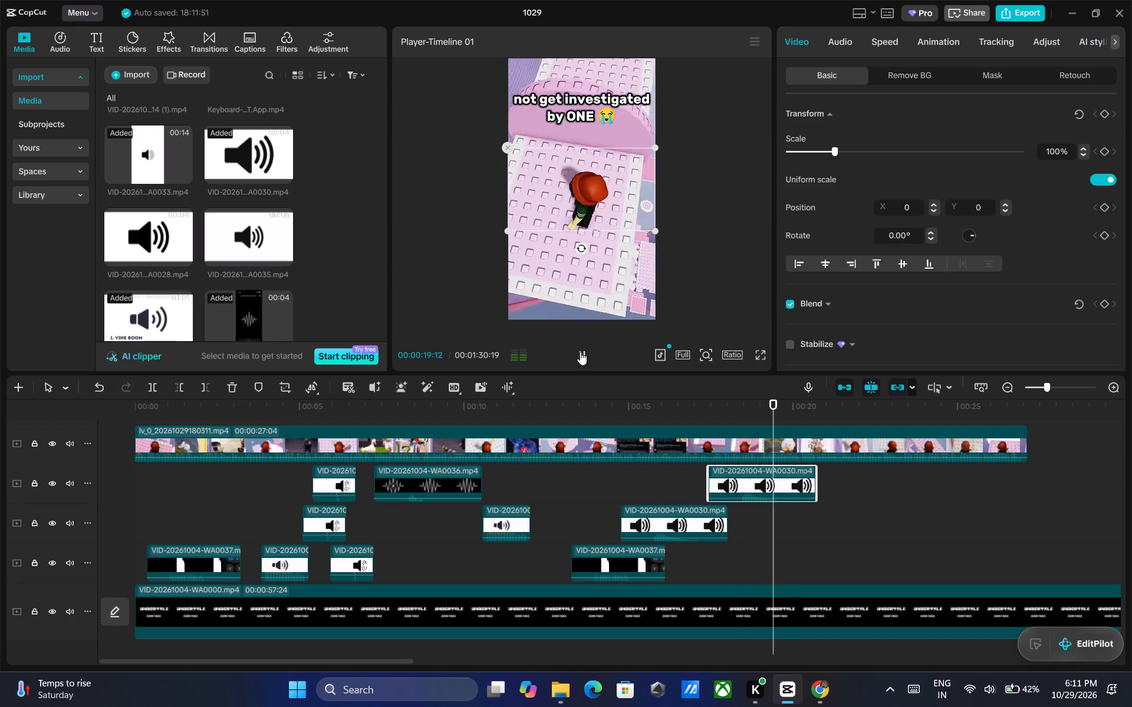
triple_click(580, 352)
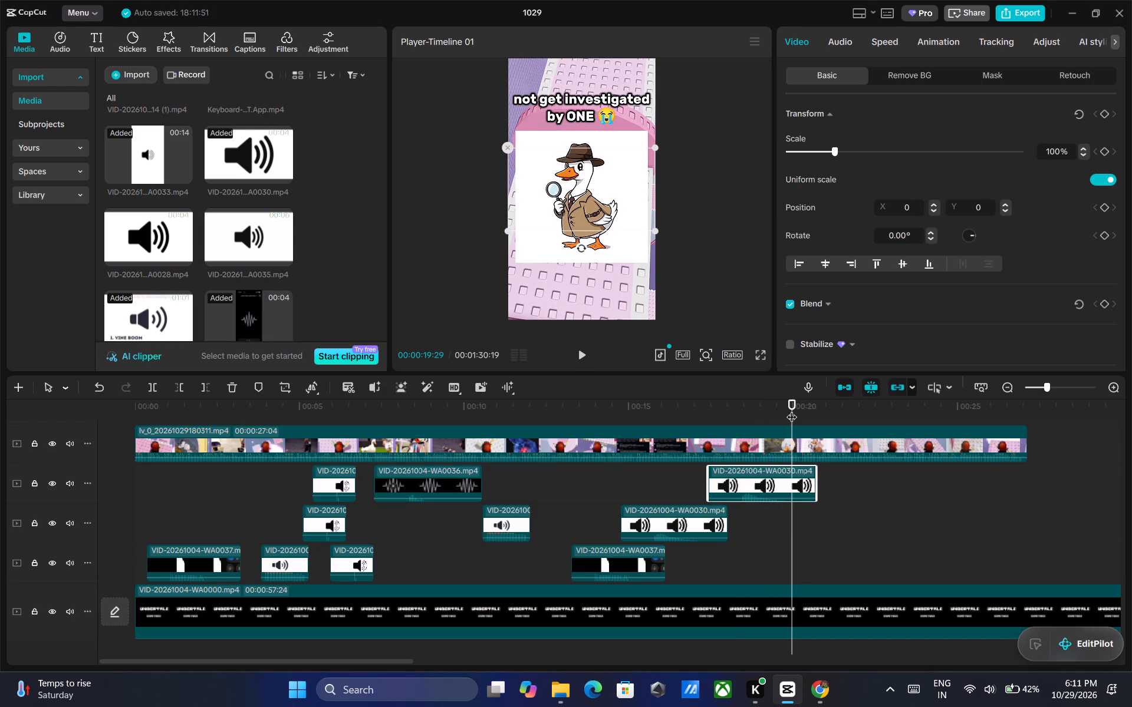
triple_click(582, 356)
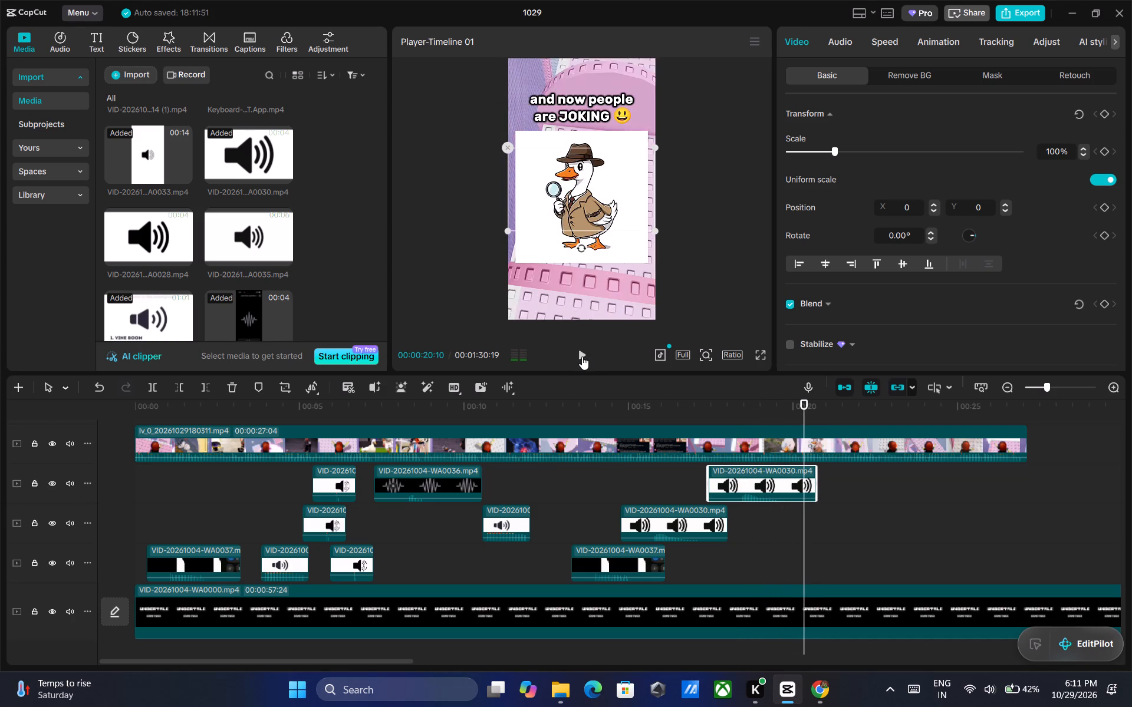
triple_click(582, 356)
triple_click(582, 356)
triple_click(582, 356)
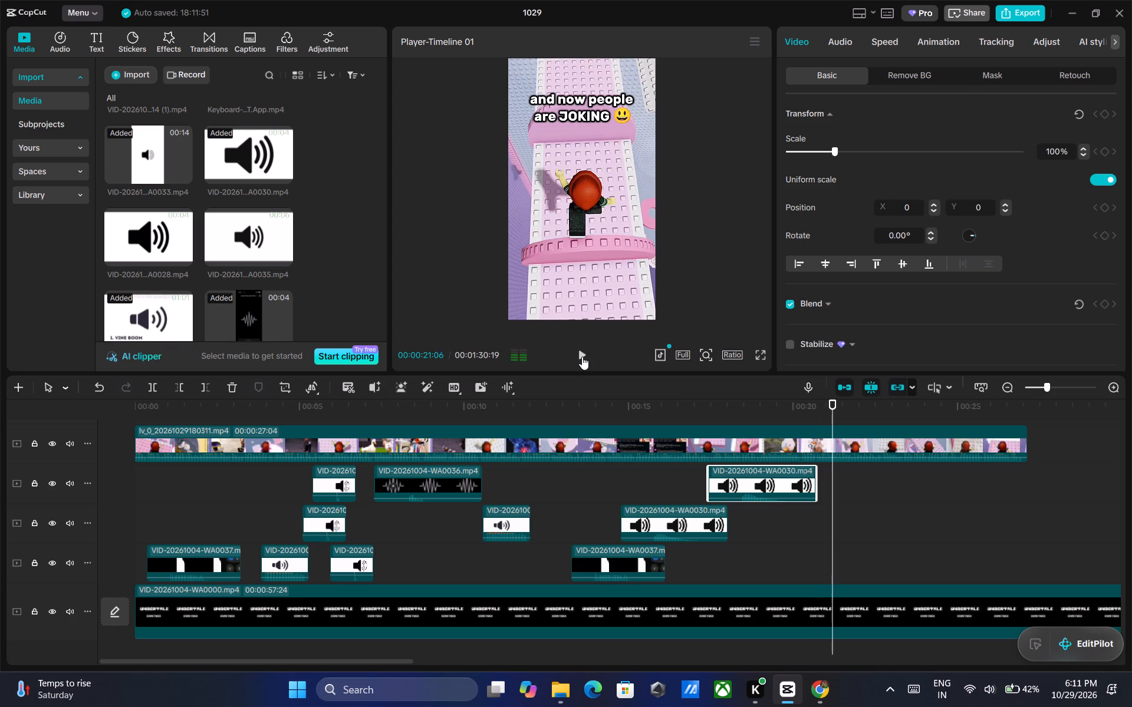
triple_click(582, 356)
triple_click(582, 356)
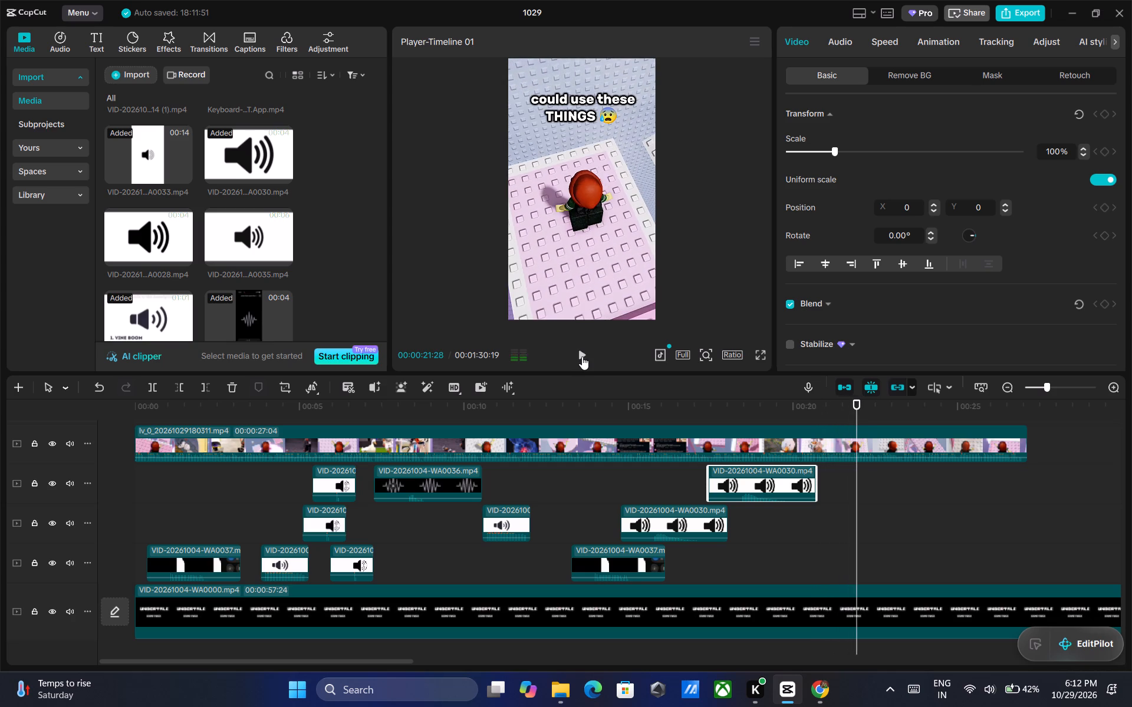
double_click(582, 356)
triple_click(582, 356)
click(582, 356)
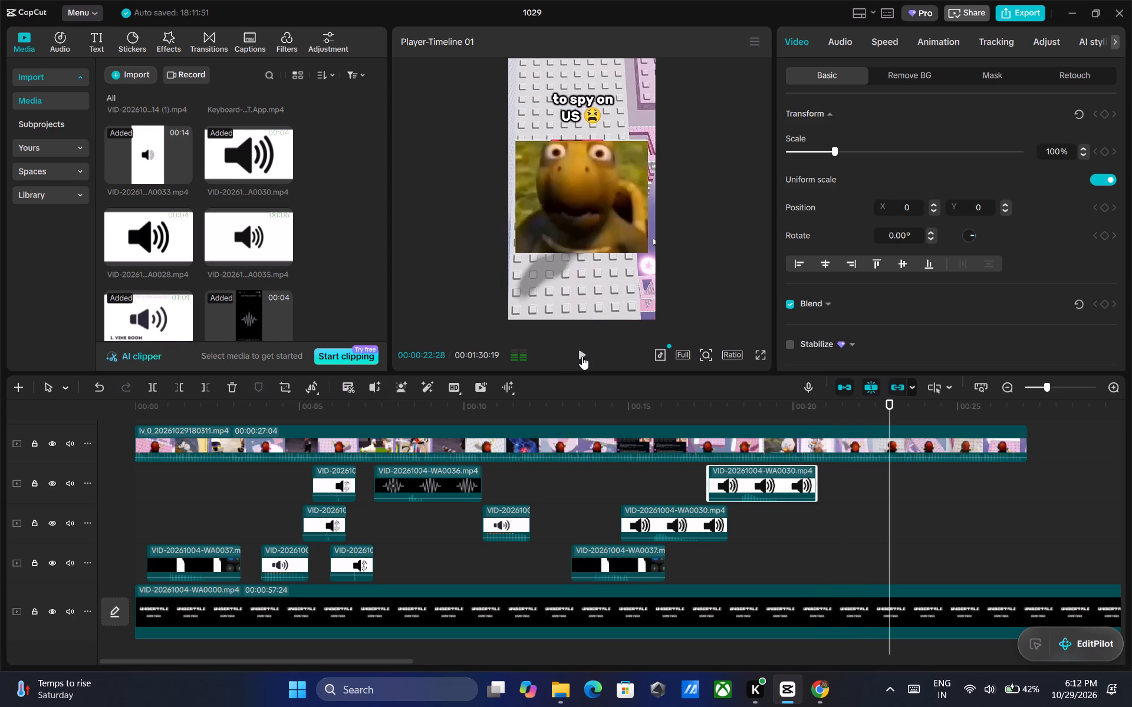
drag(887, 405, 884, 405)
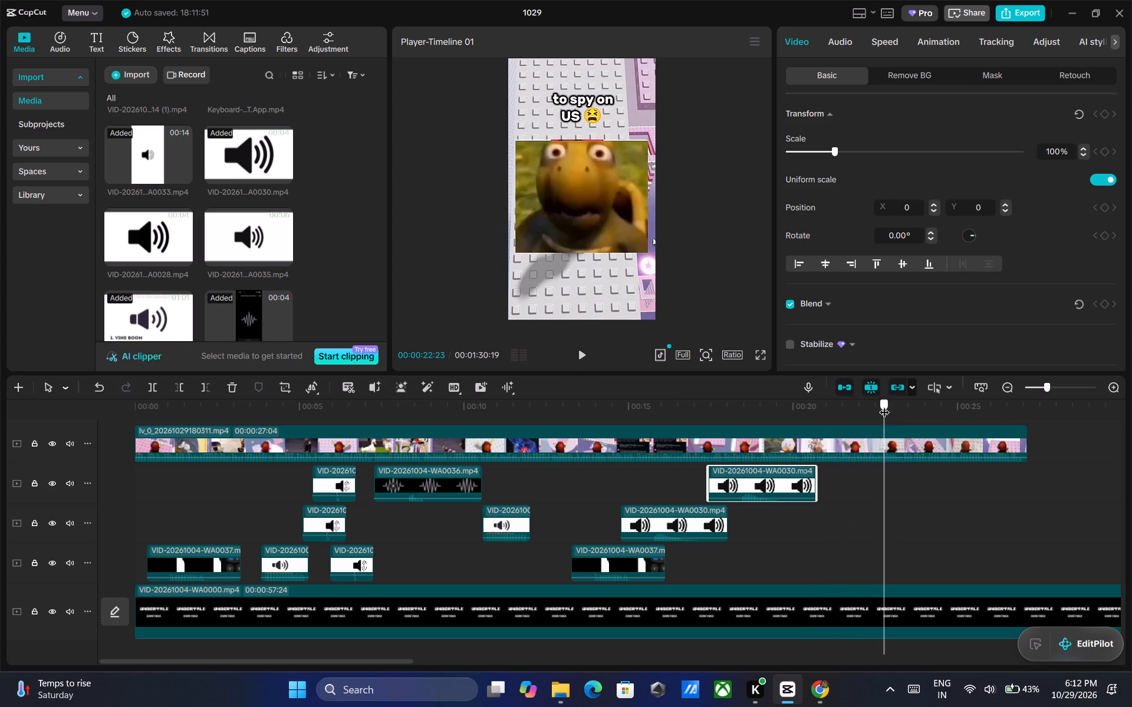
drag(884, 405, 882, 405)
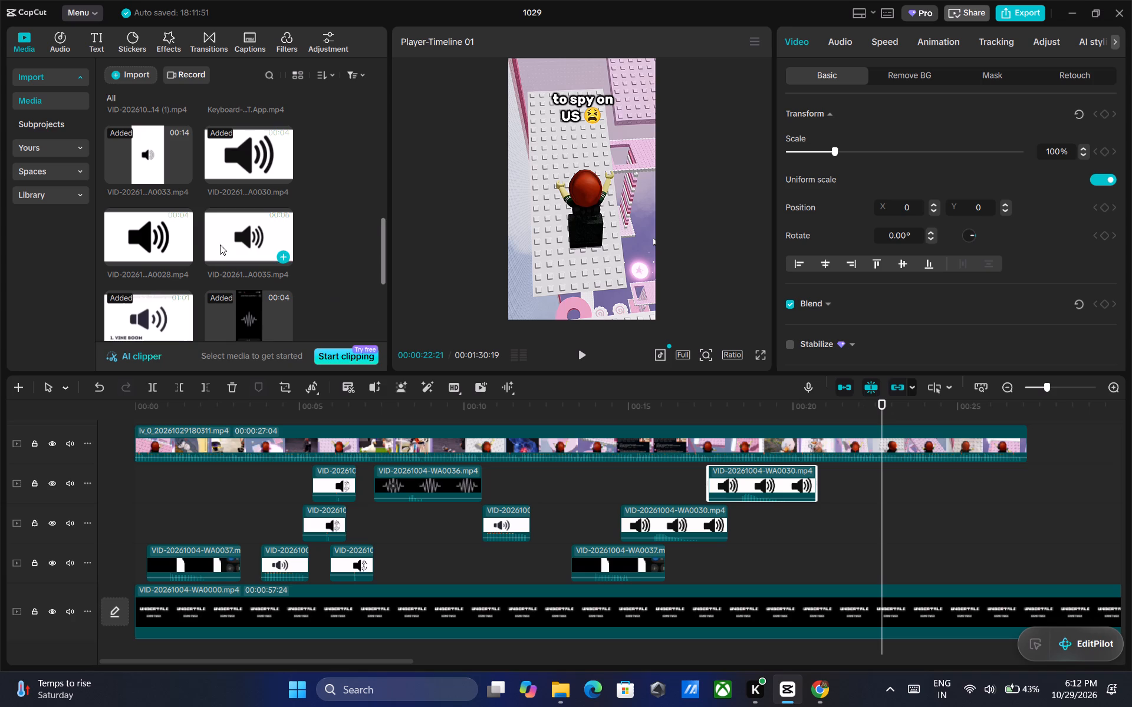
Audition VID-20261004-WA0028.mp4 and place it on the WA0030 clip's track, starting at 00:00:22:21.
click(164, 236)
drag(148, 231, 153, 232)
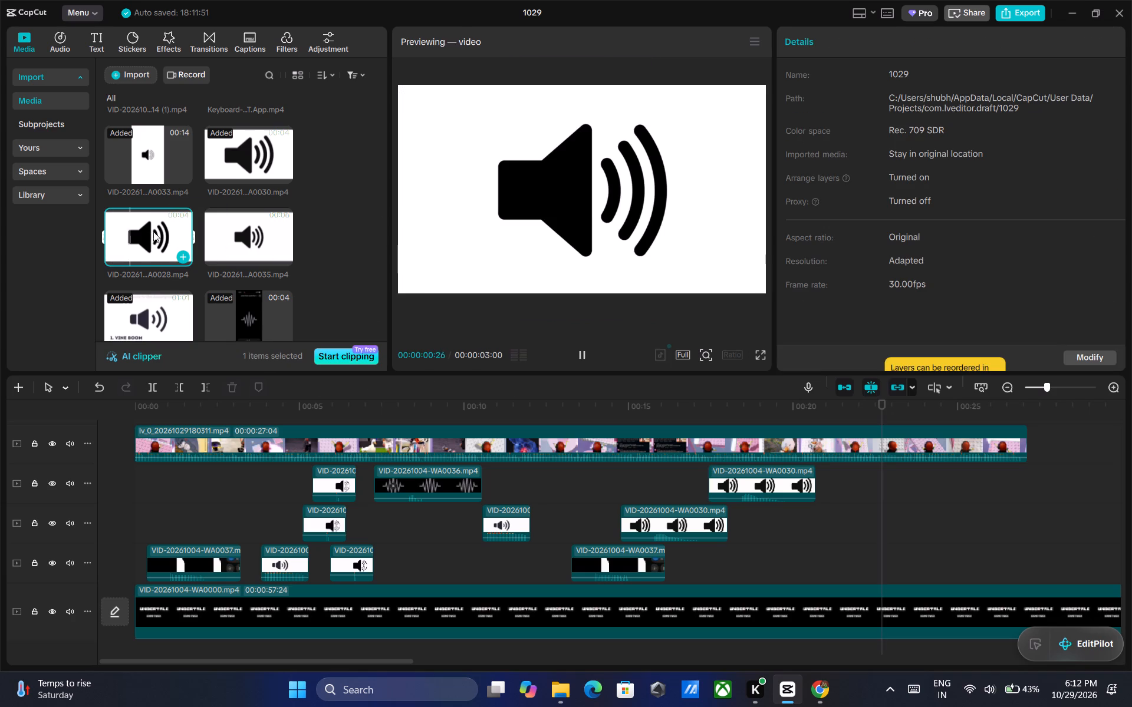
drag(153, 232, 862, 524)
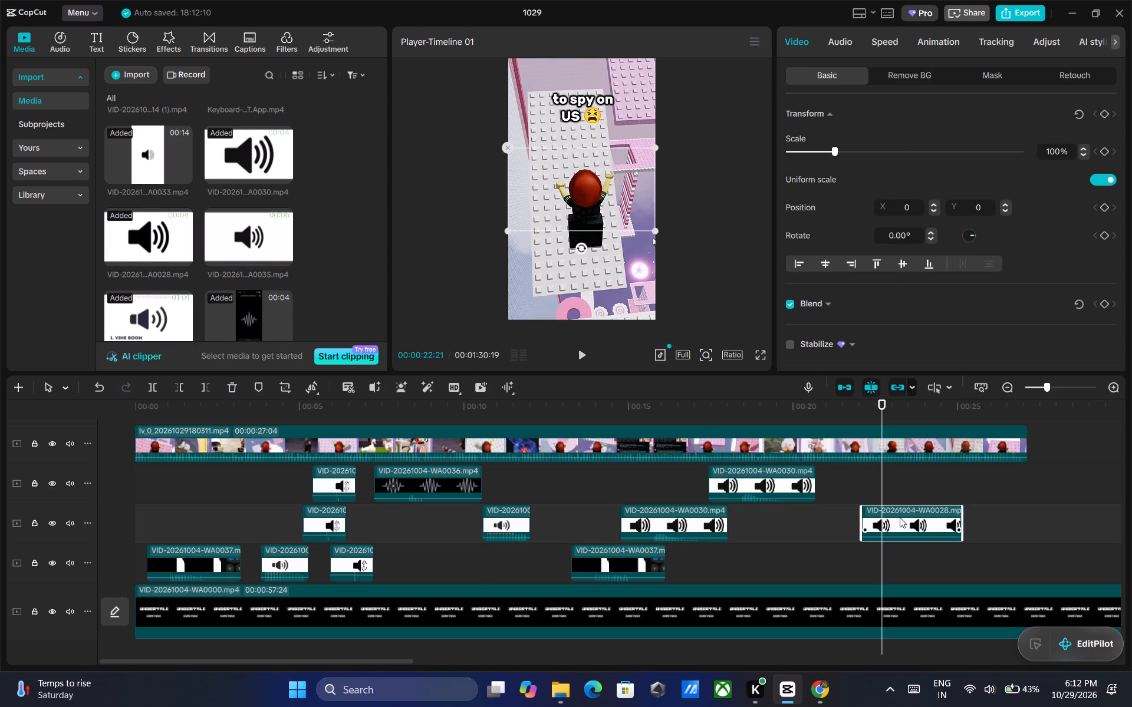
drag(900, 517, 918, 516)
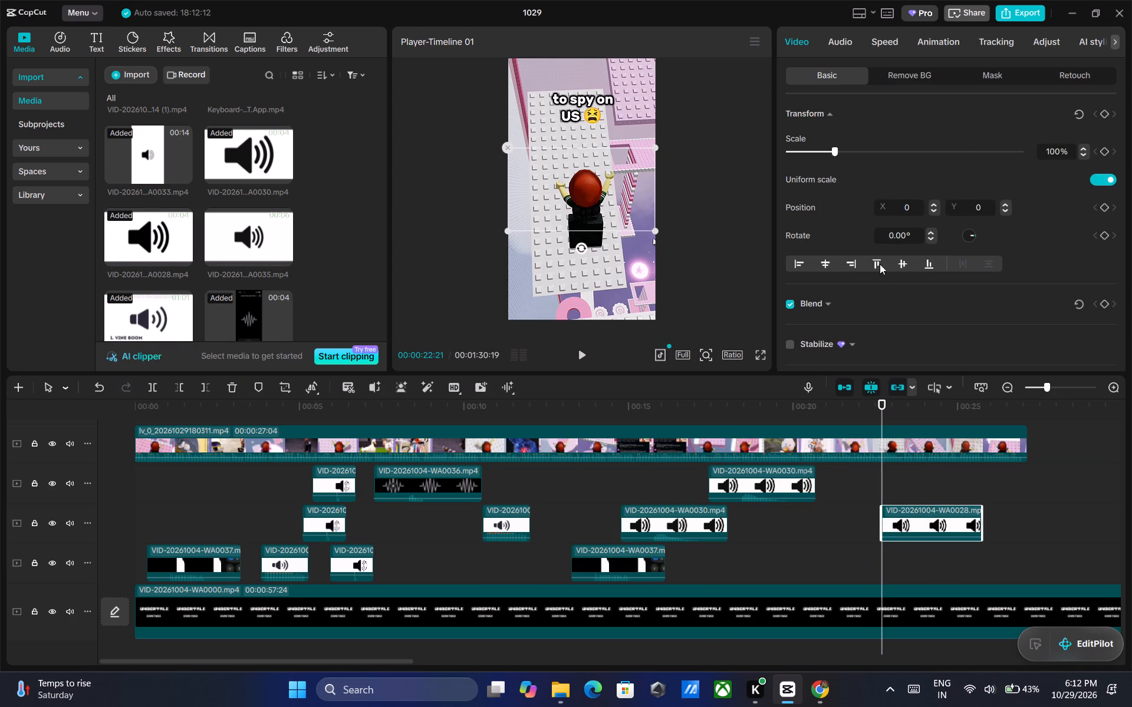
Lower the volume of the WA0028 sound clip to -5.2 dB.
click(843, 46)
click(946, 150)
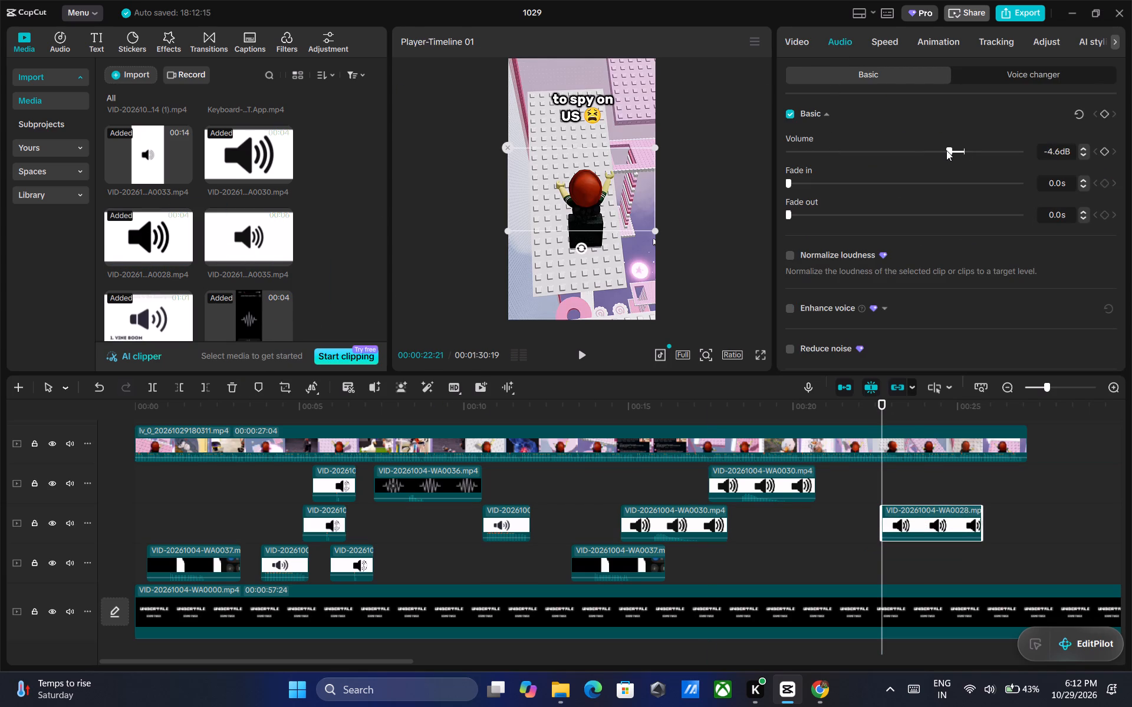
click(945, 150)
Play on from 00:00:22:21 to check the WA0028 sound, and set the playhead to 00:00:24:19, as the dog meme fades in.
click(576, 352)
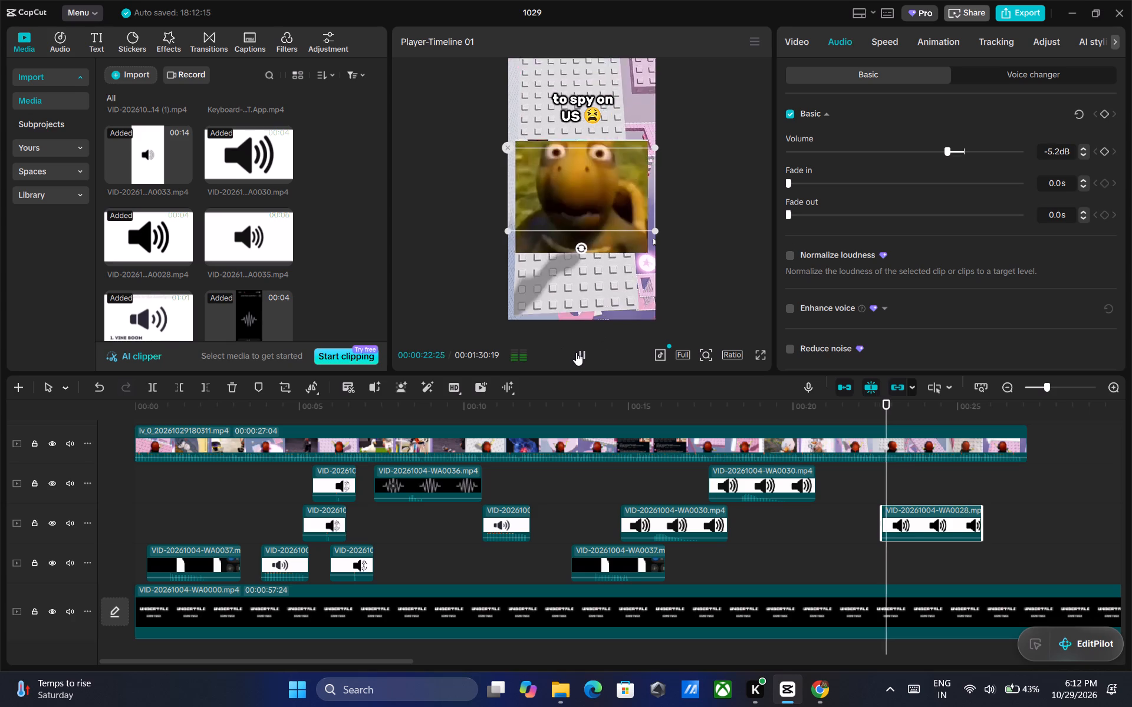
click(580, 353)
triple_click(580, 353)
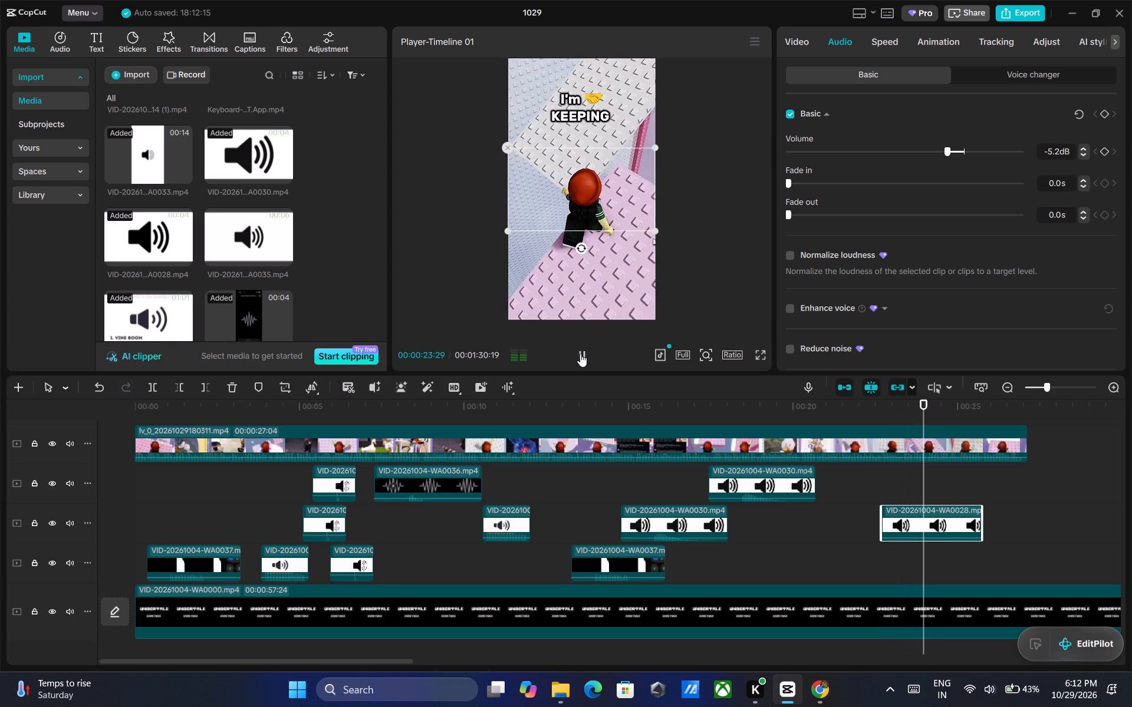
triple_click(580, 353)
triple_click(580, 353)
click(580, 353)
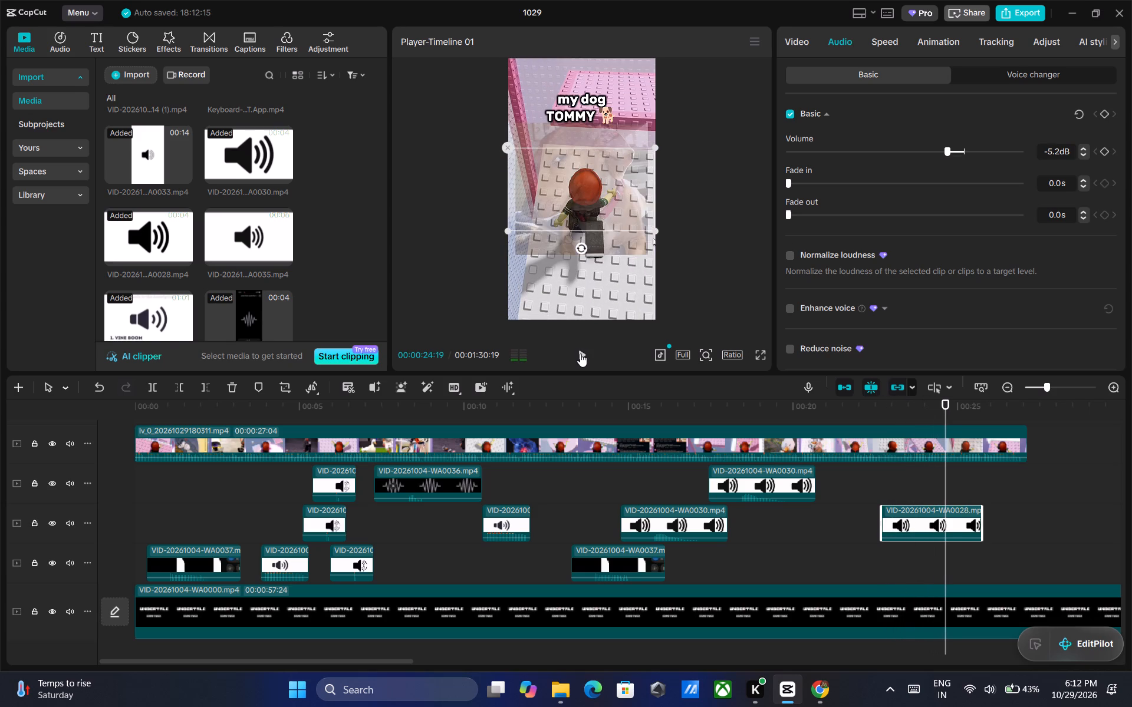
Audition the WA0035, WA0030, WA0028, WA0032, WA0034 and WA0026 sound clips in the media library for the dog meme.
click(243, 235)
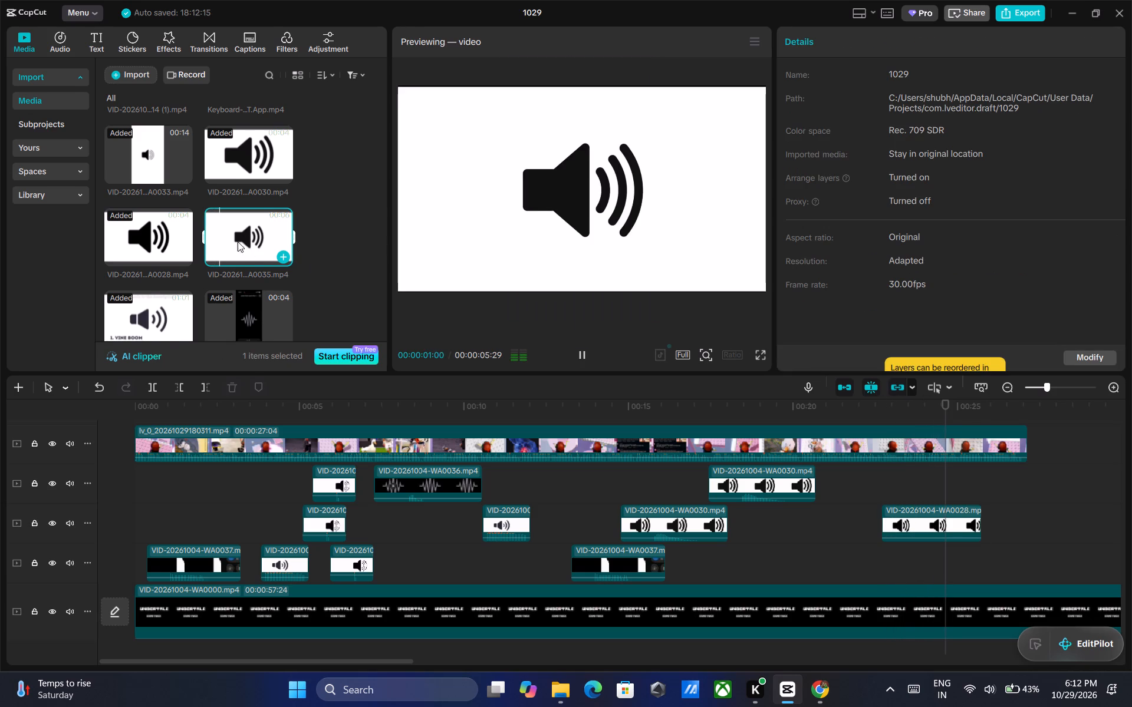
click(235, 143)
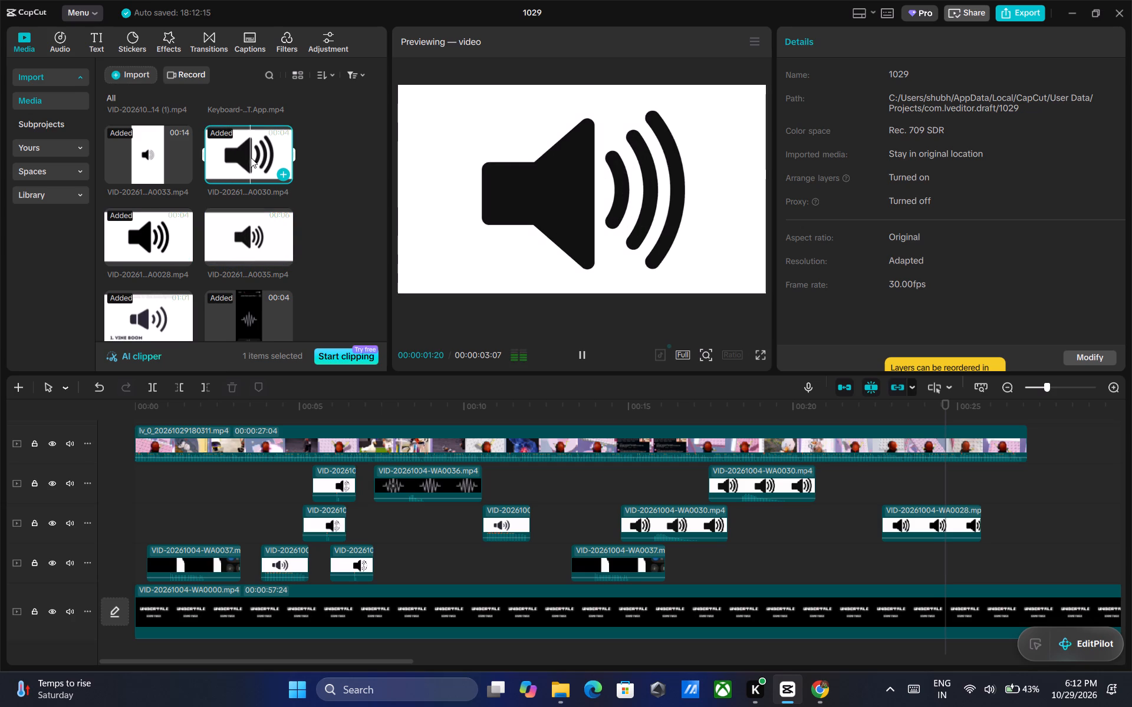
drag(246, 154, 343, 249)
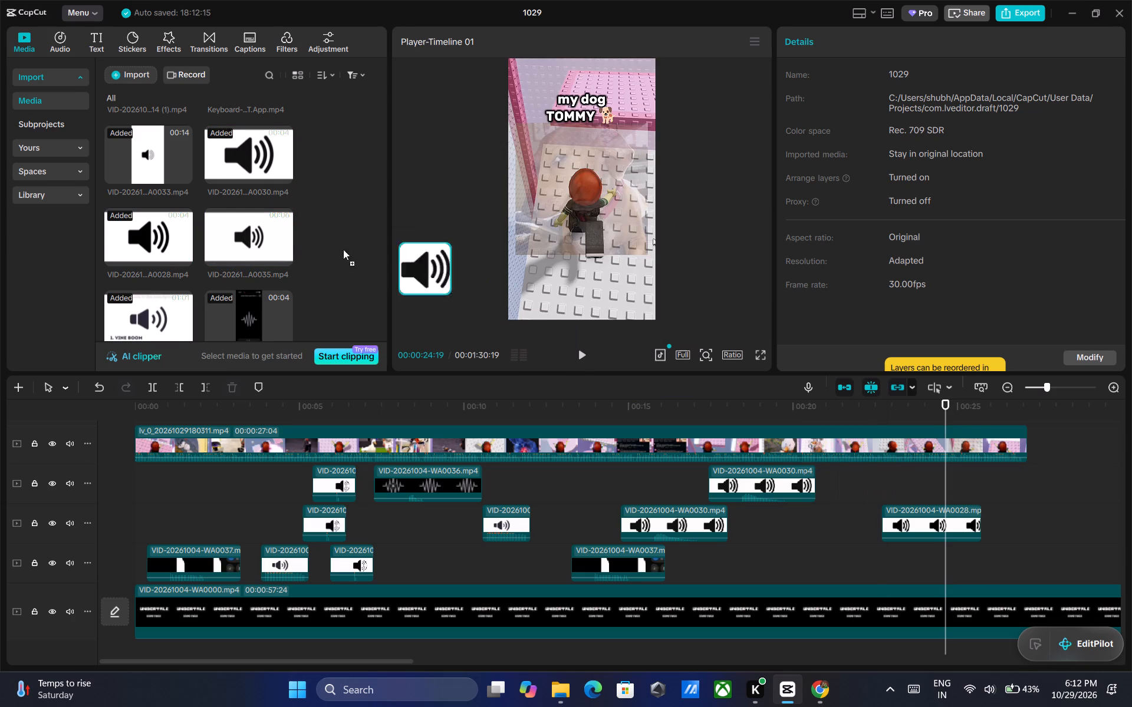
drag(343, 249, 230, 178)
click(153, 236)
scroll(145, 230, down, 1)
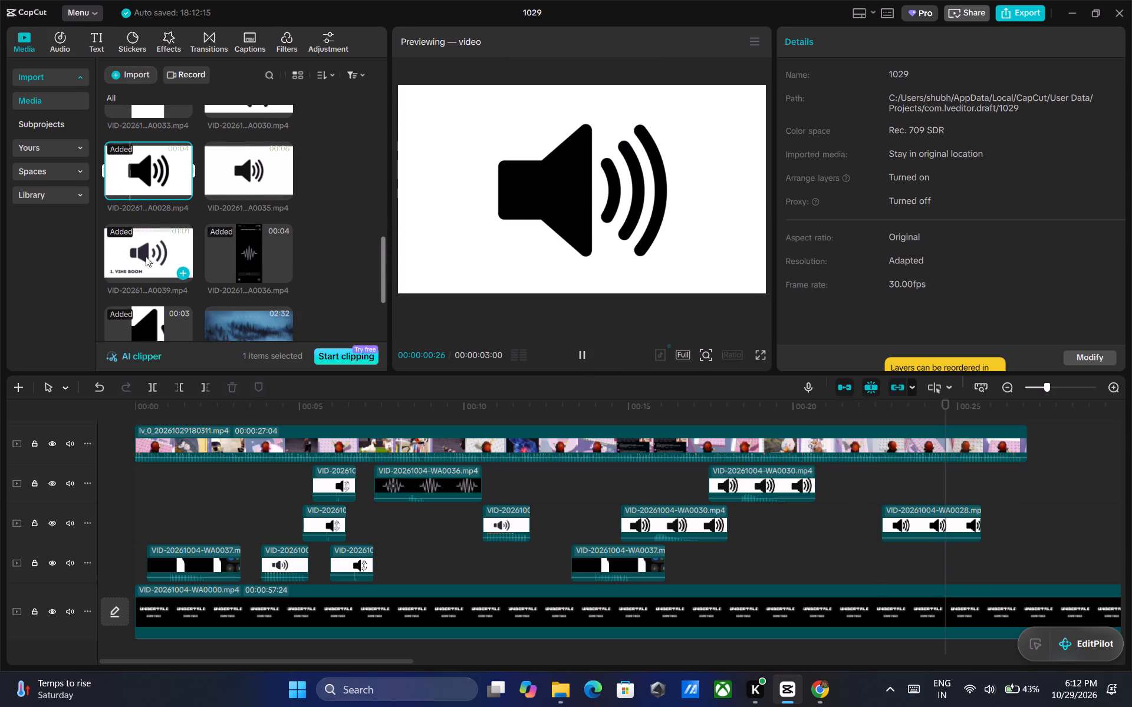
scroll(151, 256, down, 1)
scroll(167, 203, down, 2)
scroll(167, 203, up, 2)
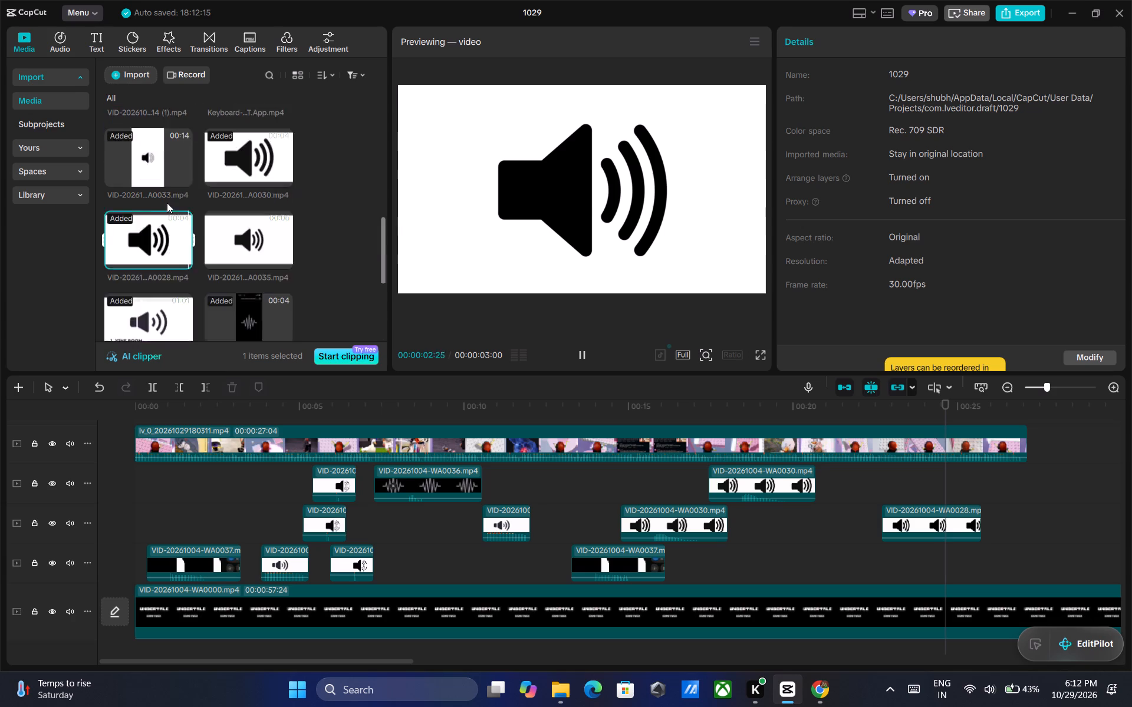
scroll(167, 203, up, 8)
click(261, 198)
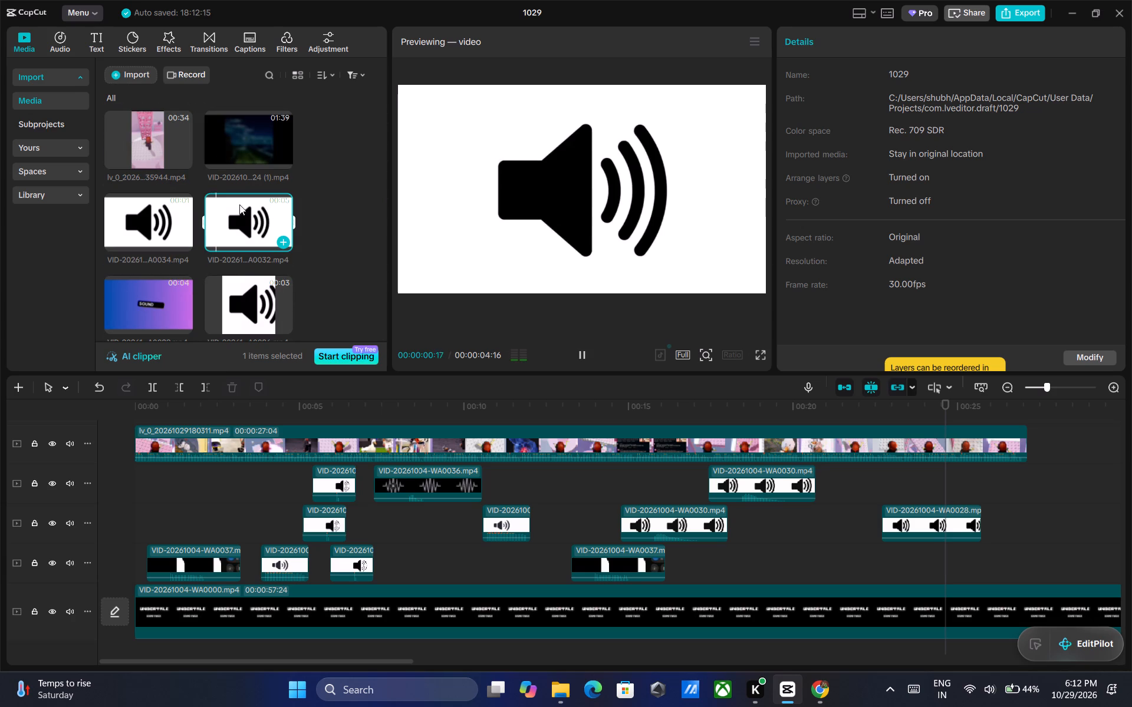
click(152, 201)
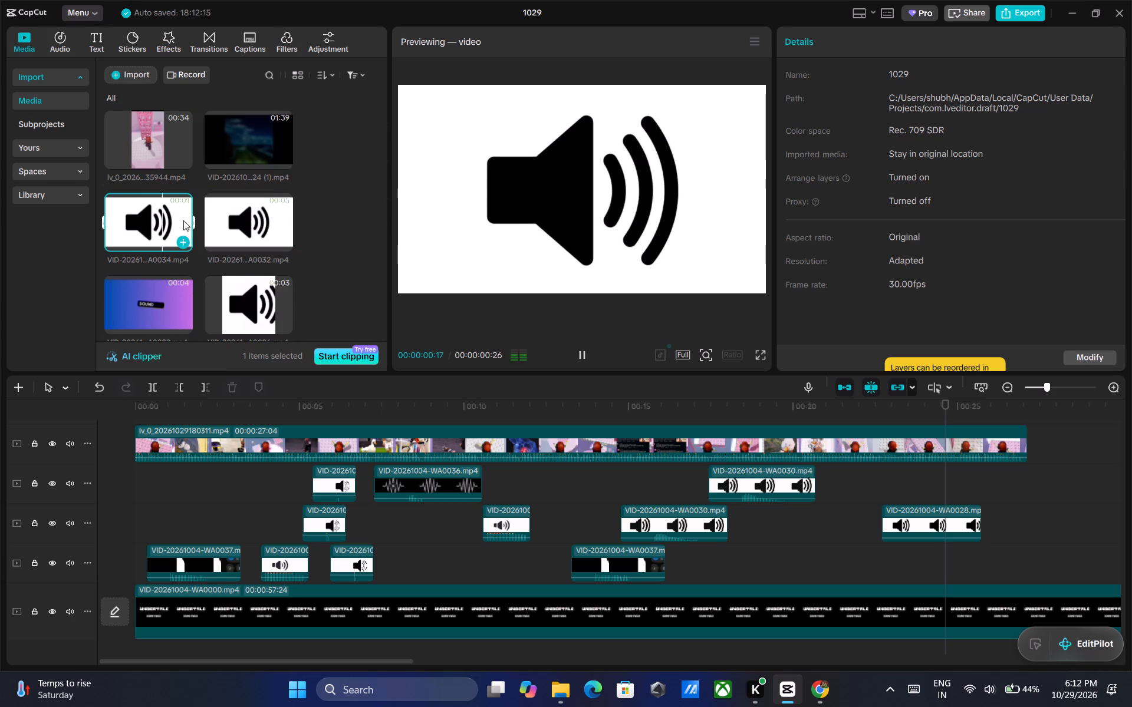
click(233, 301)
click(157, 304)
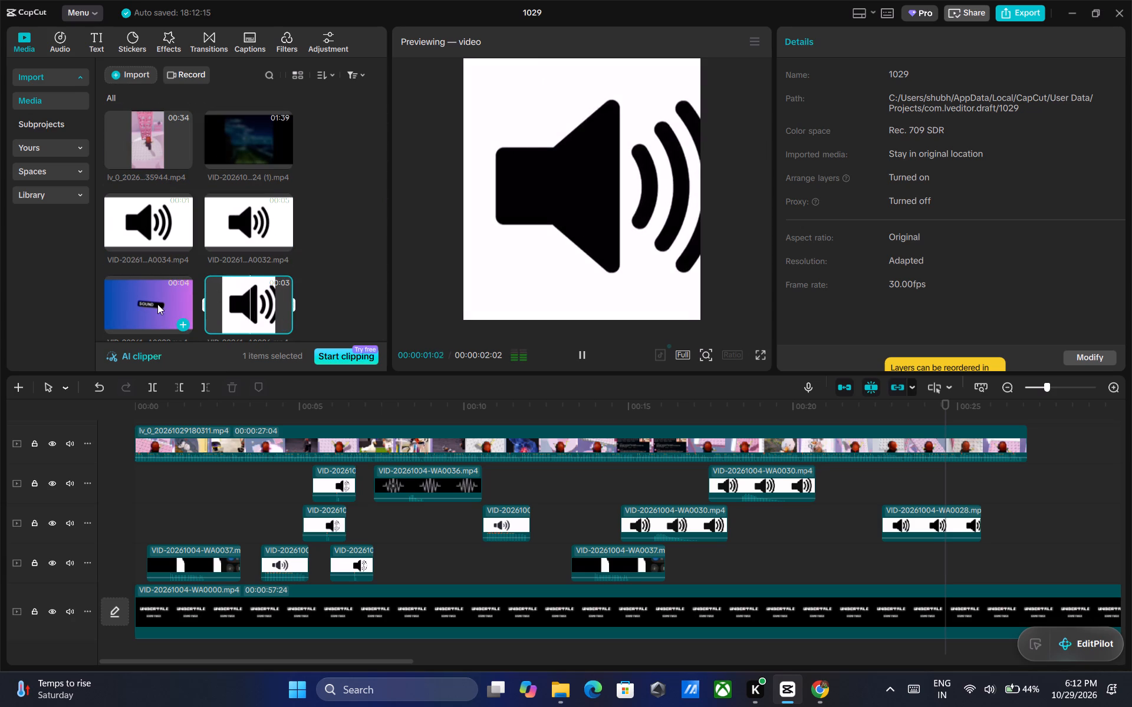
click(241, 229)
Place VID-20261004-WA0029.mp4 on the track directly beneath the main video, starting at 00:00:24:19.
drag(141, 302, 141, 302)
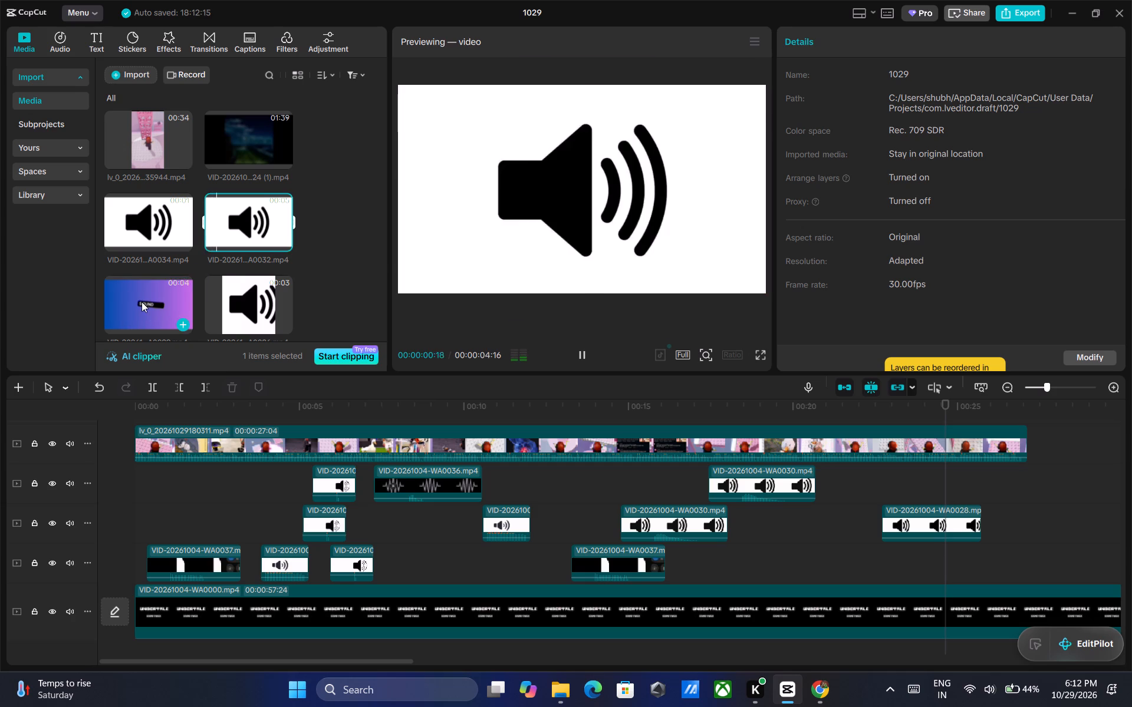
drag(141, 302, 911, 473)
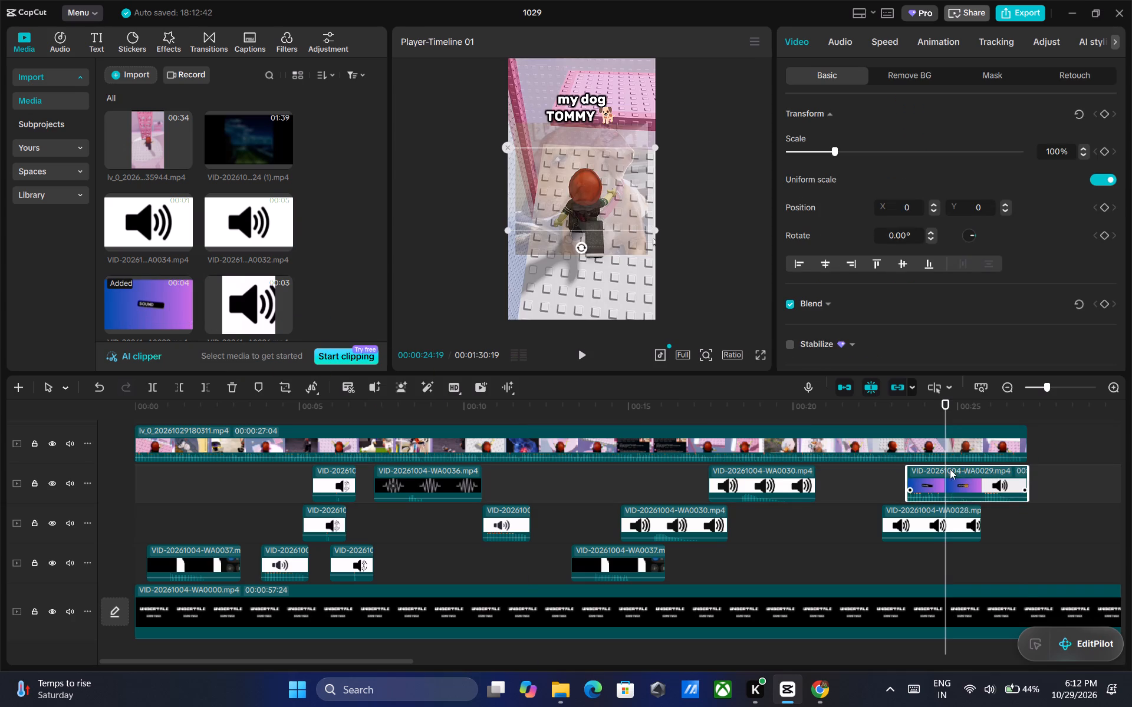
drag(950, 469, 986, 468)
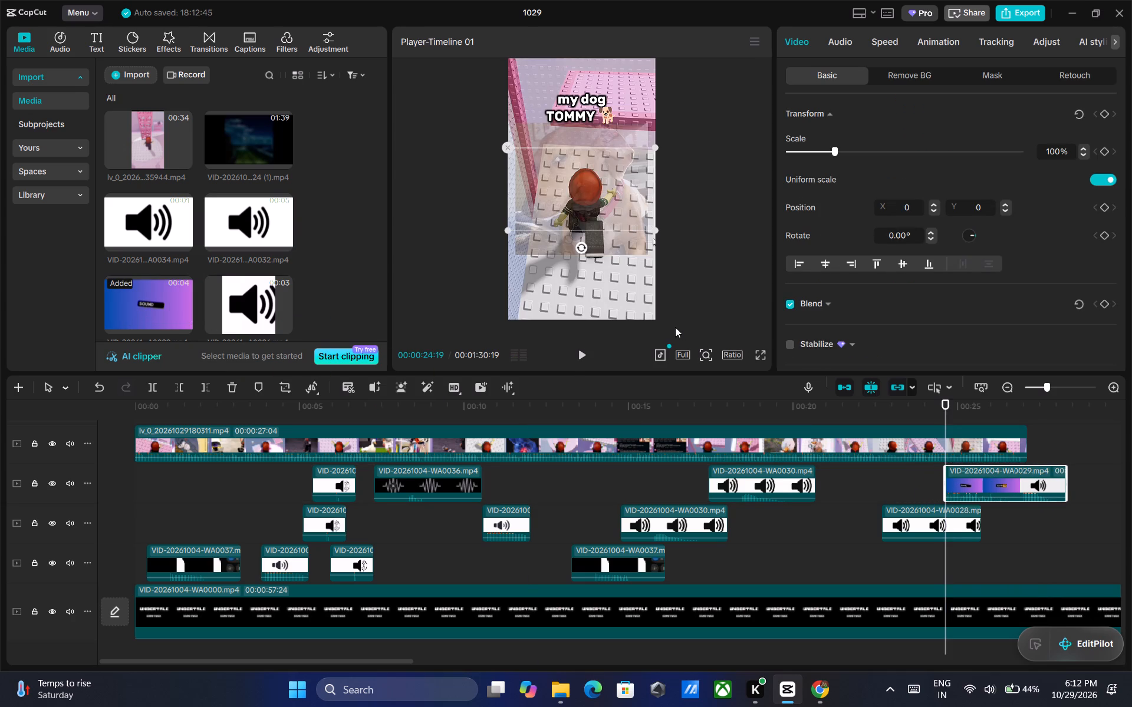
Lower the volume of the WA0029 sound clip to -4.6 dB.
click(844, 35)
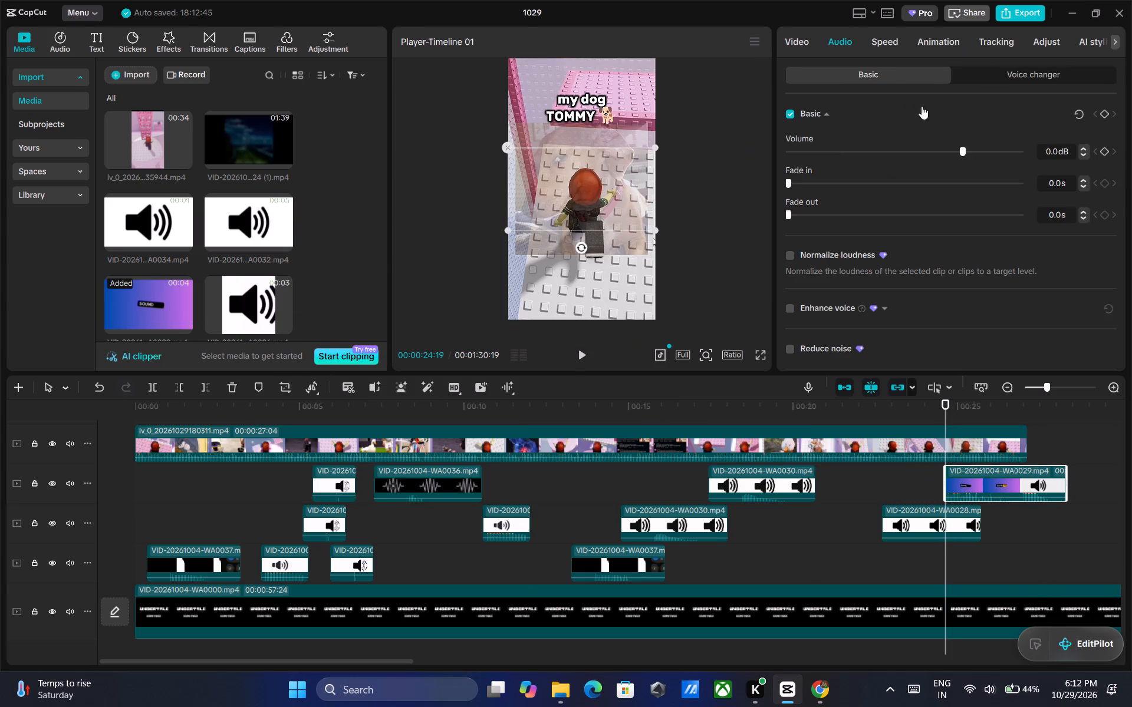
click(946, 148)
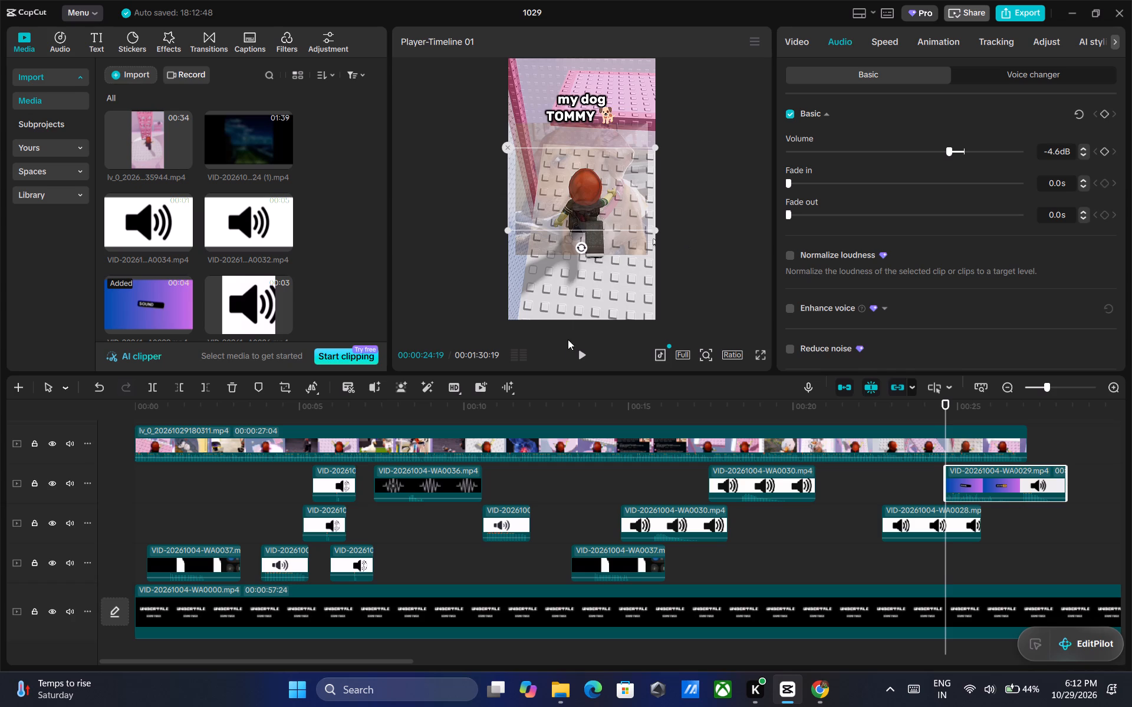
Play the WA0029 sound to 00:00:25:10, split the clip there and delete the part after the split.
click(577, 350)
click(577, 350)
double_click(578, 350)
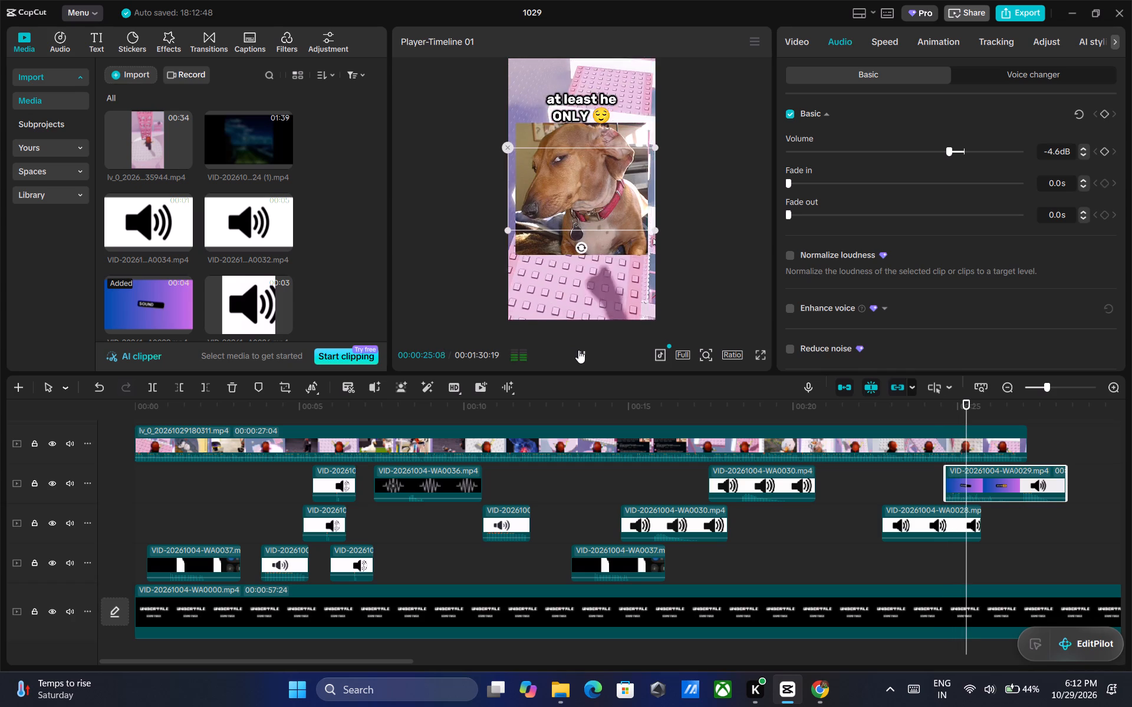
key(ctrl+b)
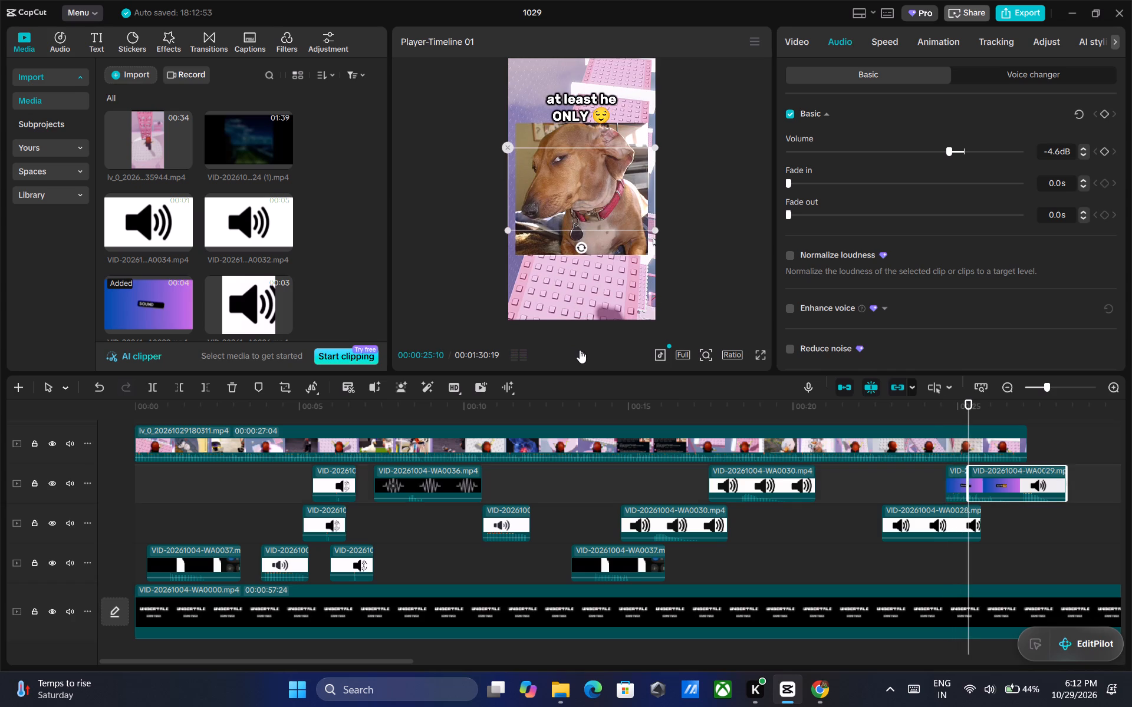
key(Delete)
Audition WA0032 and WA0035, and place VID-20261004-WA0035.mp4 on the track just above the background music, starting at 00:00:25:22.
double_click(580, 350)
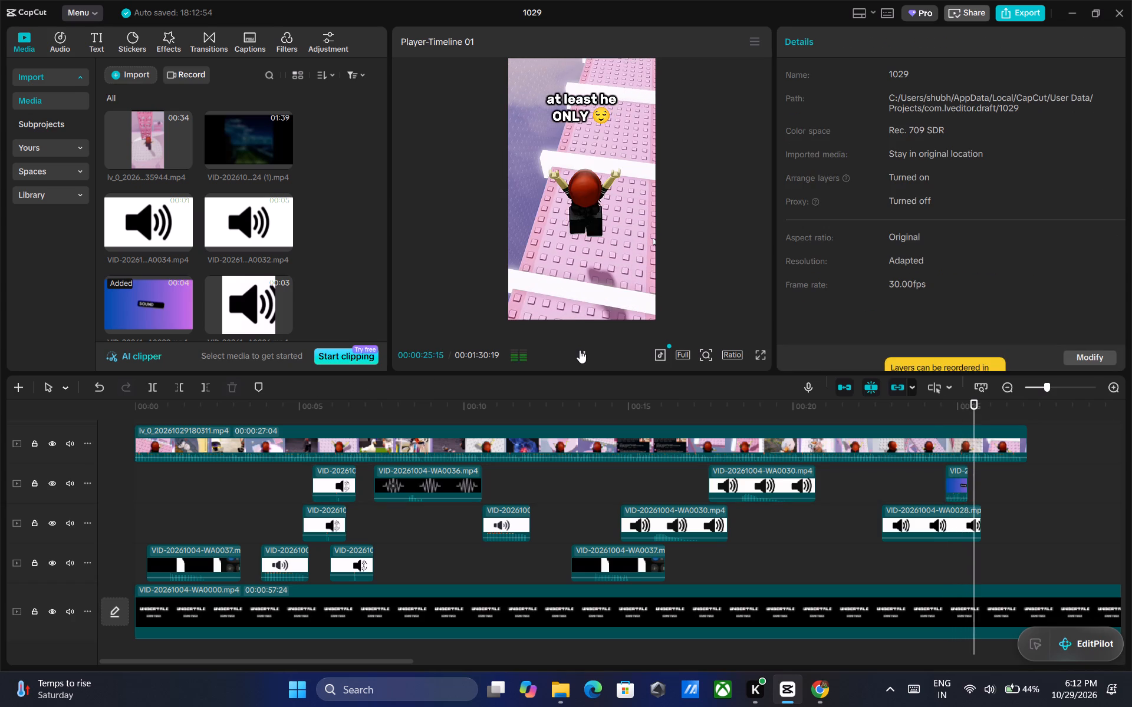
double_click(580, 350)
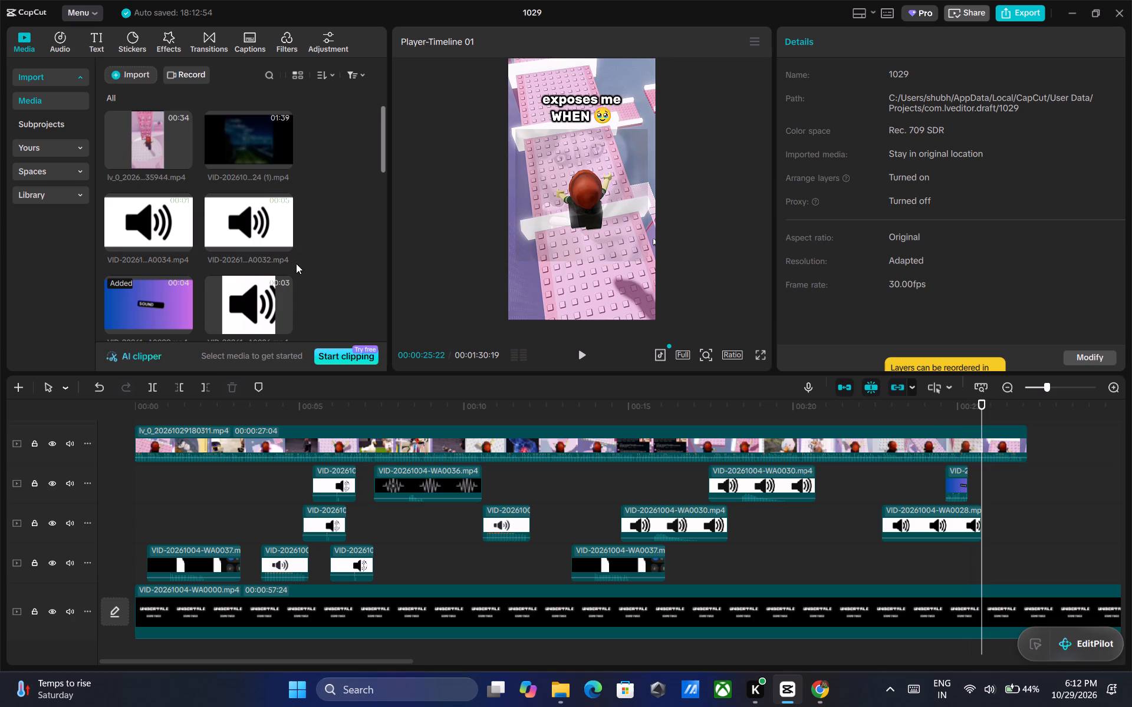
click(231, 233)
scroll(235, 231, down, 2)
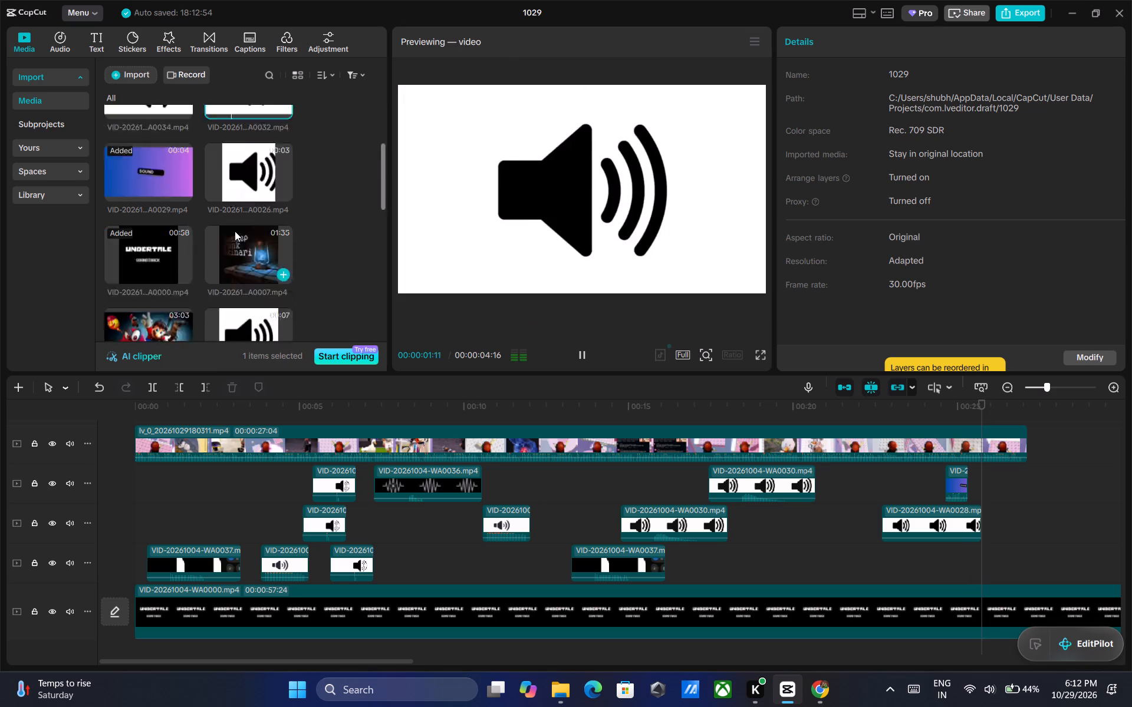
scroll(235, 231, down, 3)
click(246, 285)
scroll(247, 283, down, 2)
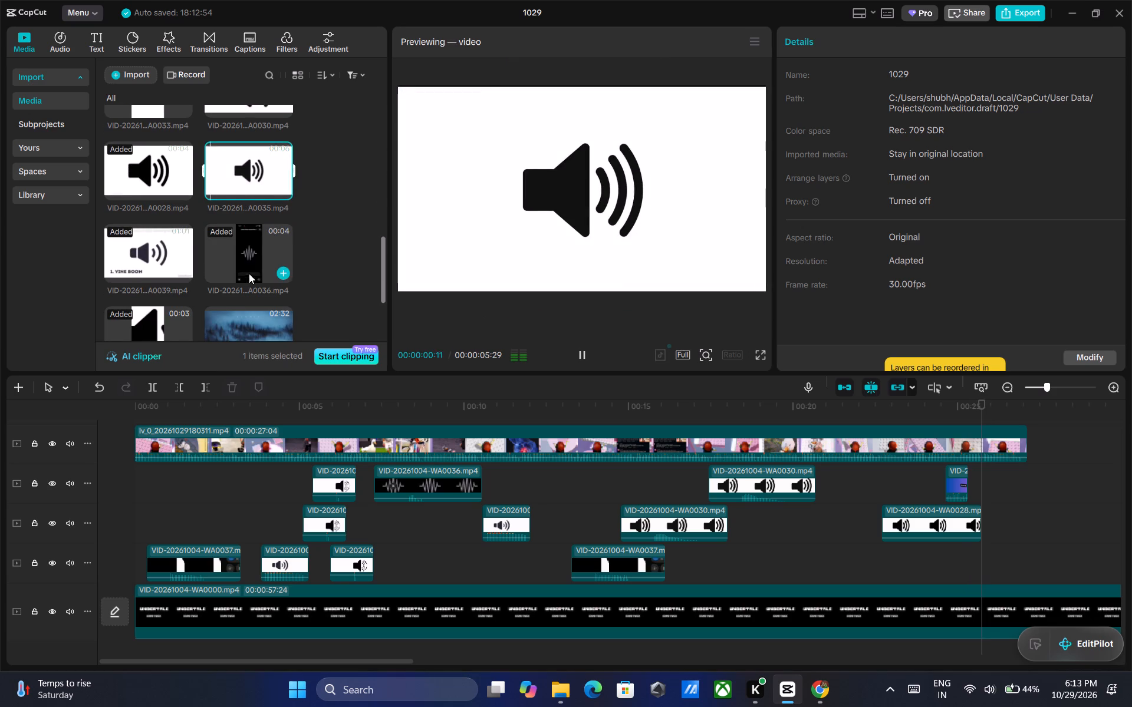
drag(239, 172, 989, 560)
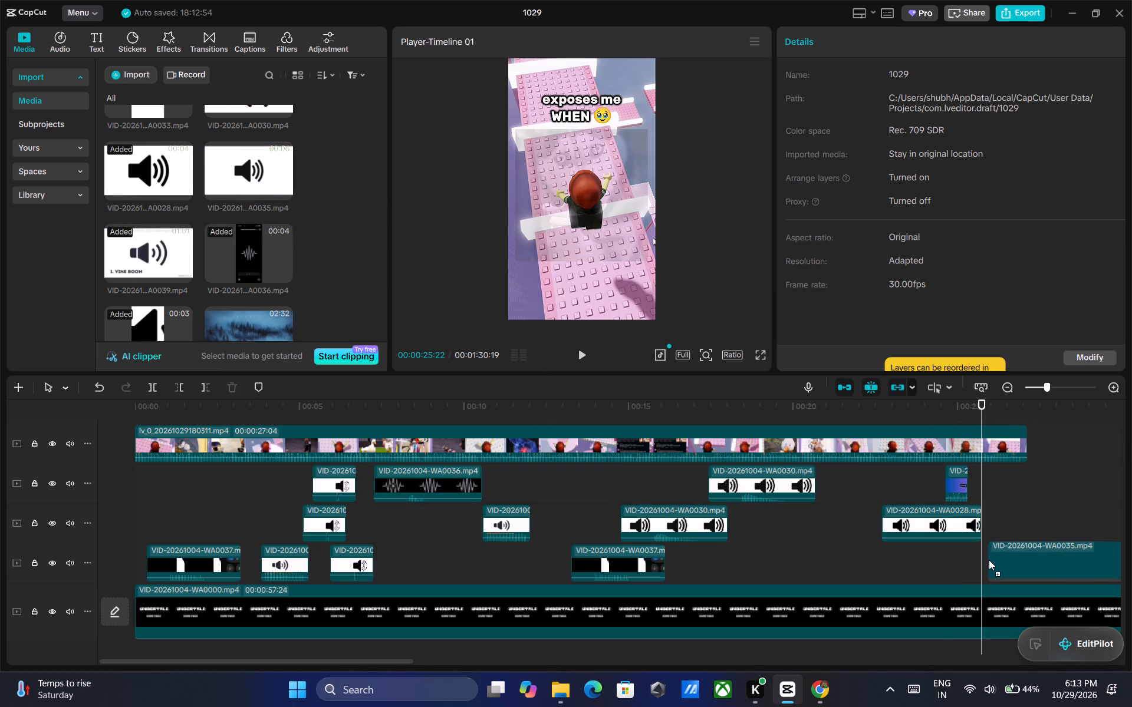
drag(989, 560, 982, 560)
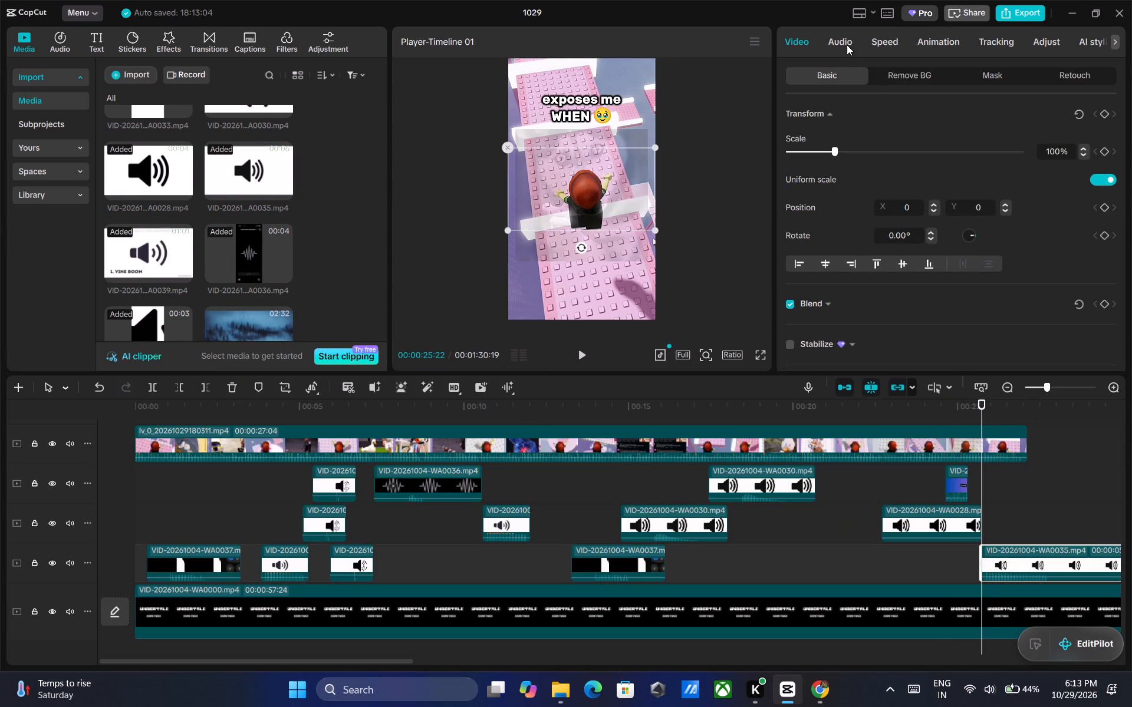
Lower the volume of the WA0035 sound clip to -6.1 dB.
click(847, 45)
click(942, 150)
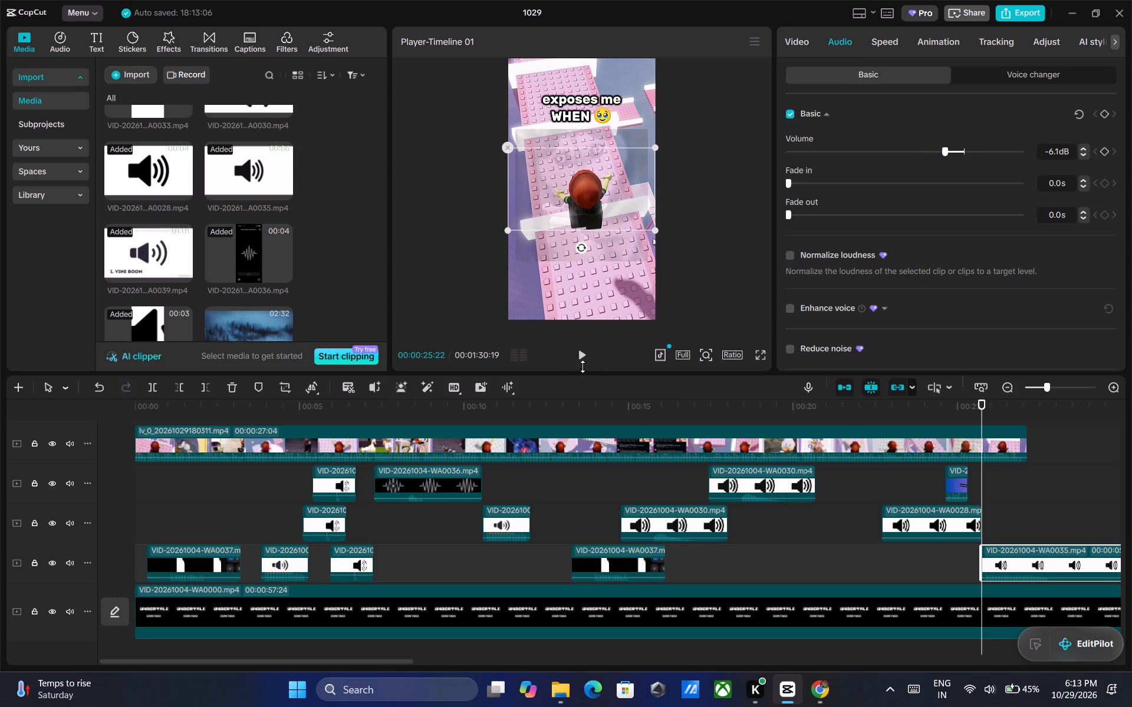
Play the WA0035 sound, split its clip at the main video's end, 00:00:27:04, and delete the remainder.
click(583, 353)
click(583, 353)
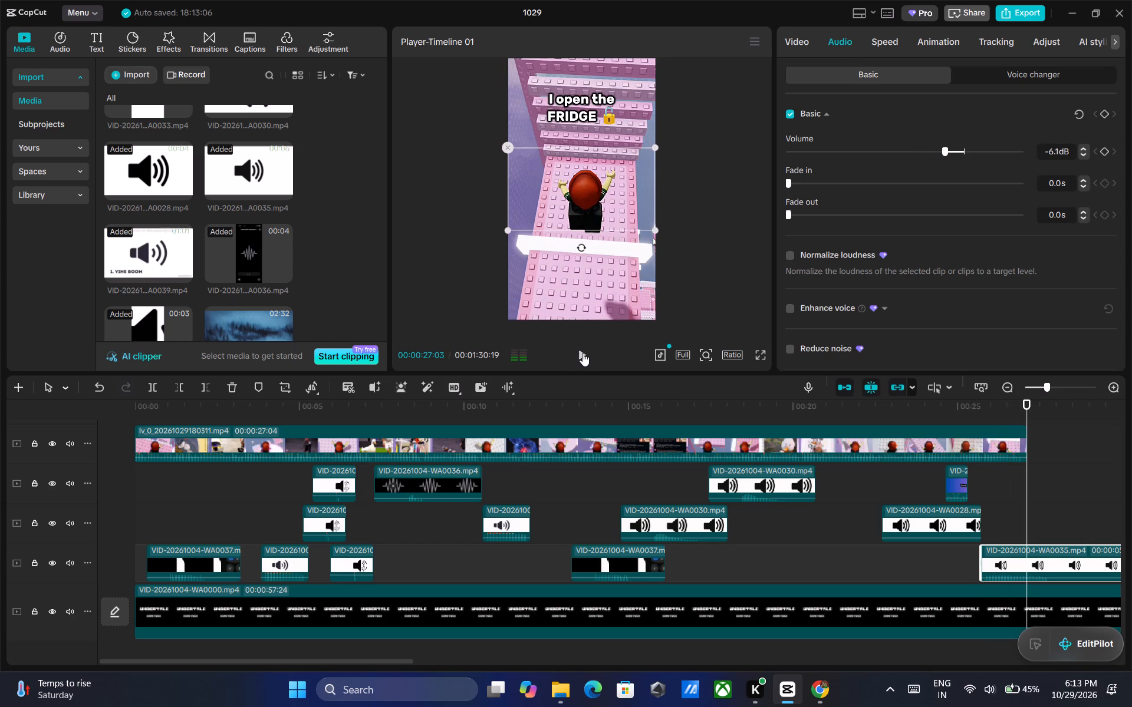
click(583, 353)
click(583, 353)
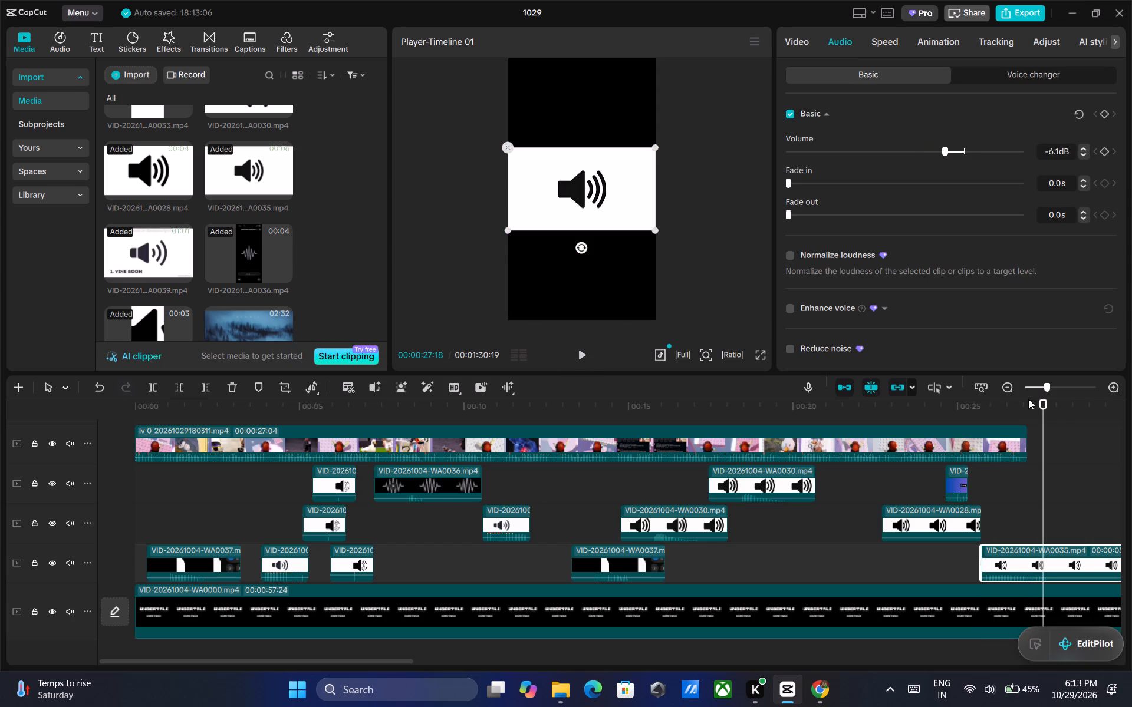
drag(1046, 406, 1031, 405)
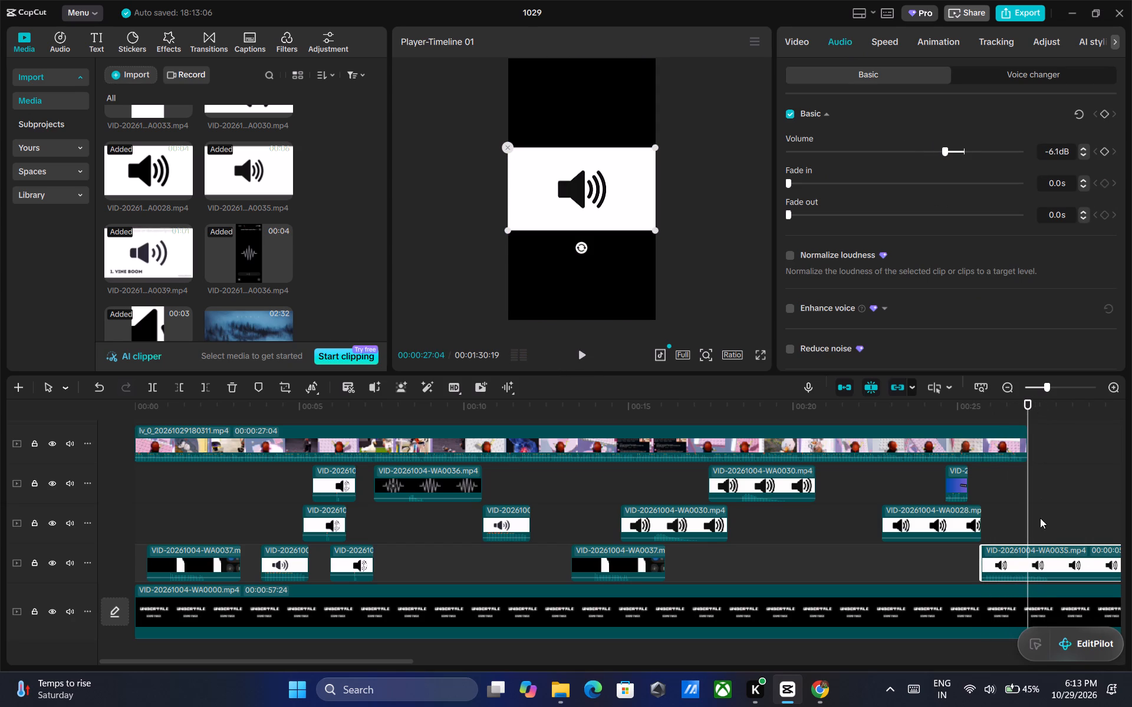
key(ctrl+b)
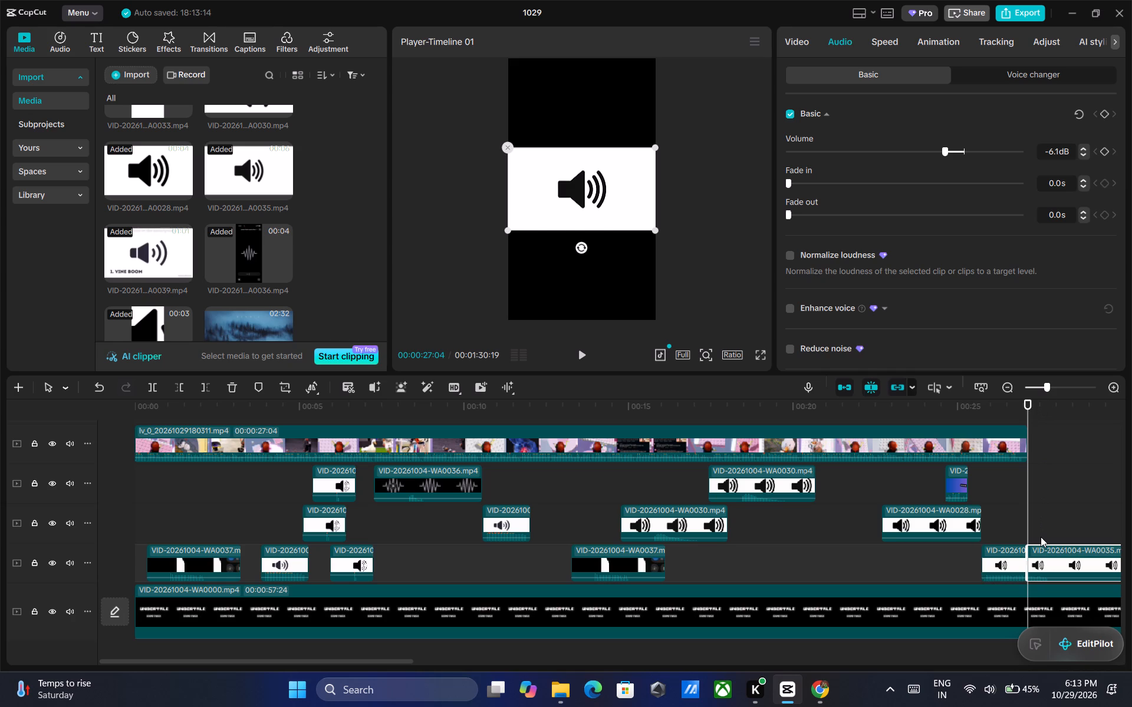
key(Delete)
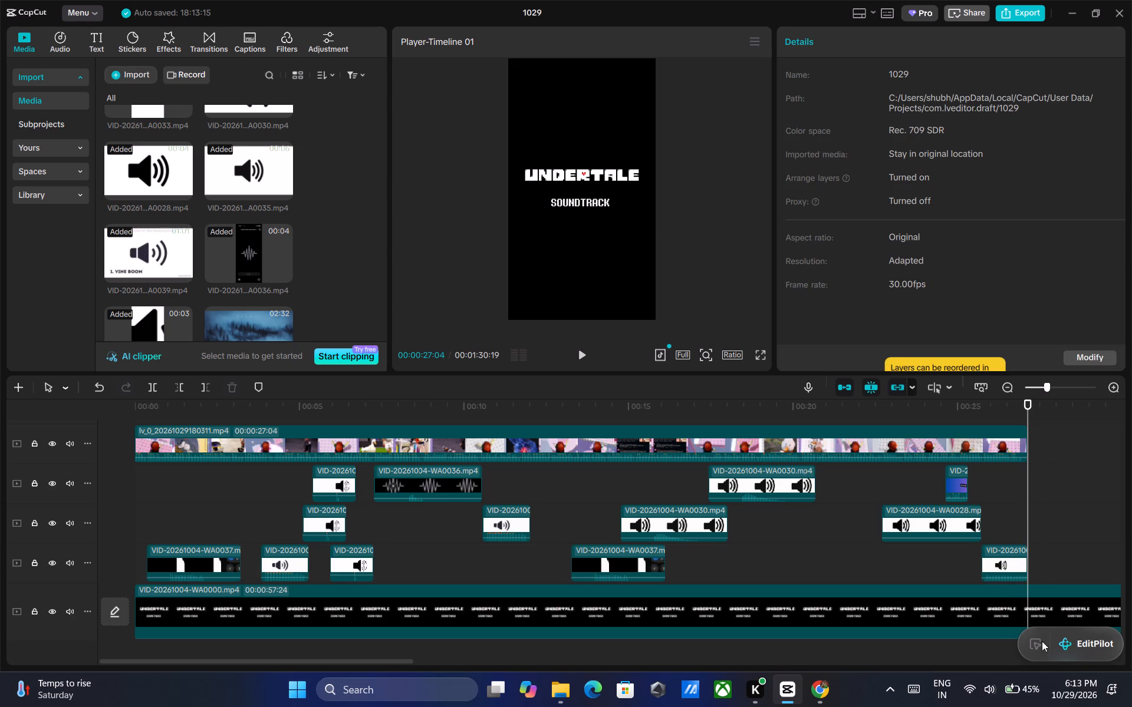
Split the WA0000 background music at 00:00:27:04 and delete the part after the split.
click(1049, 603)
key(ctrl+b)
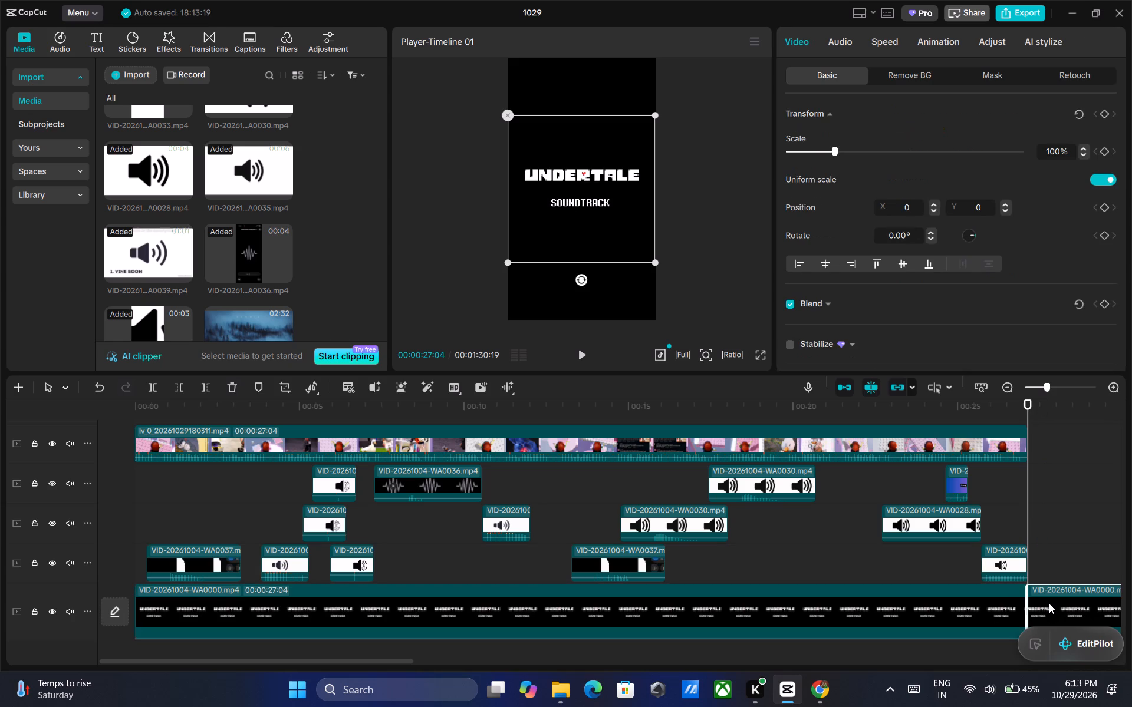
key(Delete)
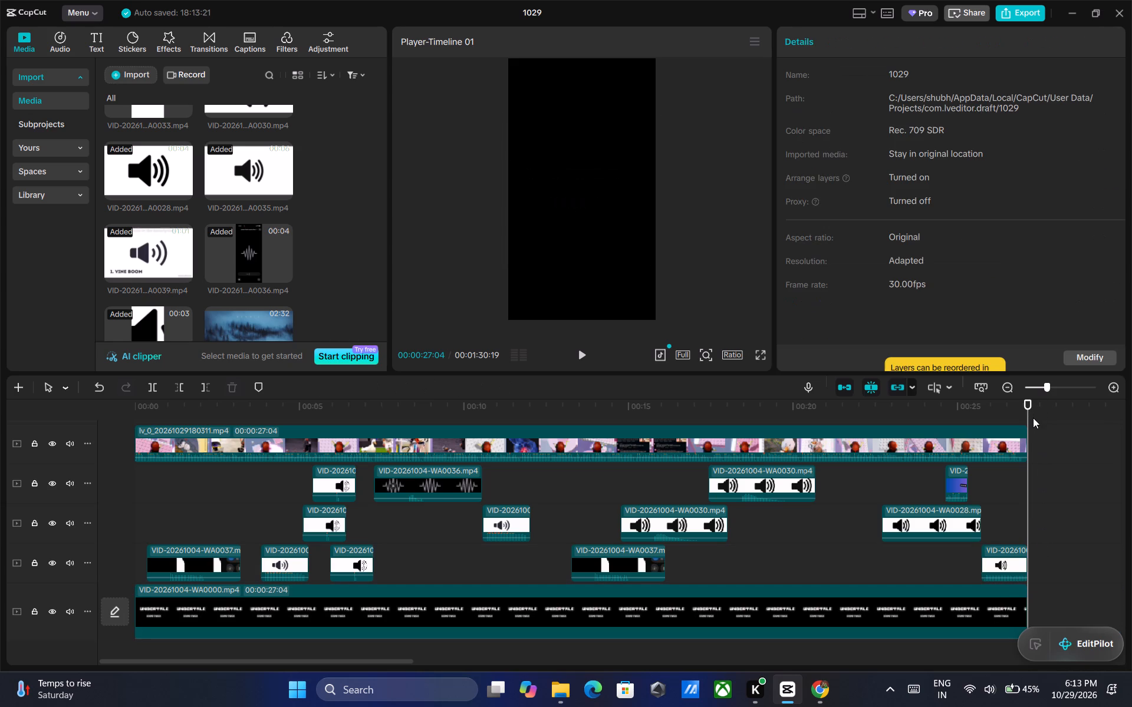
Split the WA0000 background music at 00:00:26:27, just before the main video ends, and delete the leftover piece.
drag(1029, 411, 1022, 410)
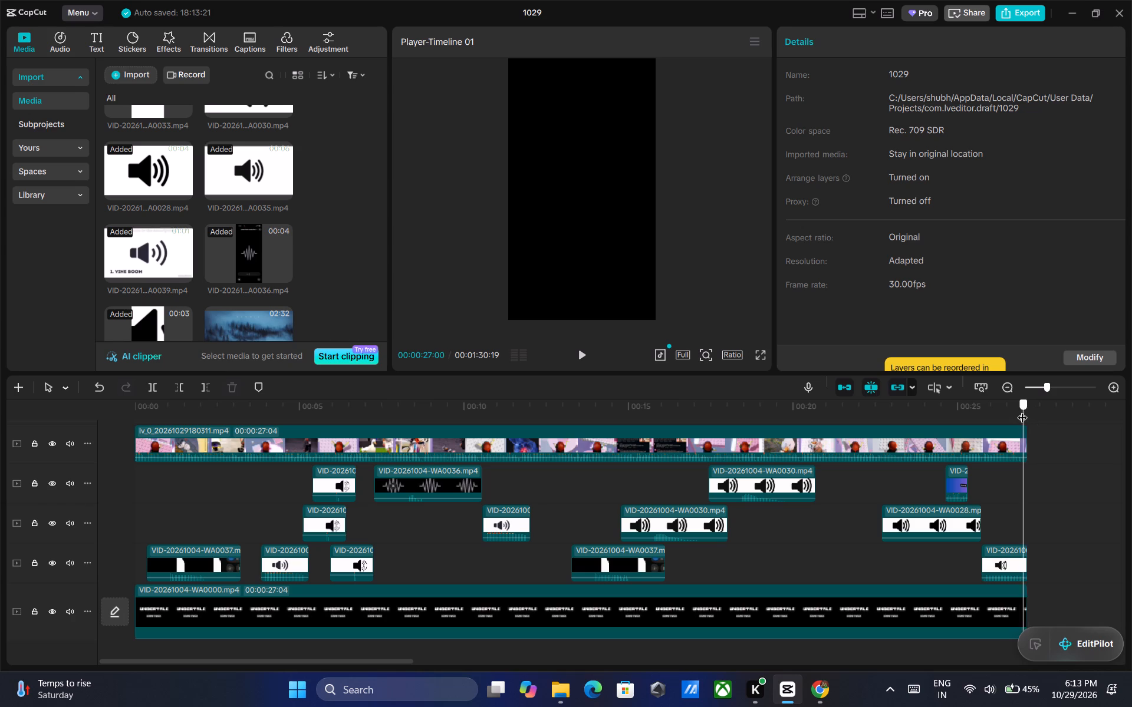
drag(1022, 410, 1021, 410)
click(1022, 603)
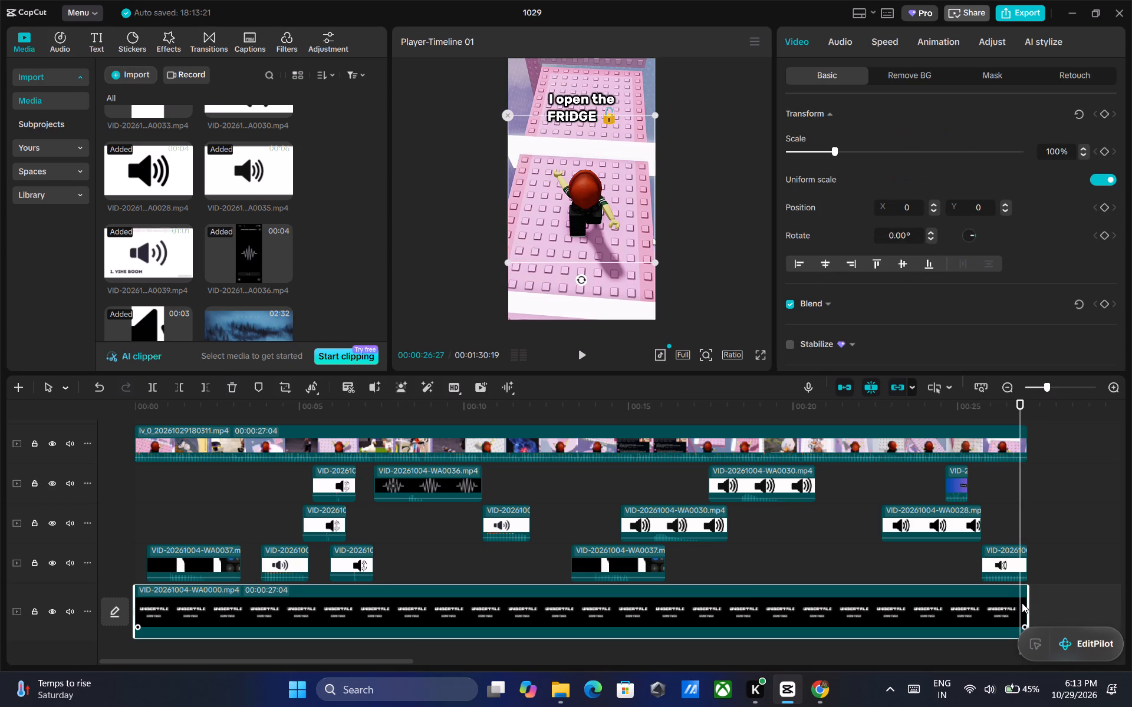
key(ctrl+b)
key(Delete)
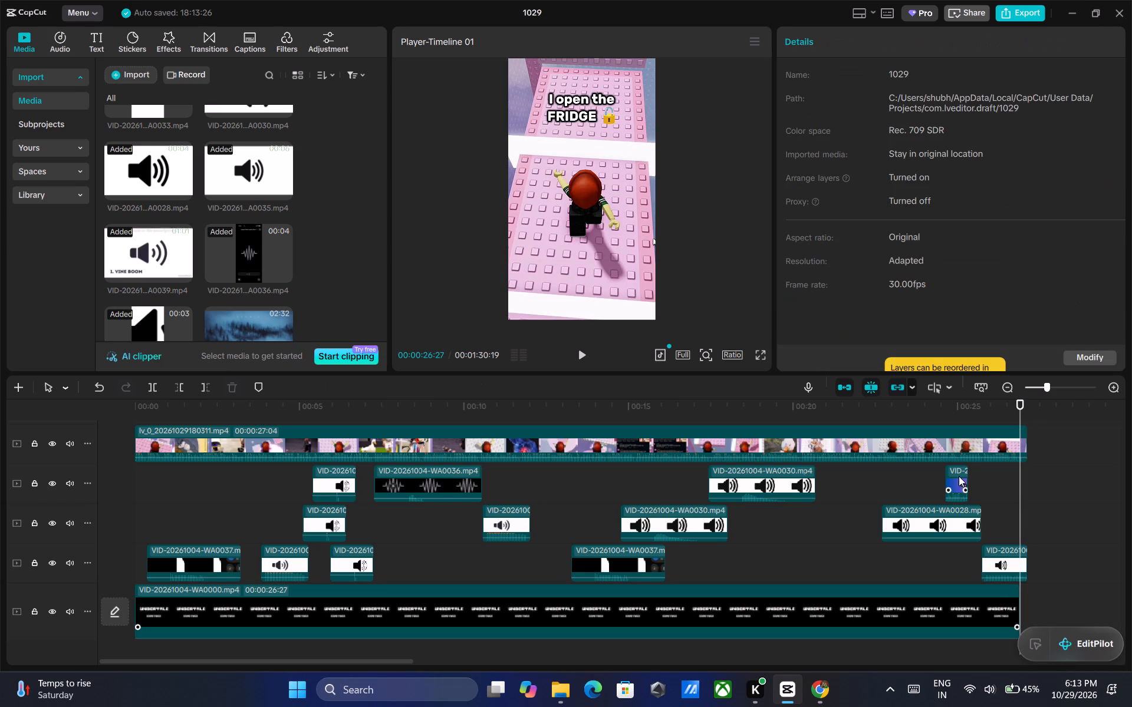
Set the volume of the WA0000 background music clip to -18.0 dB.
click(911, 606)
click(844, 43)
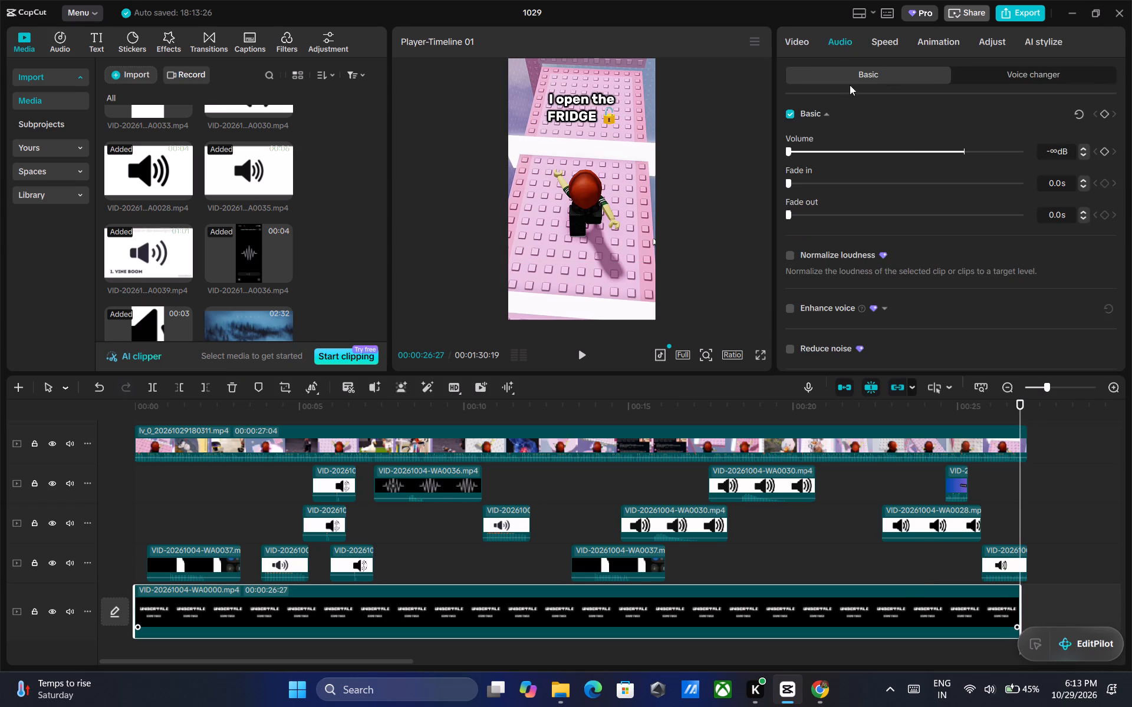
click(894, 154)
click(907, 150)
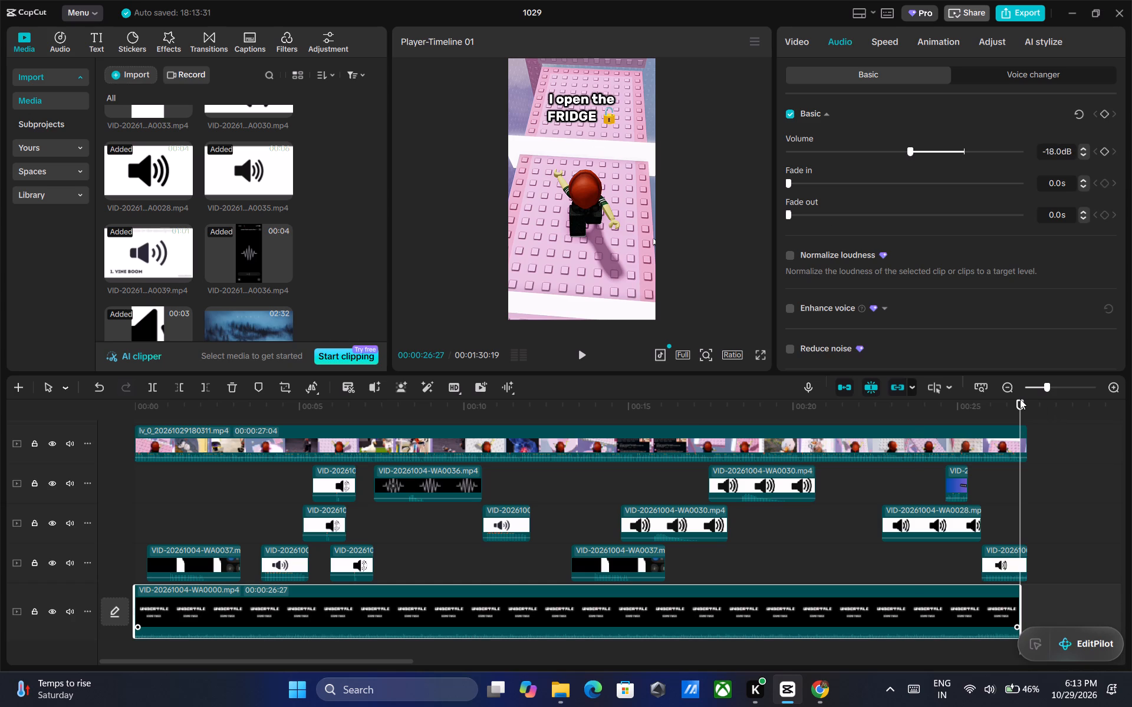
Play the edit from the start, in full screen as well, and replay the opening to check the sound mix.
drag(1020, 400, 0, 369)
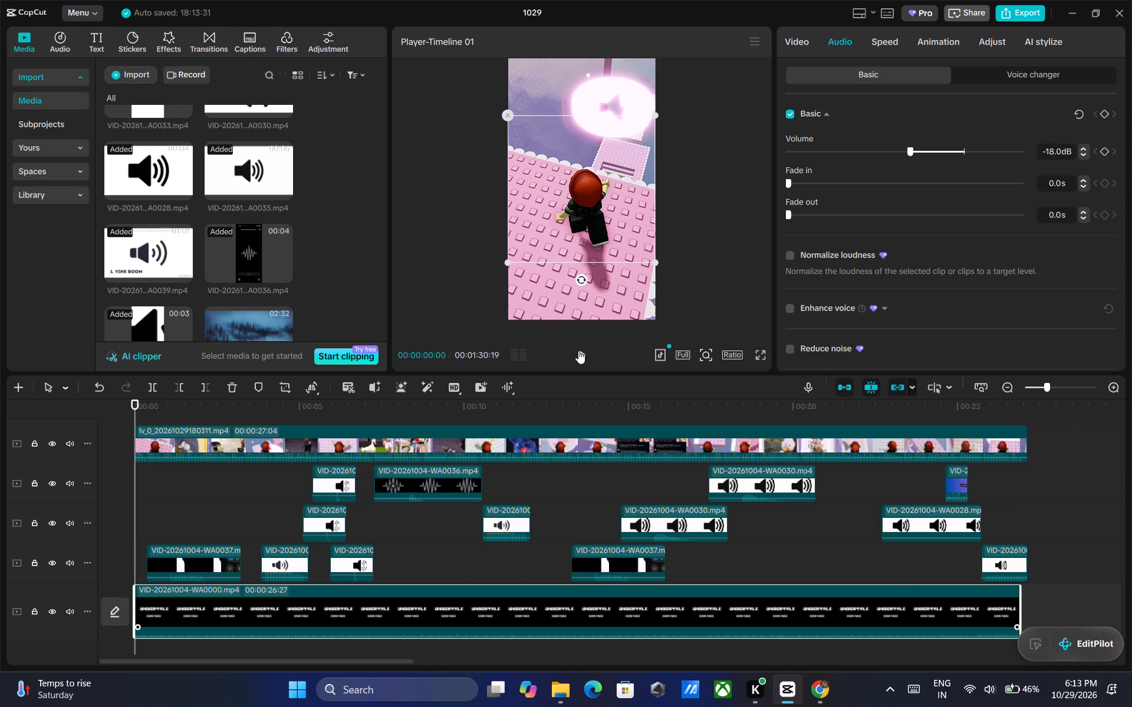
click(578, 351)
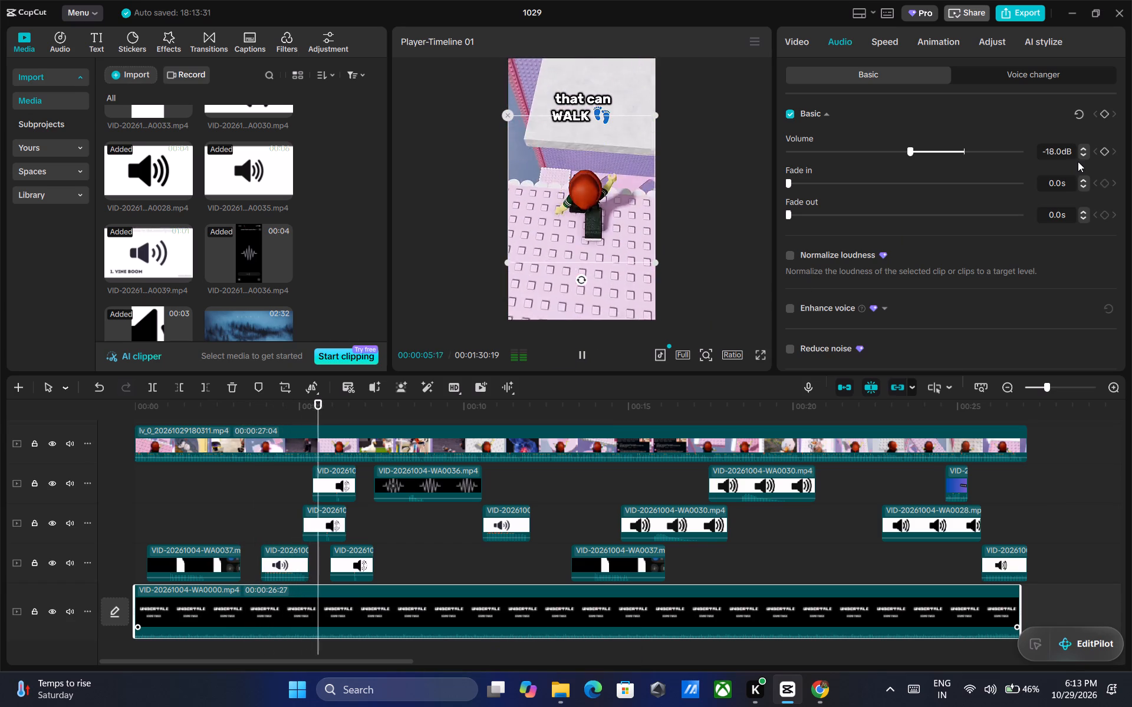
click(759, 353)
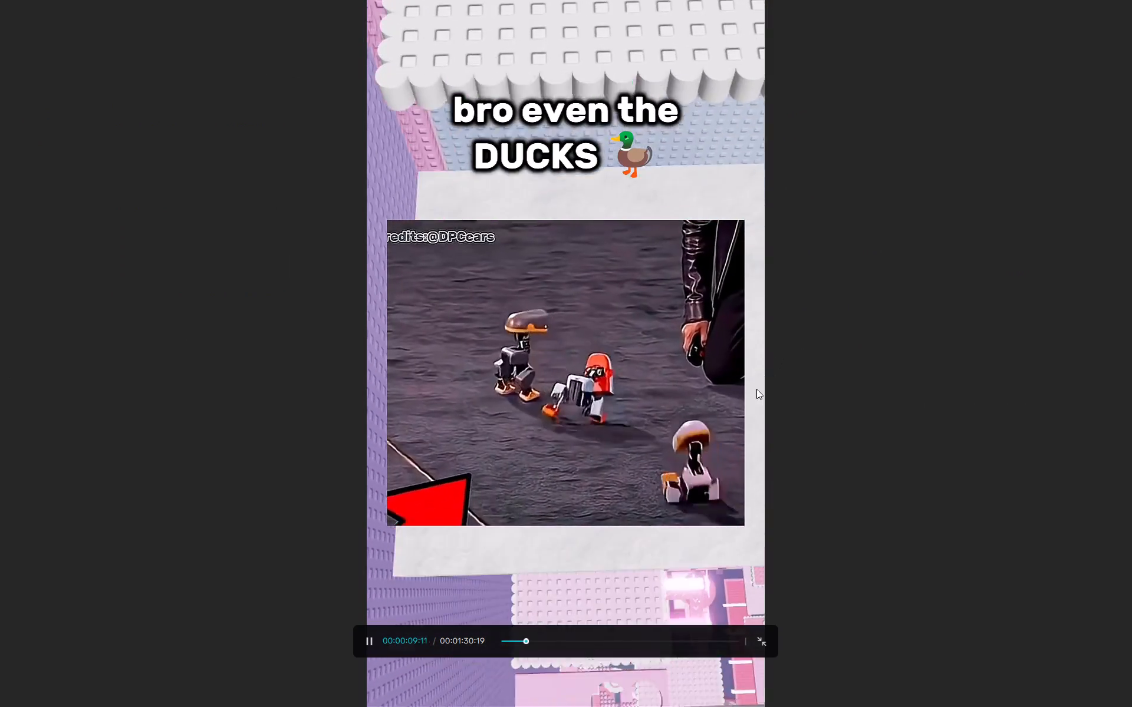
drag(526, 640, 449, 638)
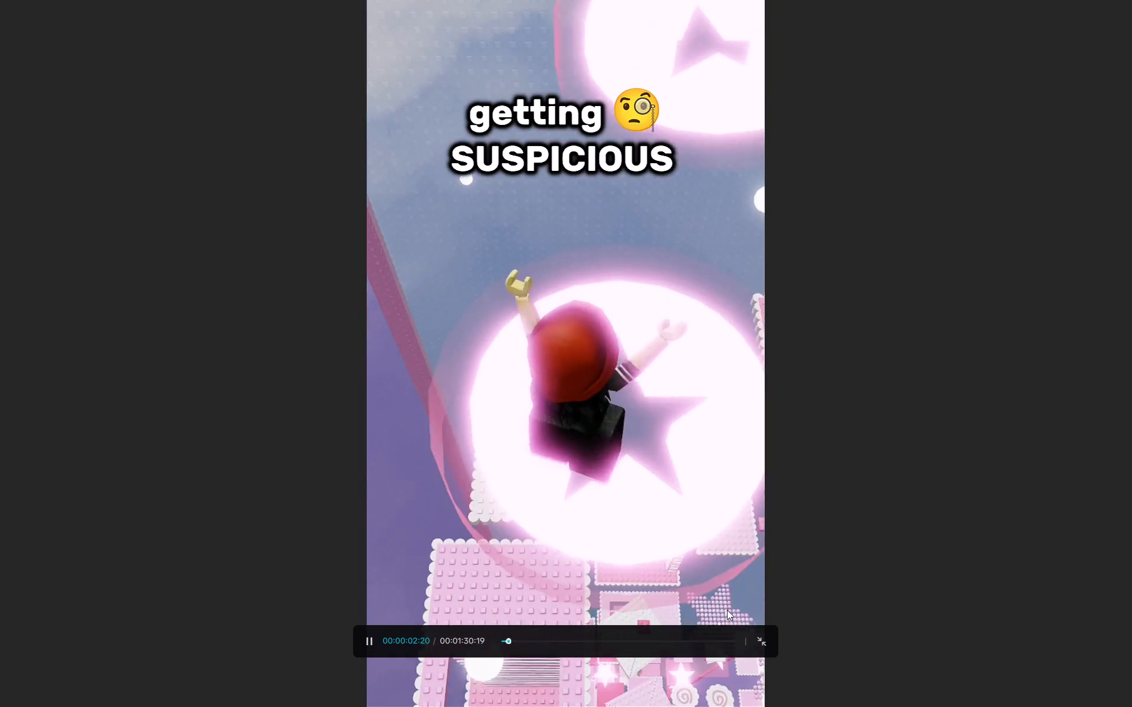
click(373, 642)
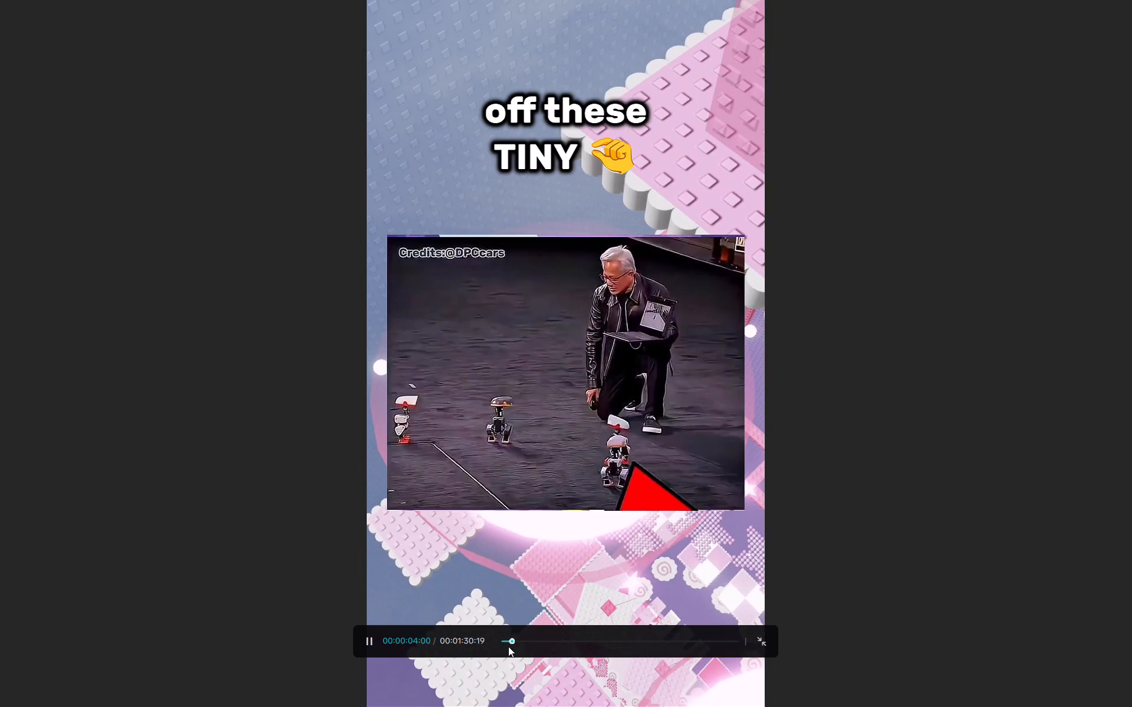
drag(512, 641, 460, 640)
click(367, 640)
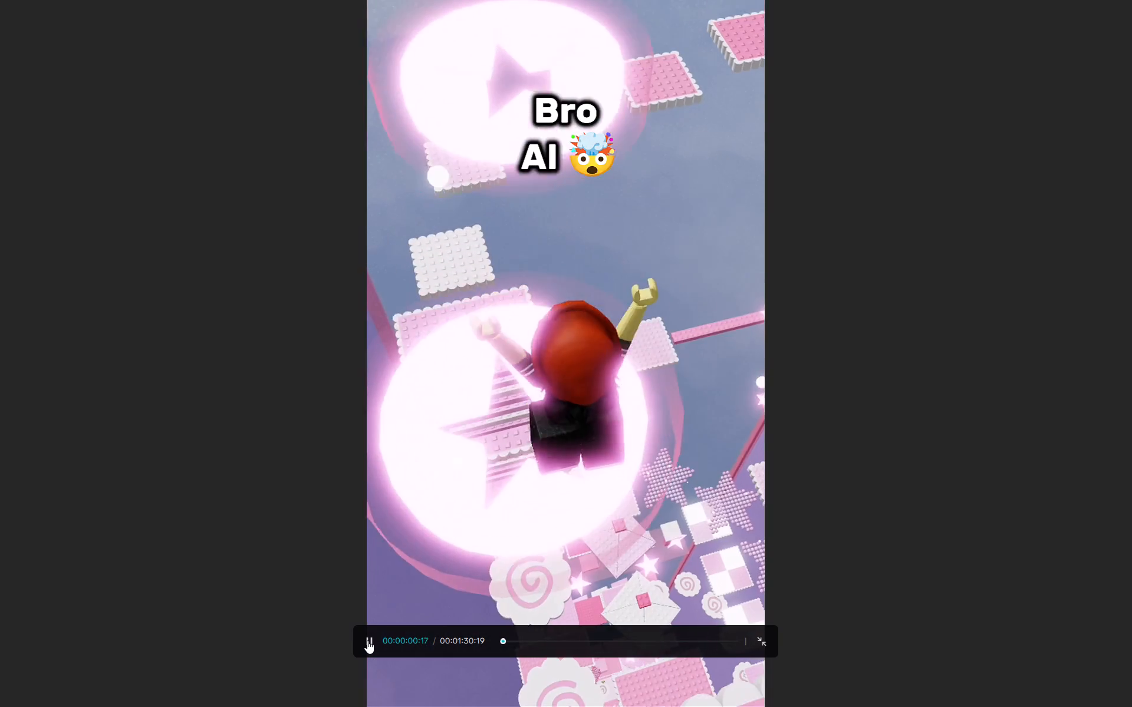
click(367, 640)
click(756, 639)
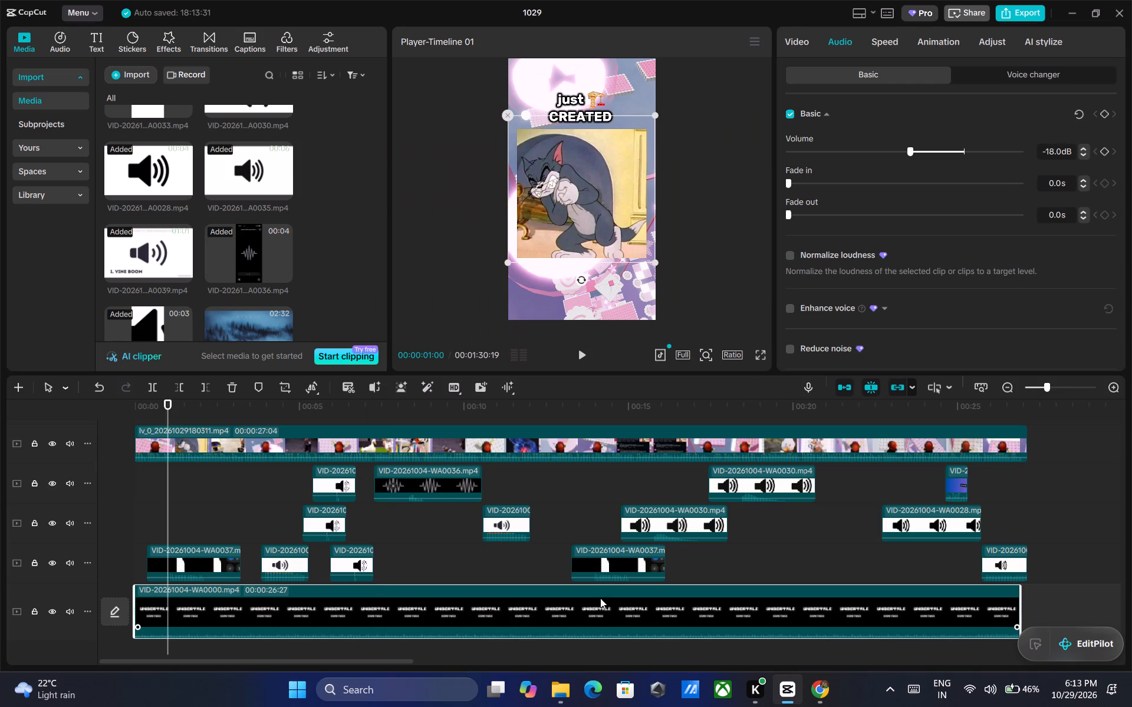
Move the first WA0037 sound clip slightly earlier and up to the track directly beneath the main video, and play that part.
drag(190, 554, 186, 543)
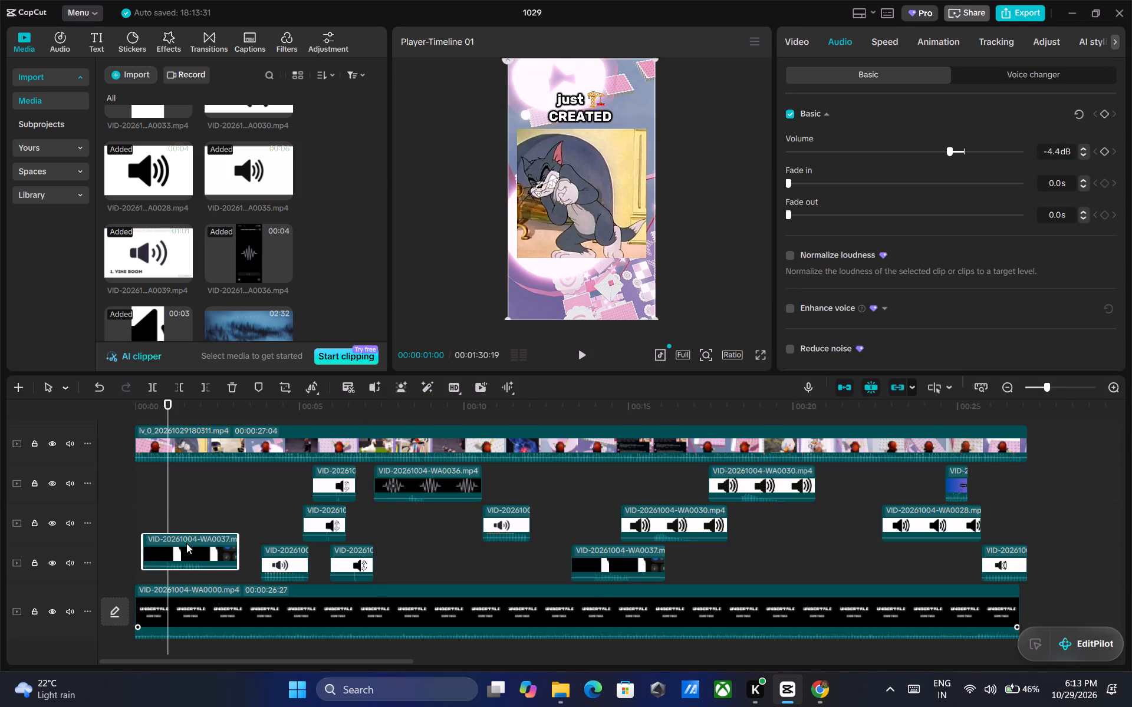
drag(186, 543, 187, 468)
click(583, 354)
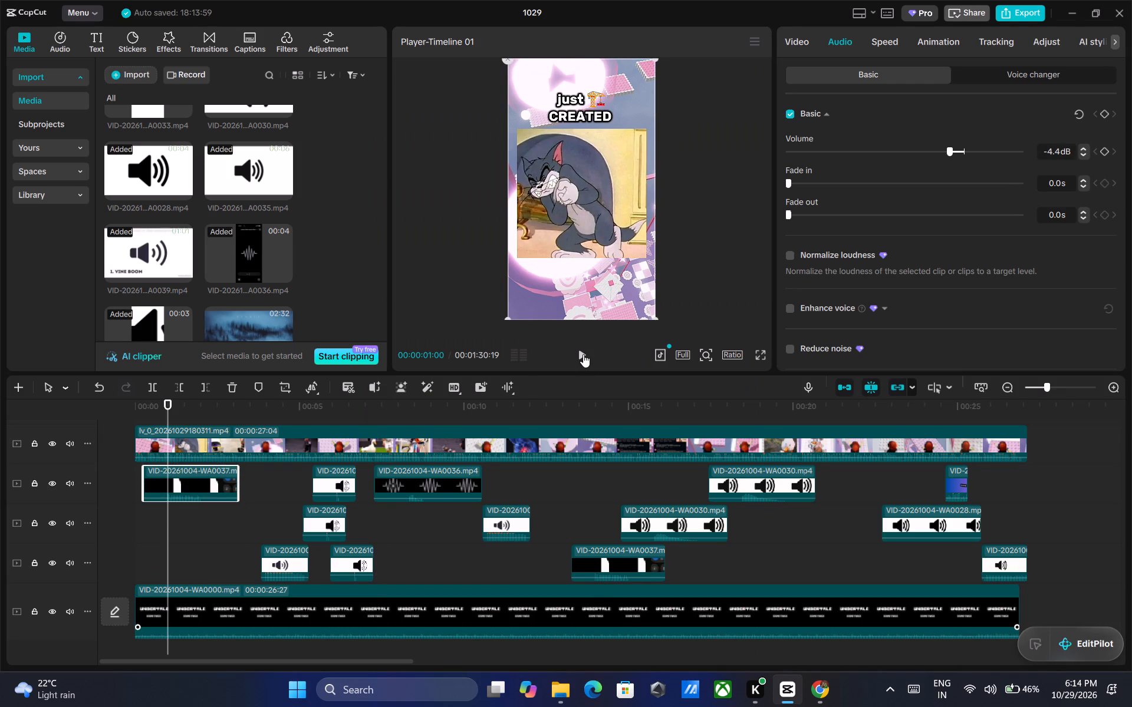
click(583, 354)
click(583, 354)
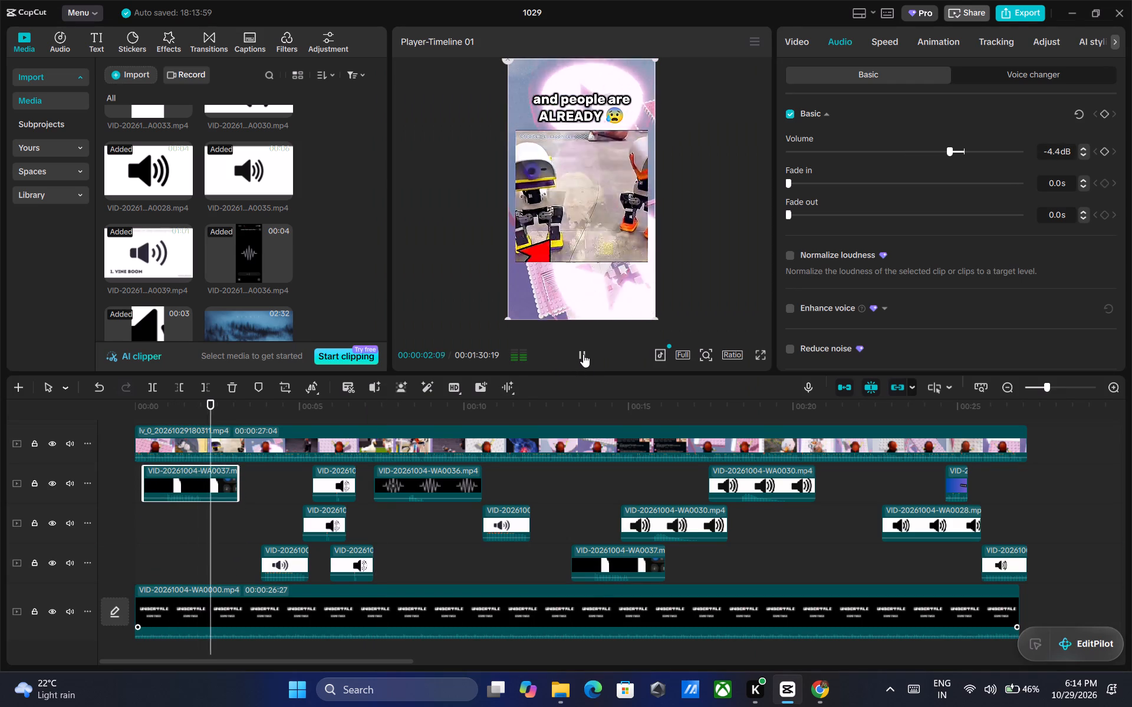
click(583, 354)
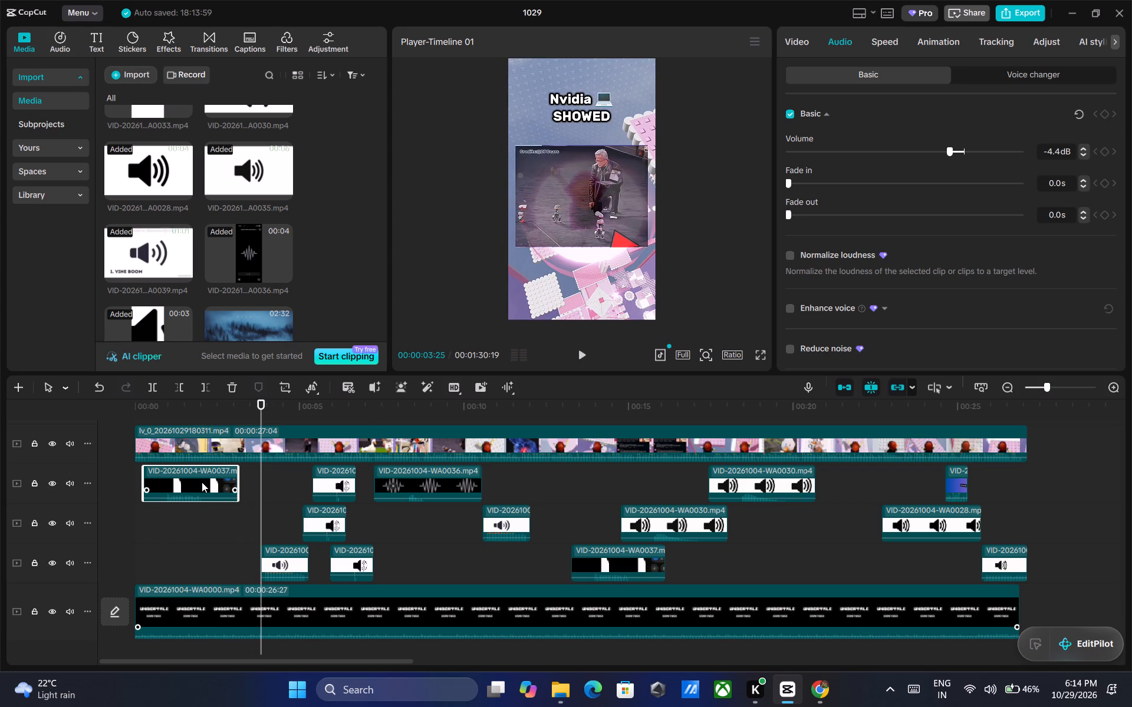
Add the WA0032 sound from the media library beneath the first WA0037 clip, aligned with that clip's start.
click(202, 482)
click(202, 482)
scroll(186, 299, up, 7)
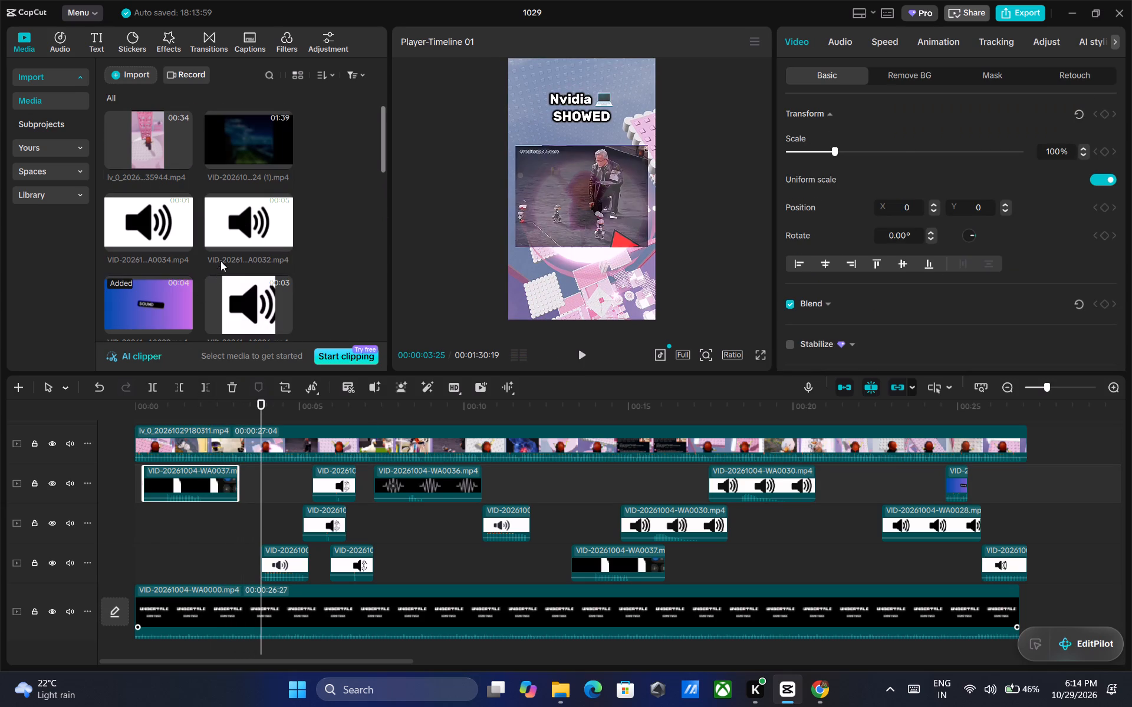
click(236, 226)
drag(246, 224, 176, 514)
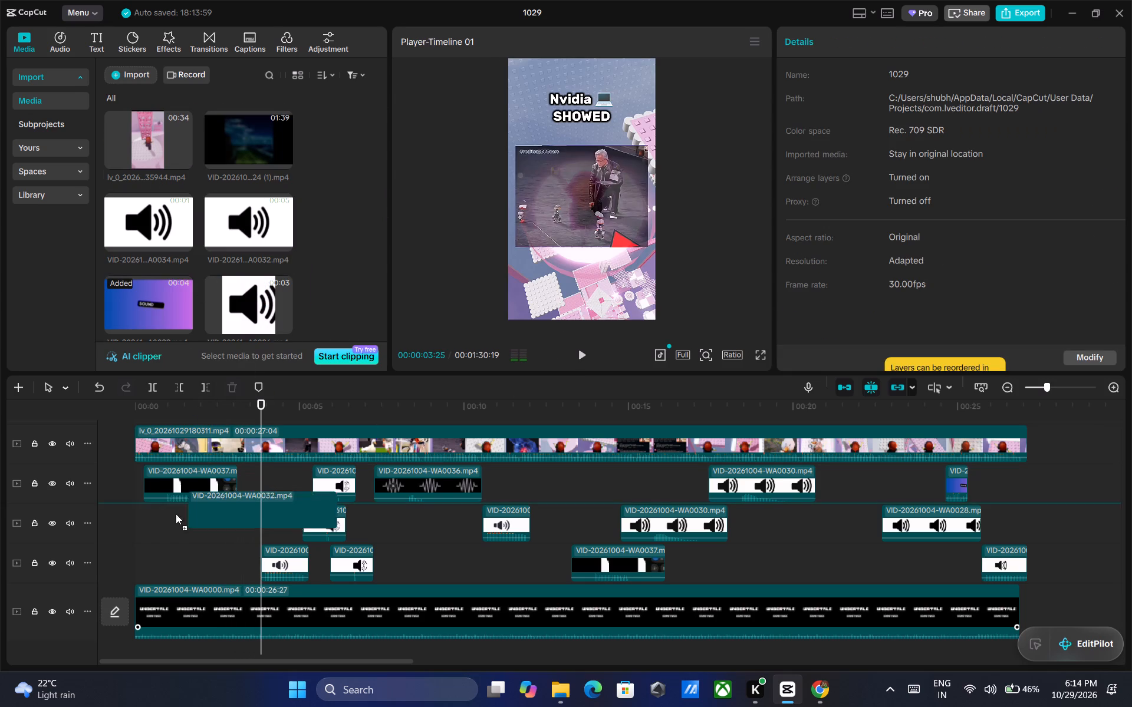
drag(176, 514, 141, 518)
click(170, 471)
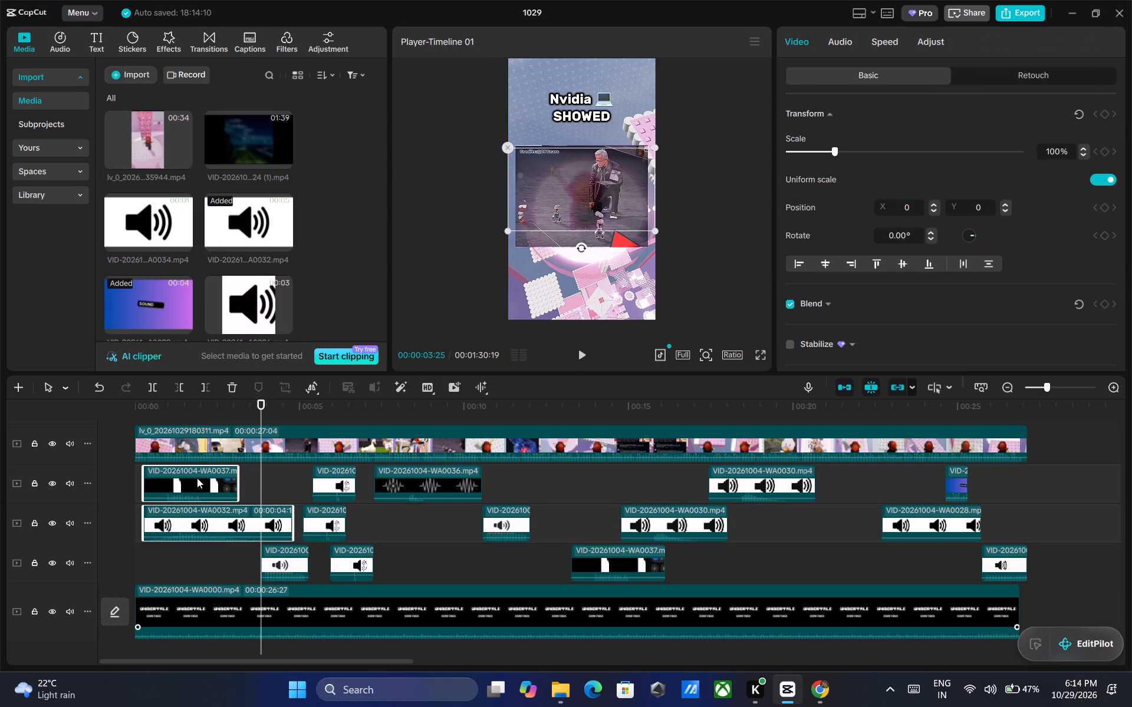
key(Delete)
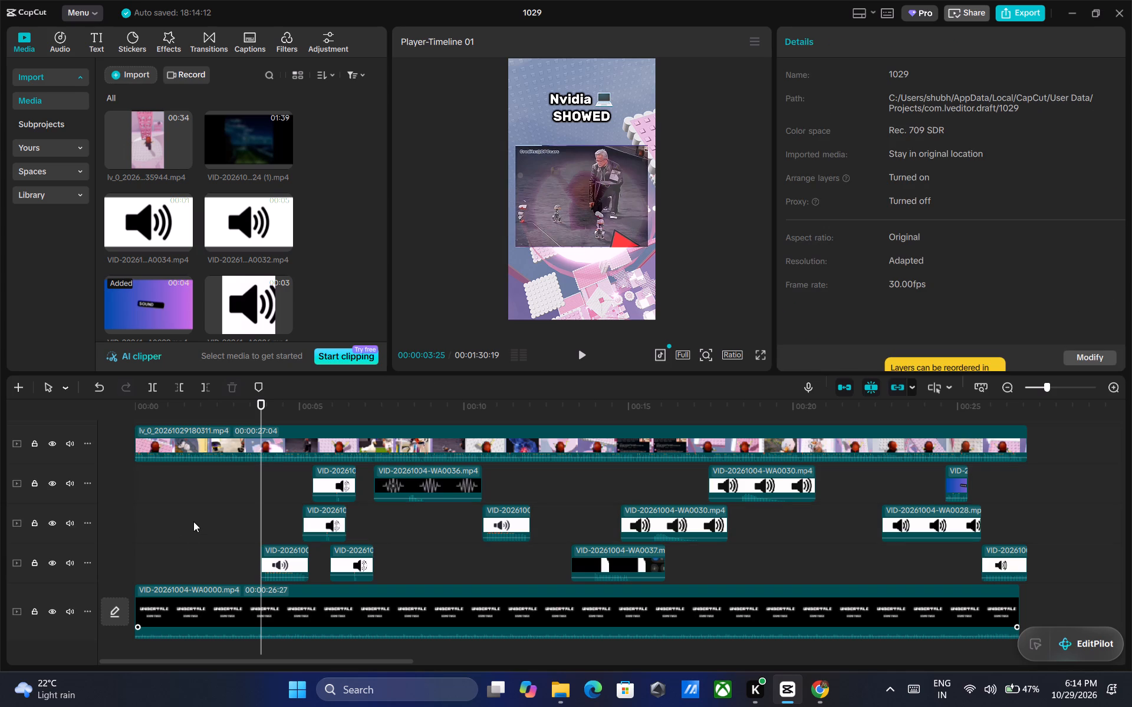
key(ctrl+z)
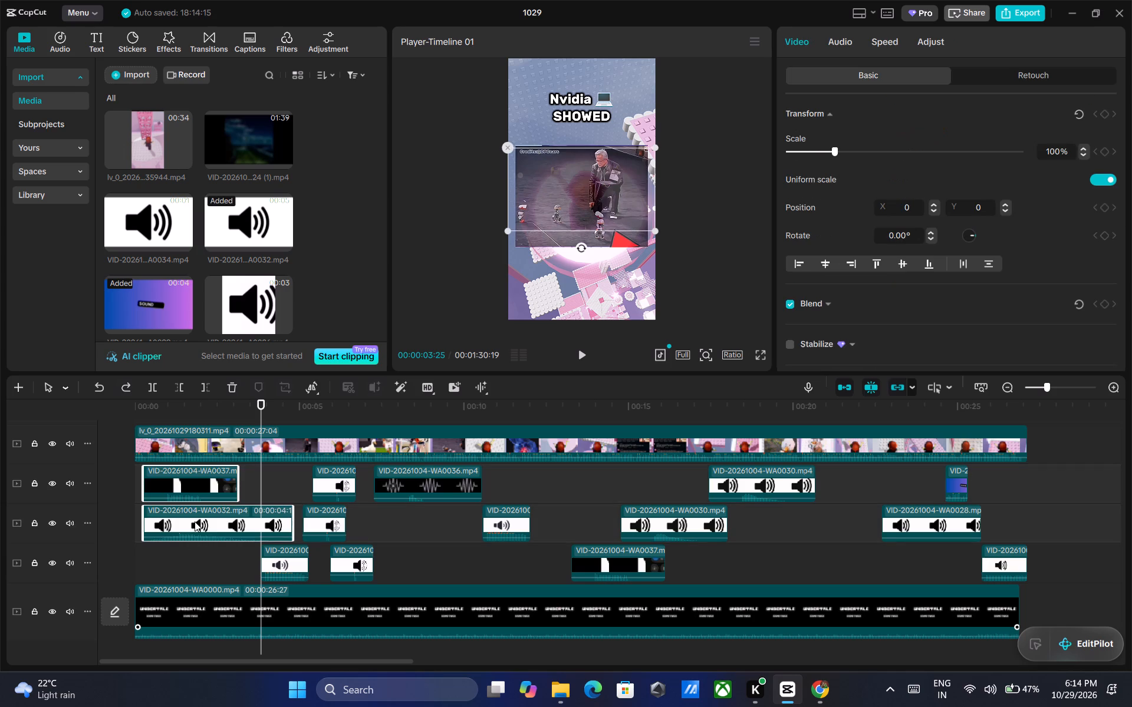
Delete only the first WA0037 sound clip near the start of the timeline, keeping the WA0032 clip.
click(209, 517)
click(209, 517)
click(205, 477)
click(205, 477)
key(Delete)
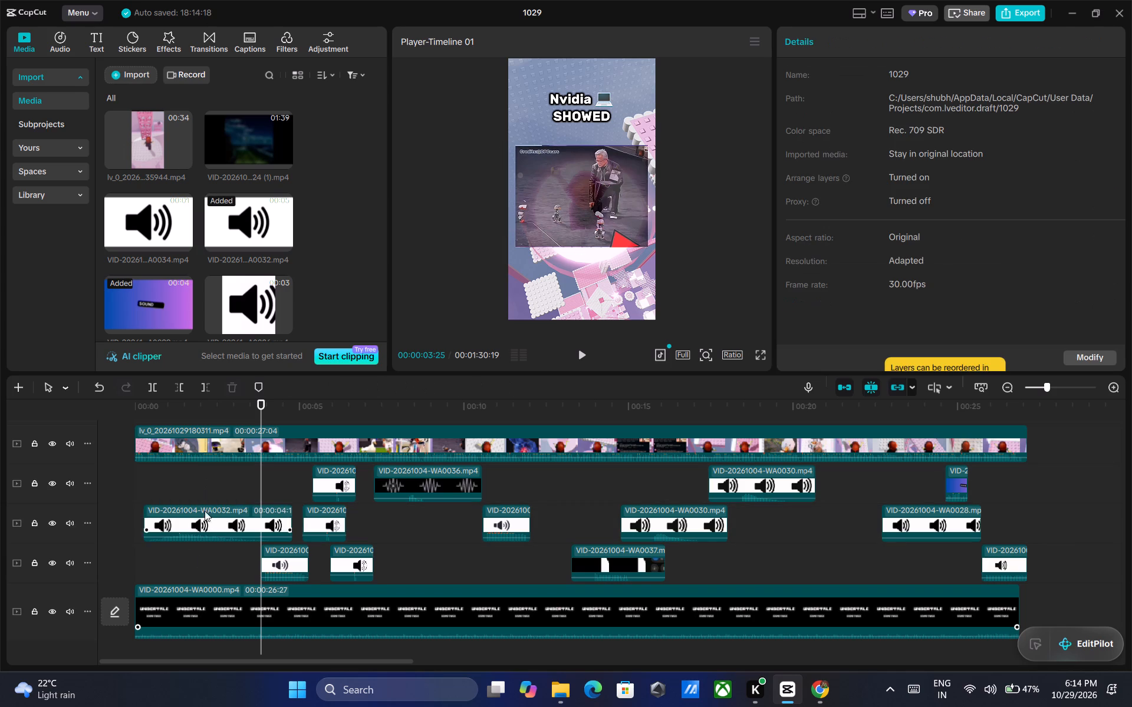
Play the opening from the start and split the WA0032 clip at 00:00:00:24.
drag(261, 404, 121, 399)
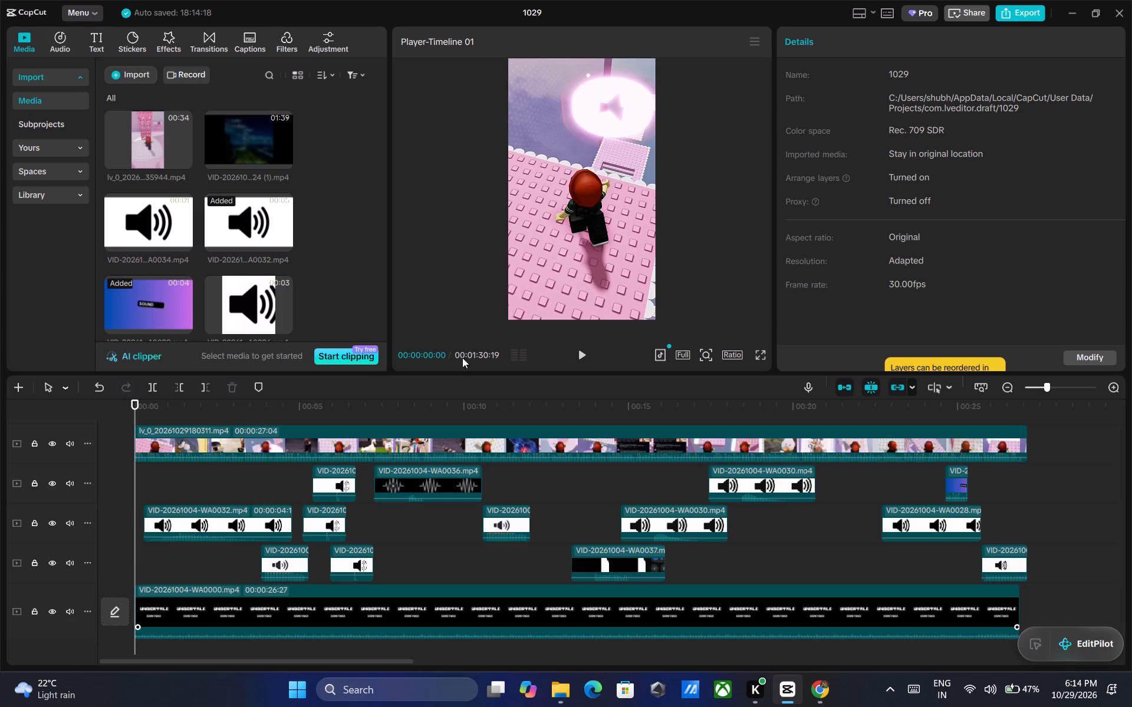
click(583, 354)
triple_click(583, 354)
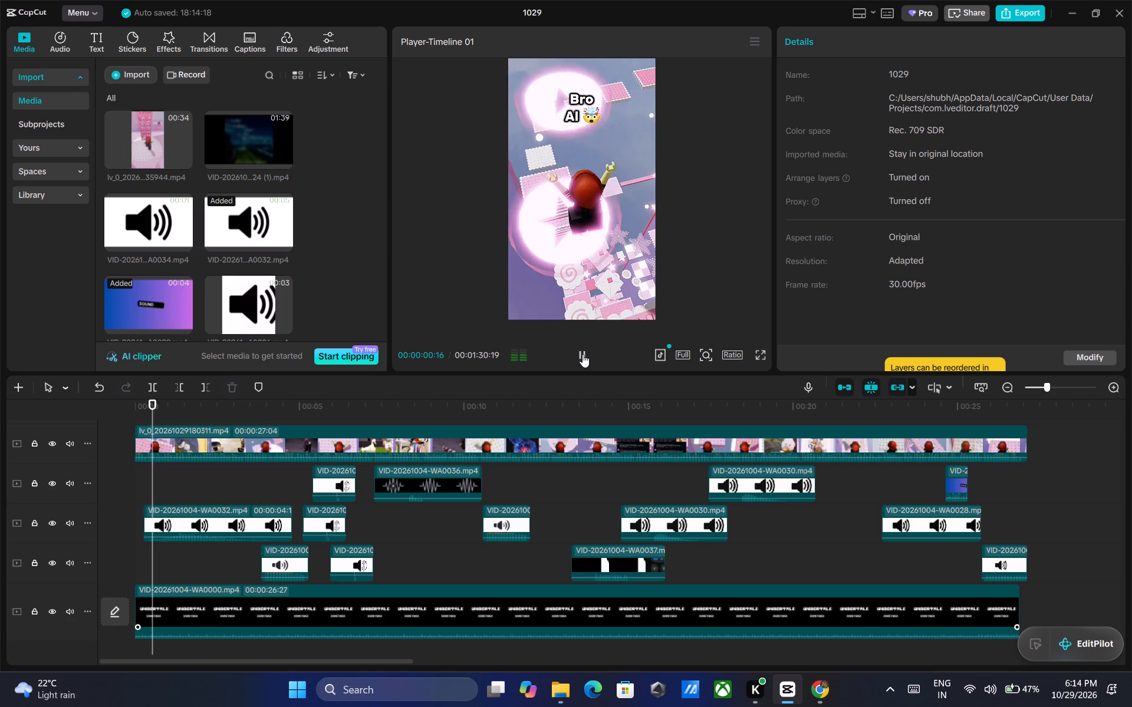
double_click(583, 354)
click(202, 516)
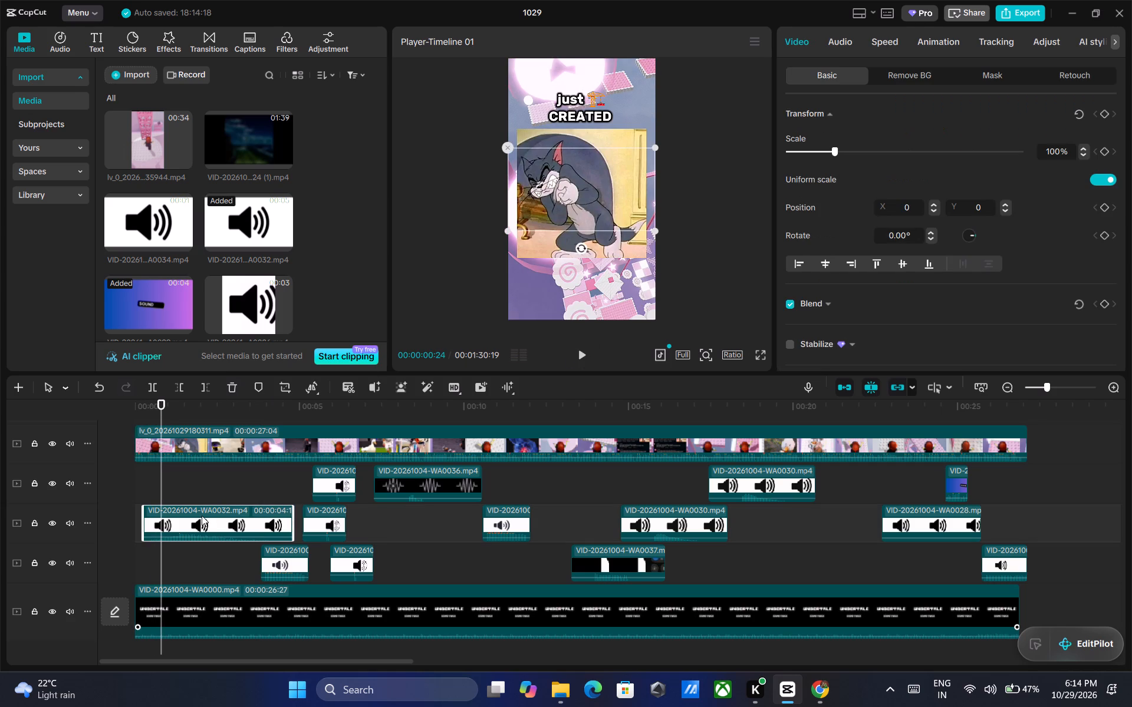
key(ctrl+b)
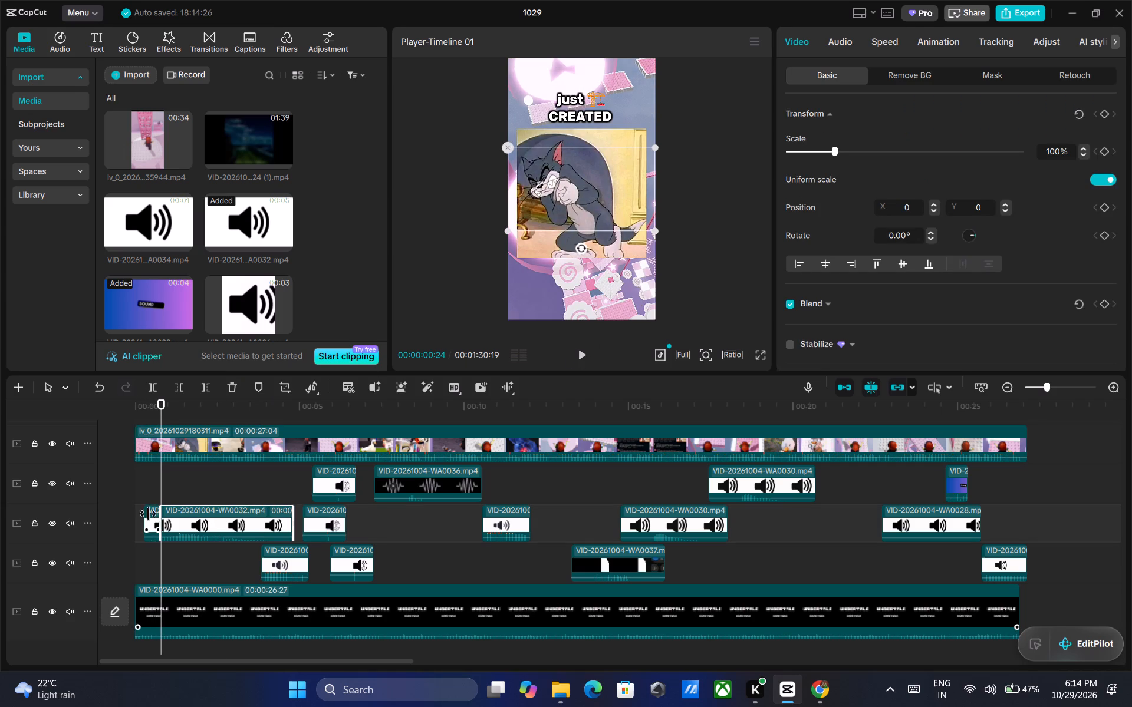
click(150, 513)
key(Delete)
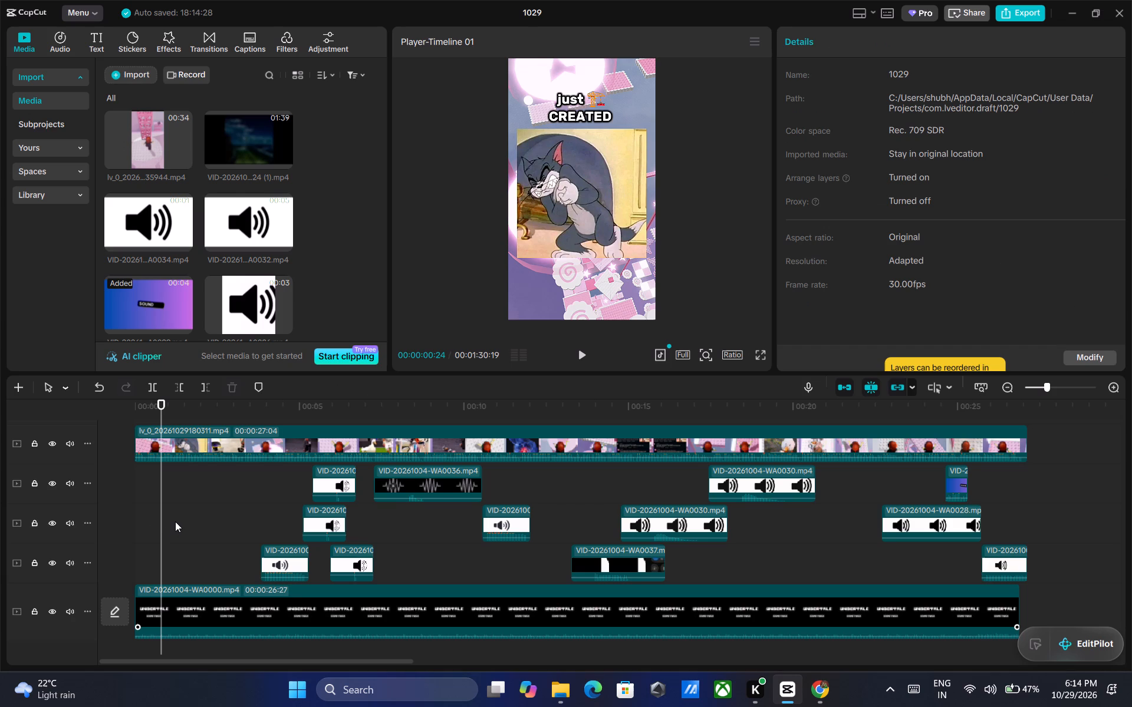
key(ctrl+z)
Delete the short leading piece of the split WA0032 clip, keeping the longer part.
click(146, 519)
click(150, 518)
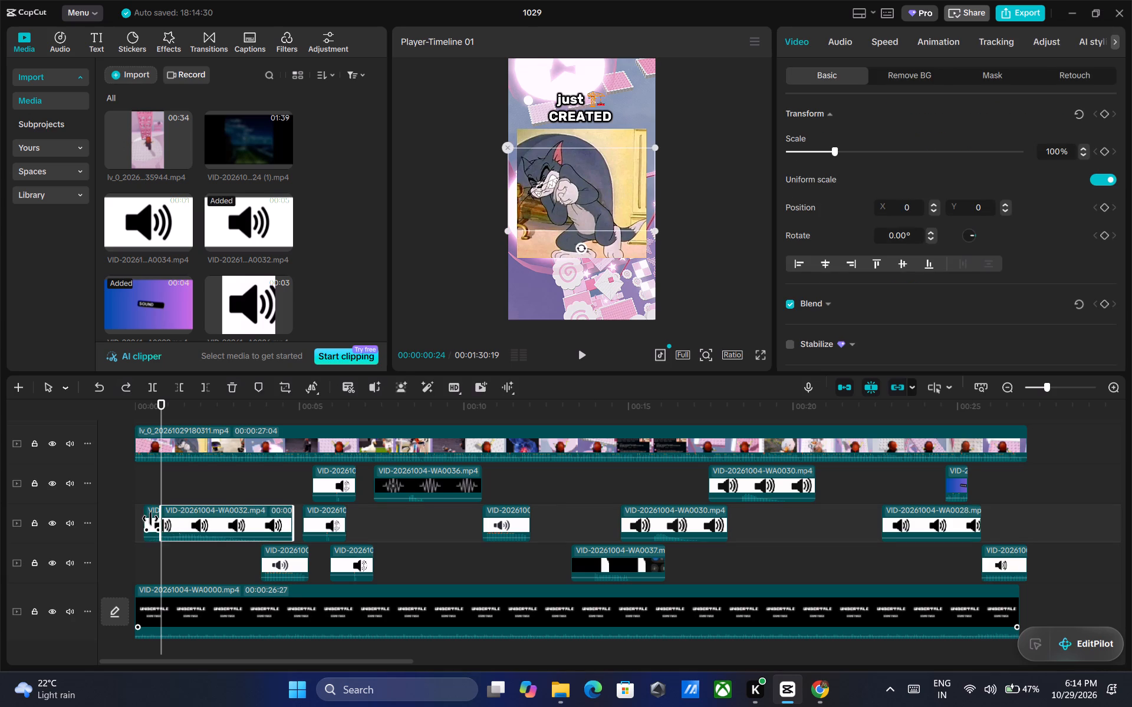
double_click(150, 518)
click(156, 518)
click(156, 518)
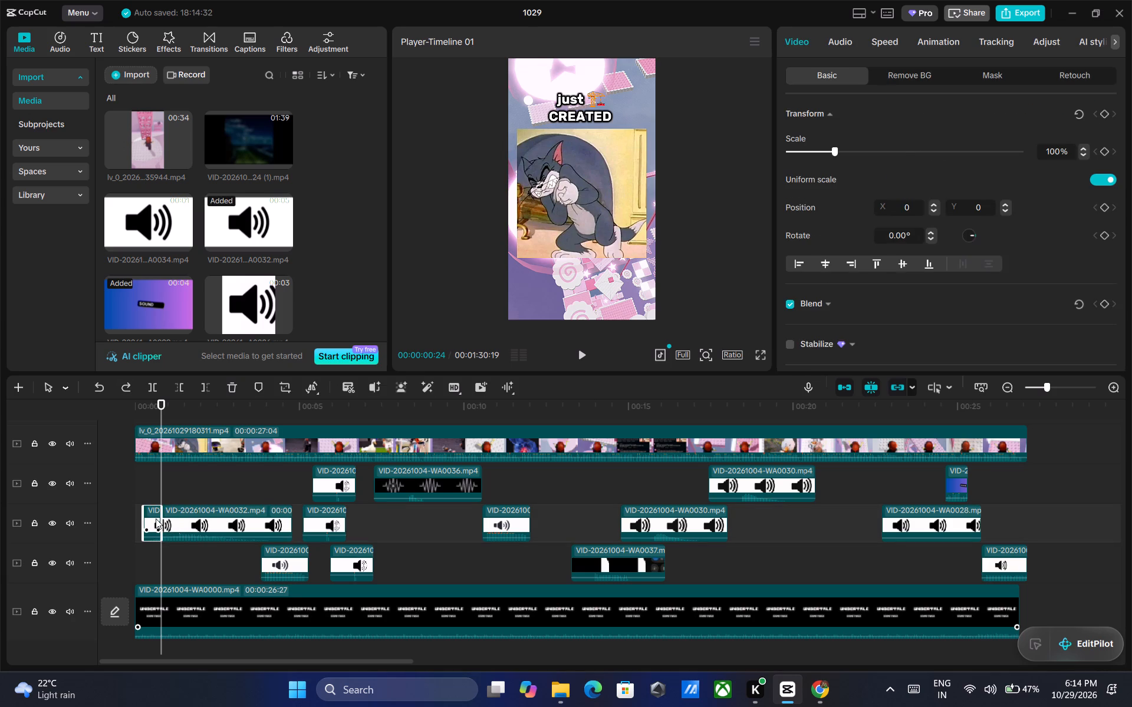
key(Delete)
Move the remaining WA0032 clip to the track directly beneath the main video, starting about 0.6 seconds in.
drag(190, 518, 185, 474)
Raise the volume of the WA0032 sound clip to 1.2 dB.
click(847, 39)
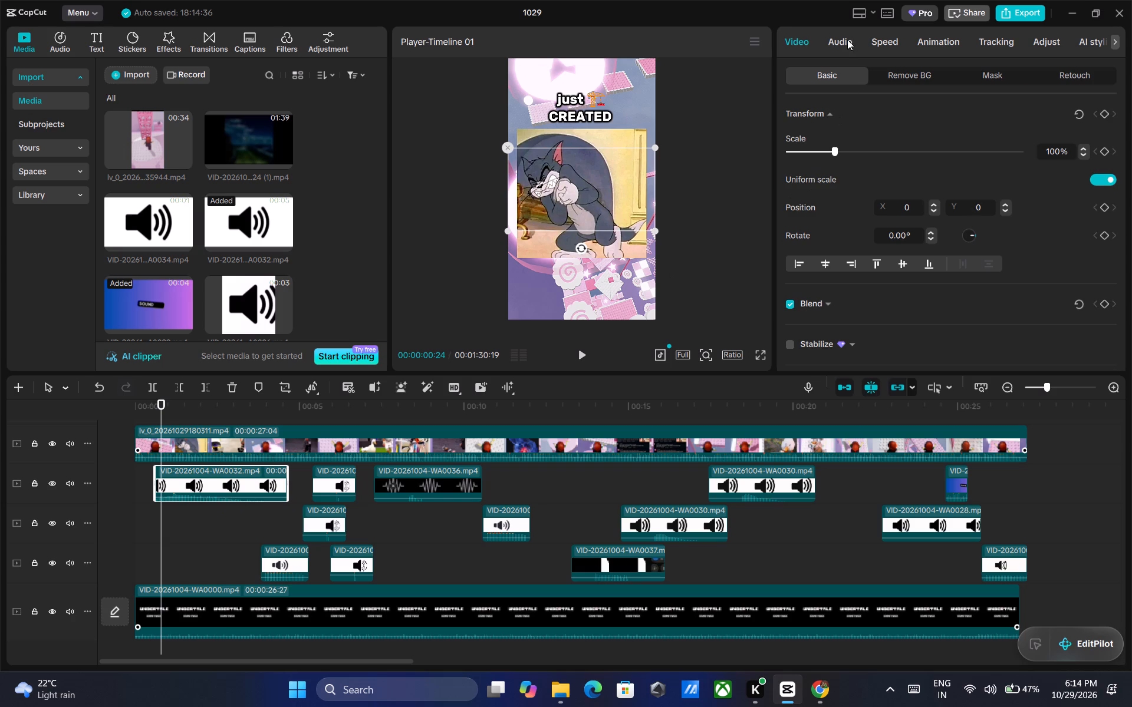
triple_click(1081, 147)
triple_click(1081, 147)
triple_click(1081, 147)
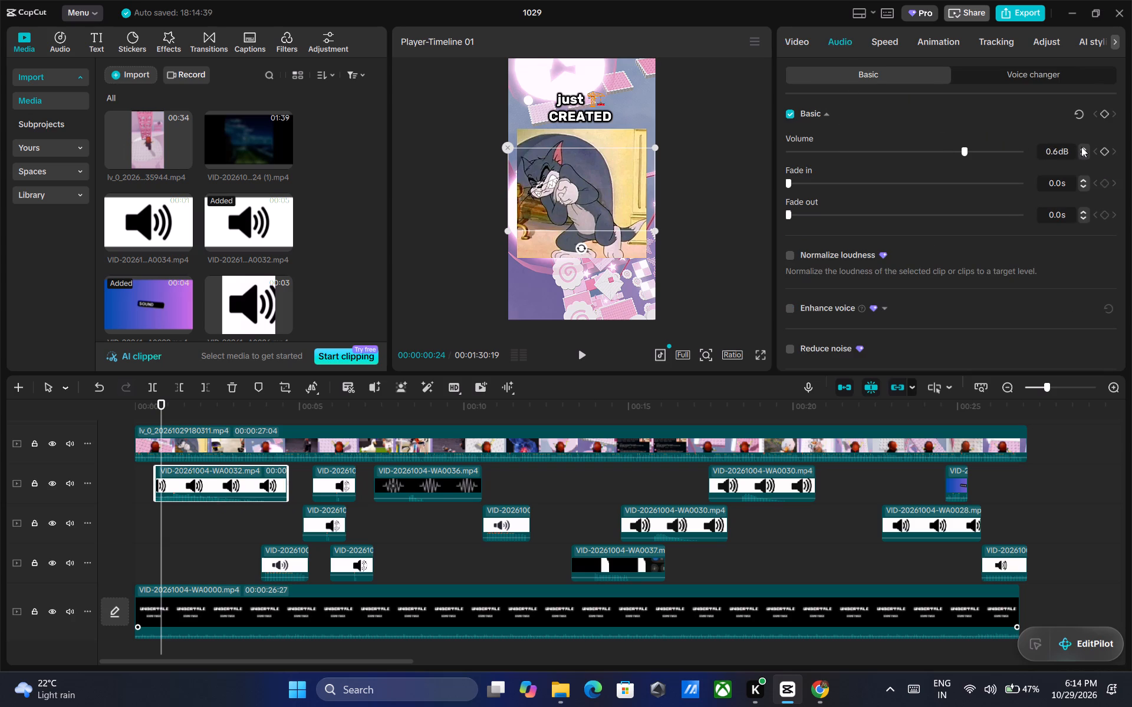
triple_click(1081, 147)
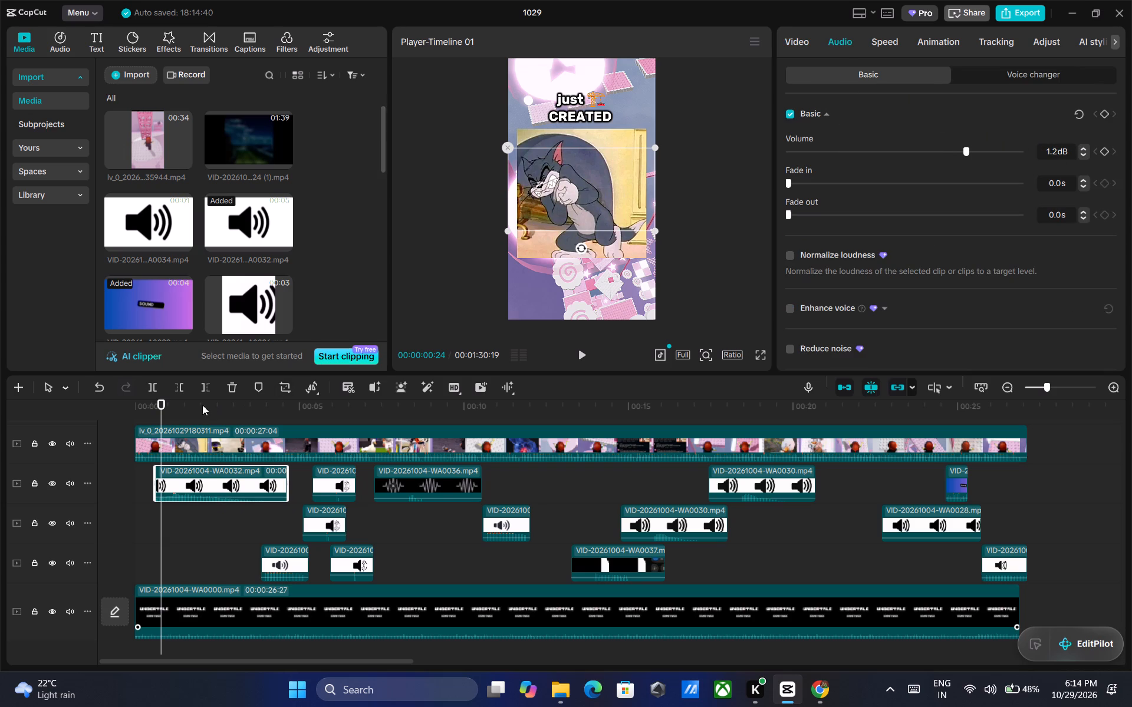
Play the sound mix from the start, replay the stretch from about 5 seconds, and listen through the later effects.
drag(163, 401, 131, 401)
click(585, 352)
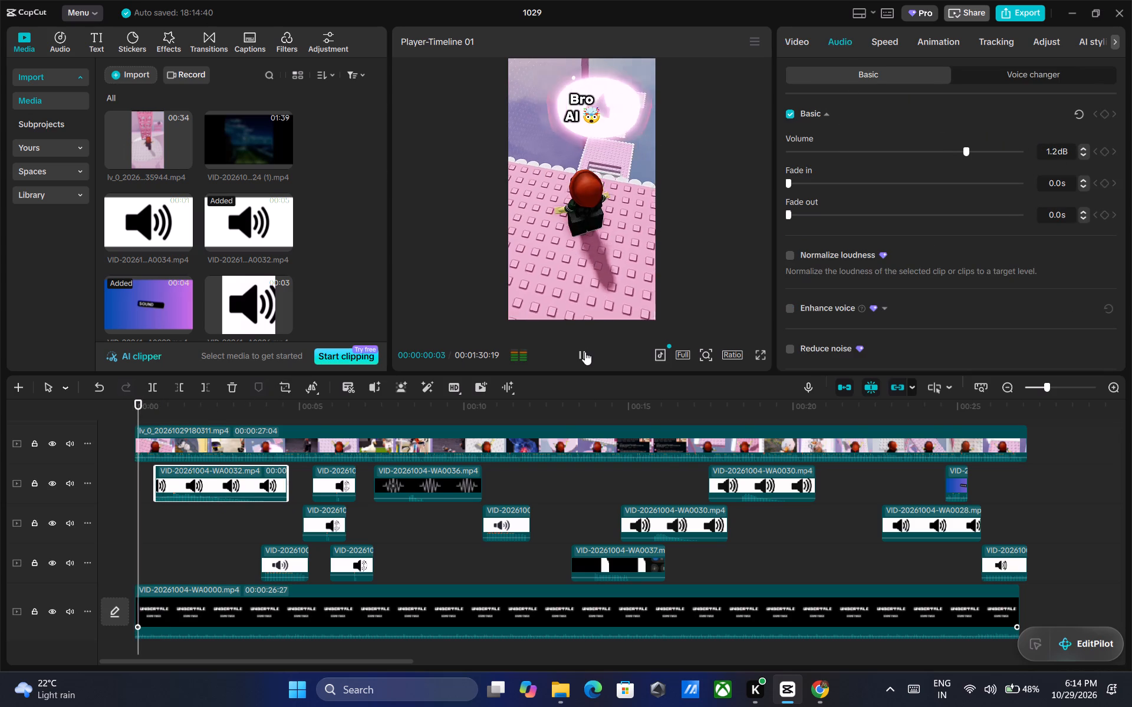
double_click(583, 353)
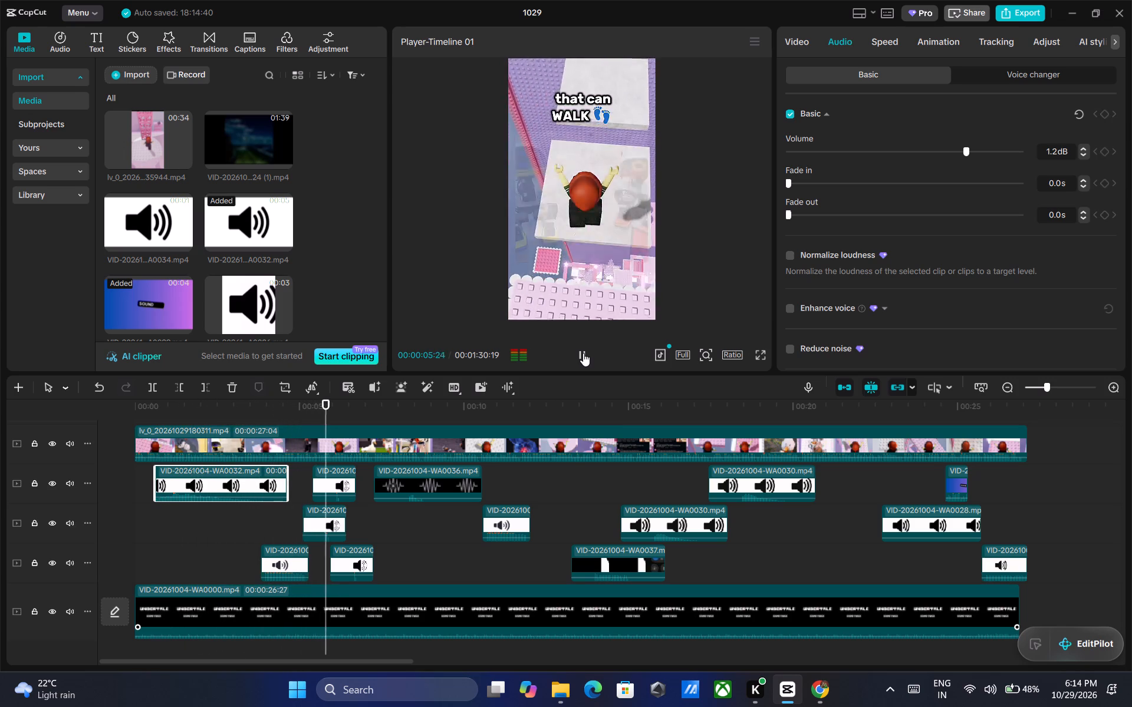
click(583, 353)
click(580, 358)
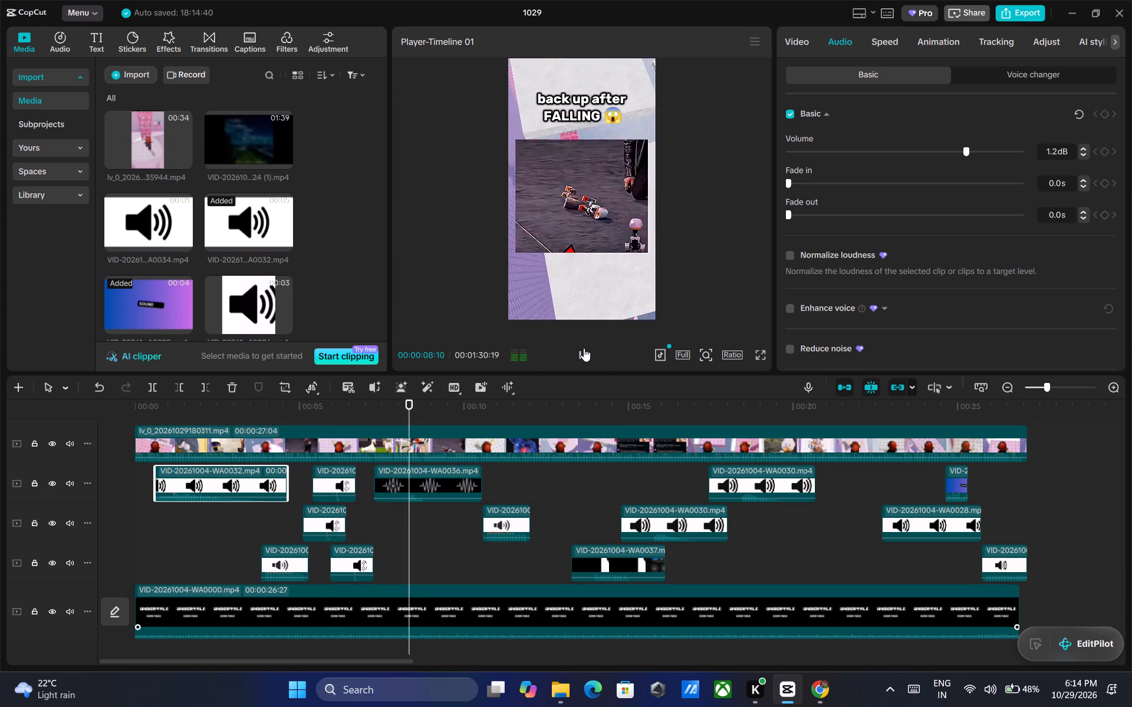
click(583, 348)
drag(416, 402, 330, 405)
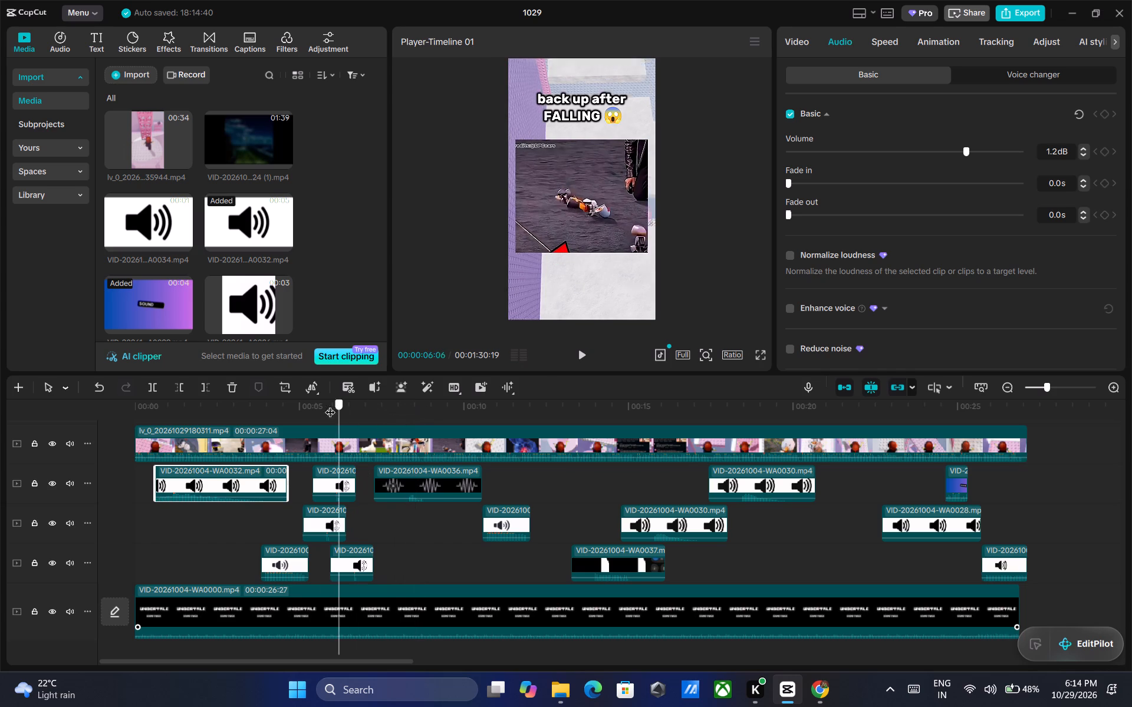
drag(330, 405, 306, 409)
click(581, 354)
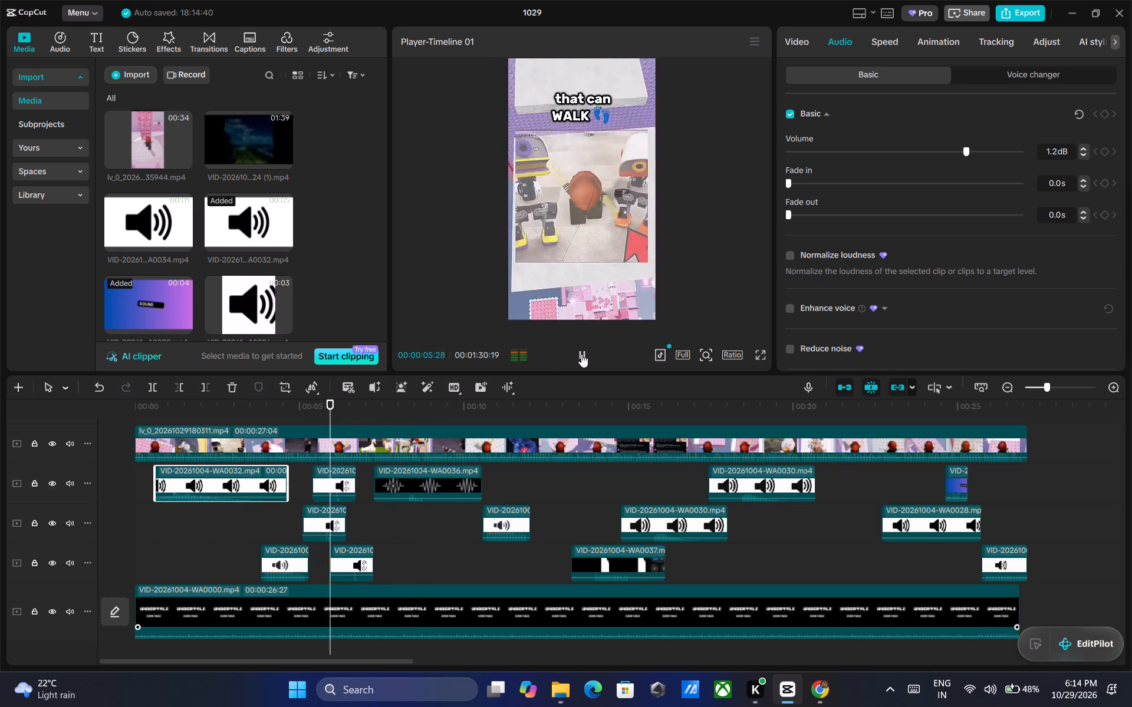
click(581, 354)
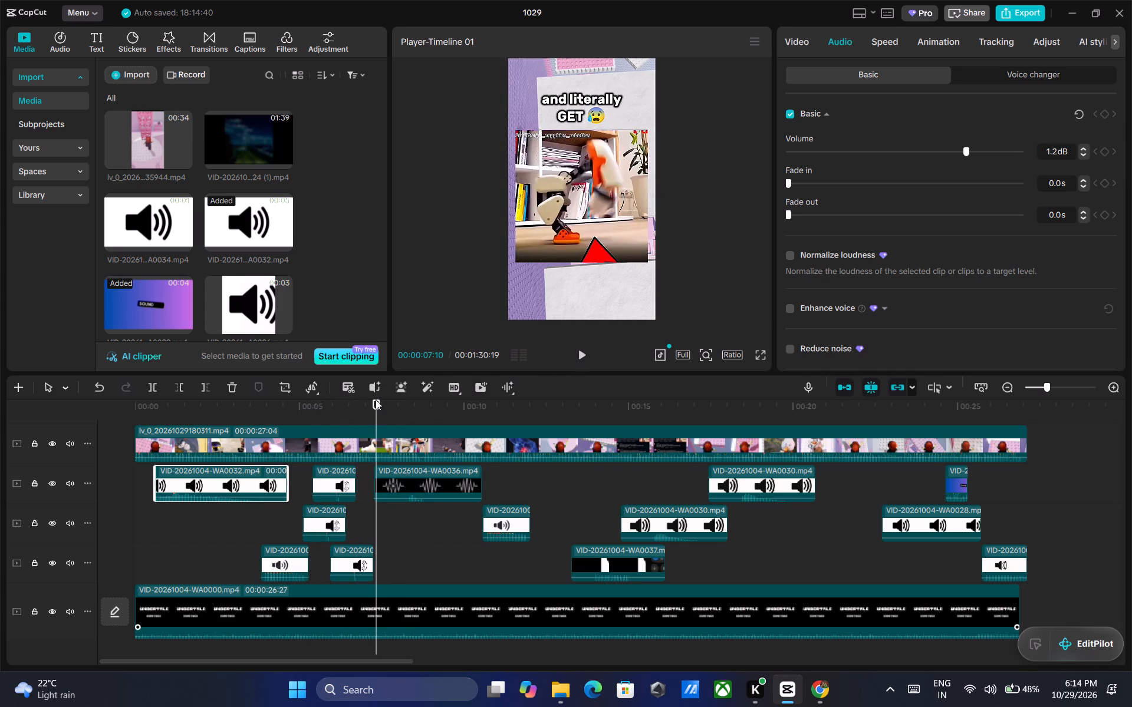
drag(379, 398, 295, 398)
click(580, 353)
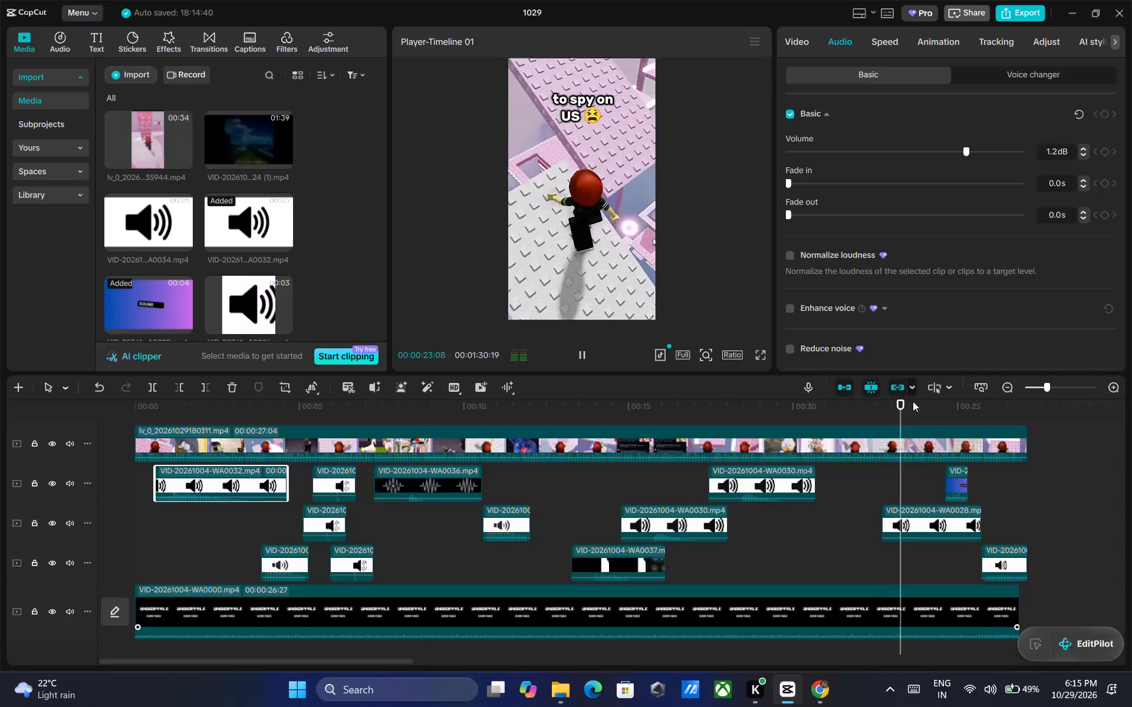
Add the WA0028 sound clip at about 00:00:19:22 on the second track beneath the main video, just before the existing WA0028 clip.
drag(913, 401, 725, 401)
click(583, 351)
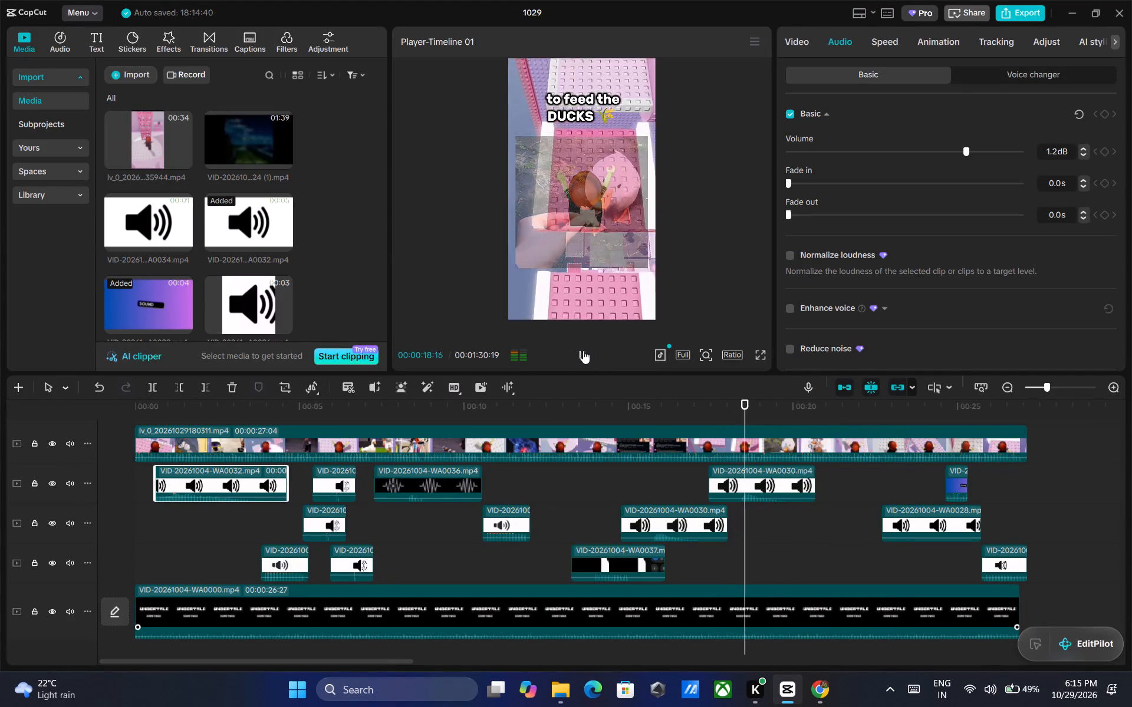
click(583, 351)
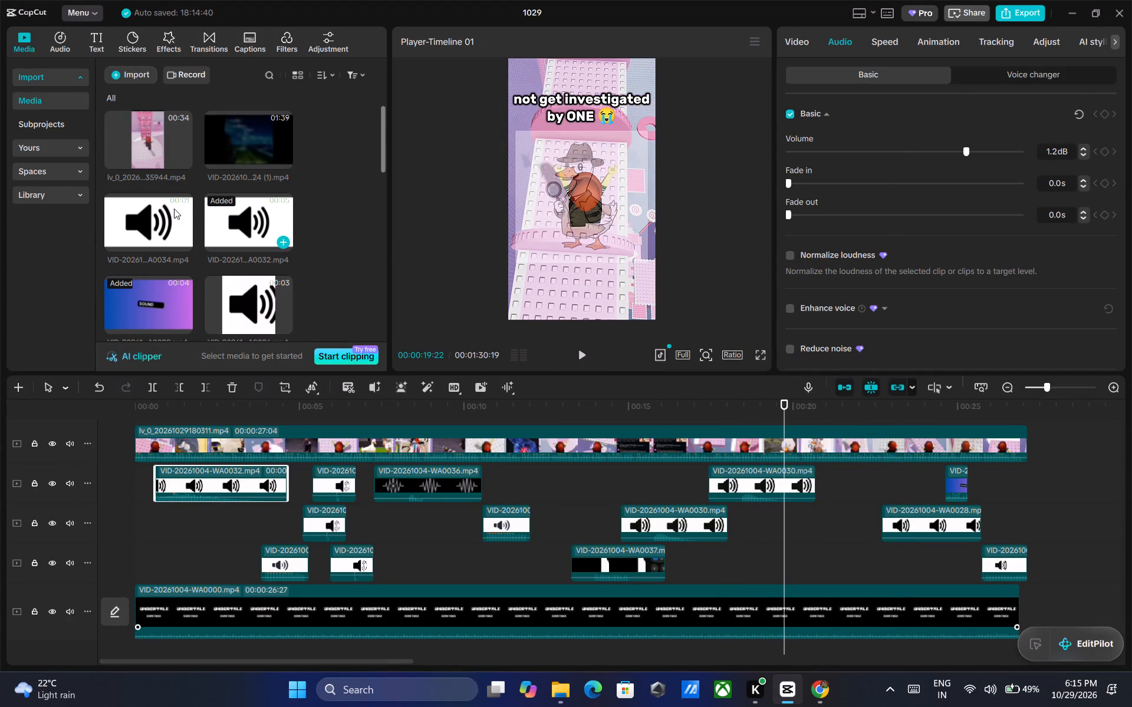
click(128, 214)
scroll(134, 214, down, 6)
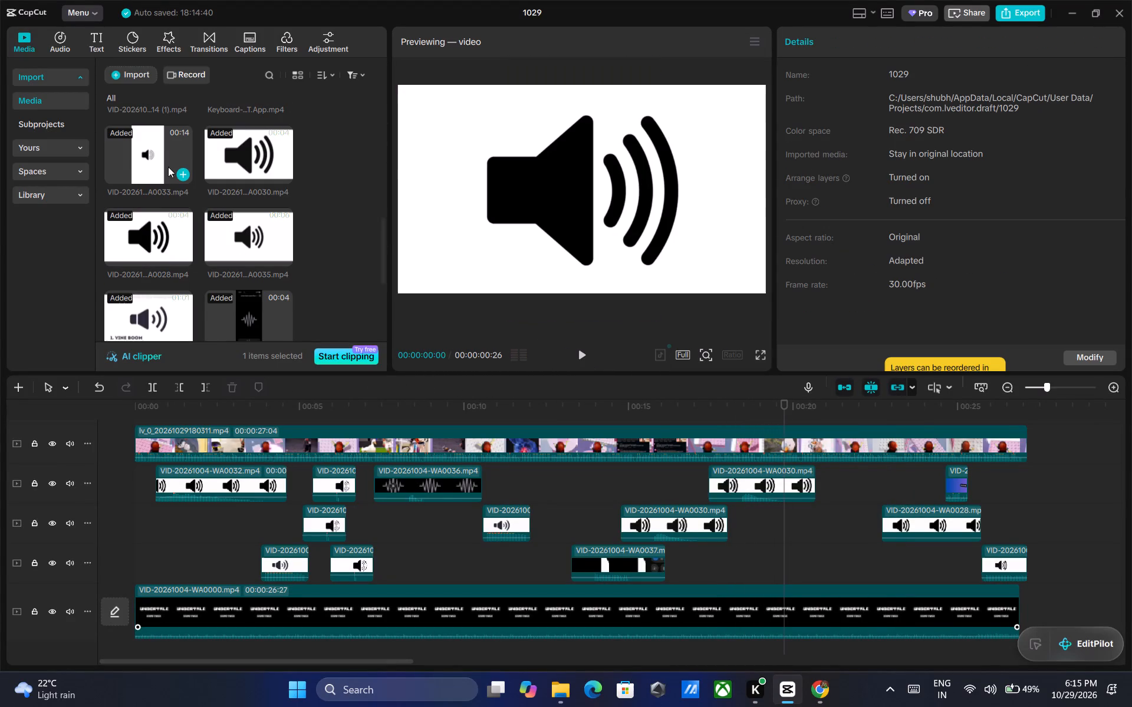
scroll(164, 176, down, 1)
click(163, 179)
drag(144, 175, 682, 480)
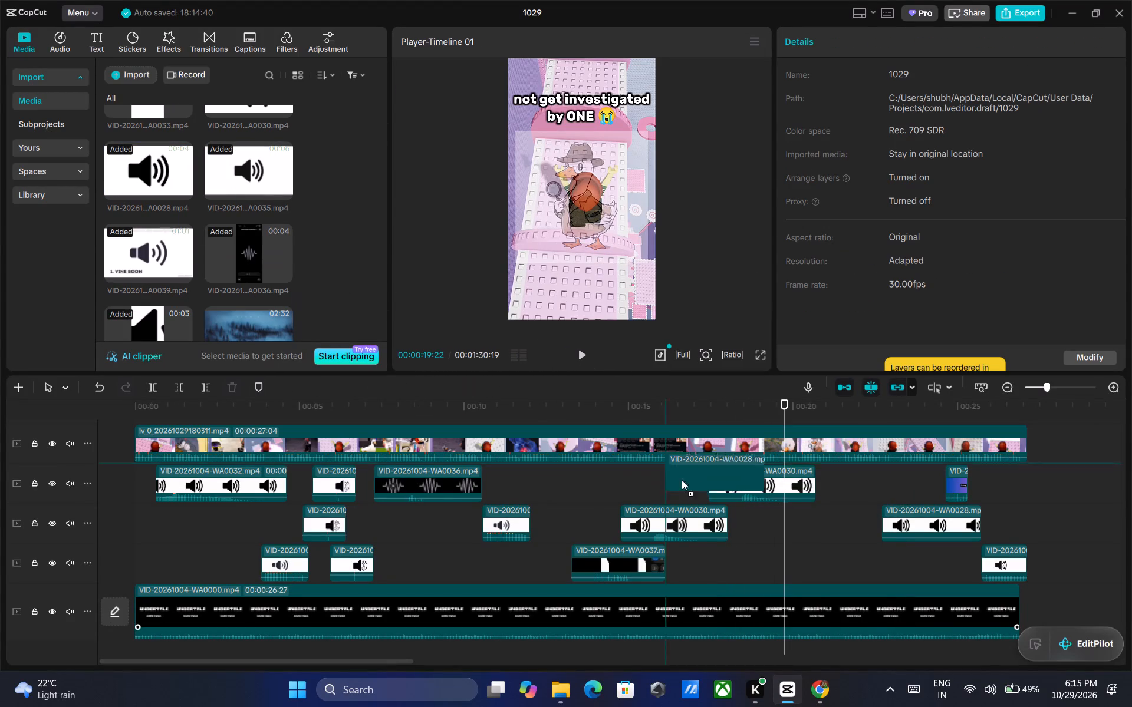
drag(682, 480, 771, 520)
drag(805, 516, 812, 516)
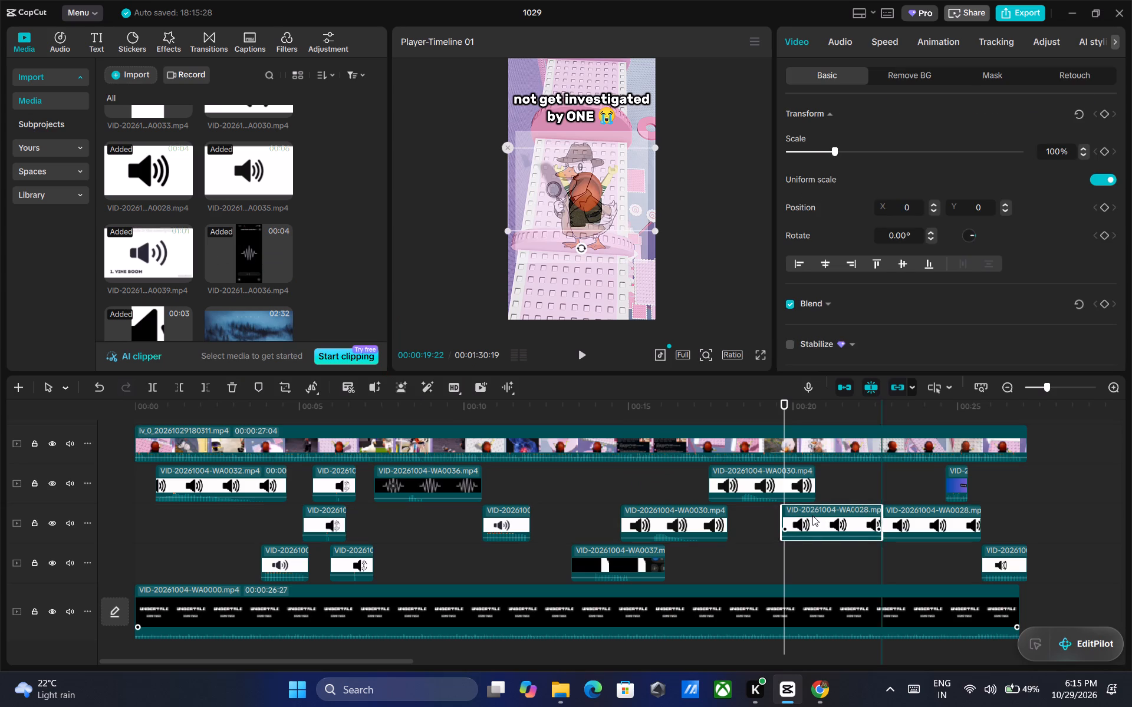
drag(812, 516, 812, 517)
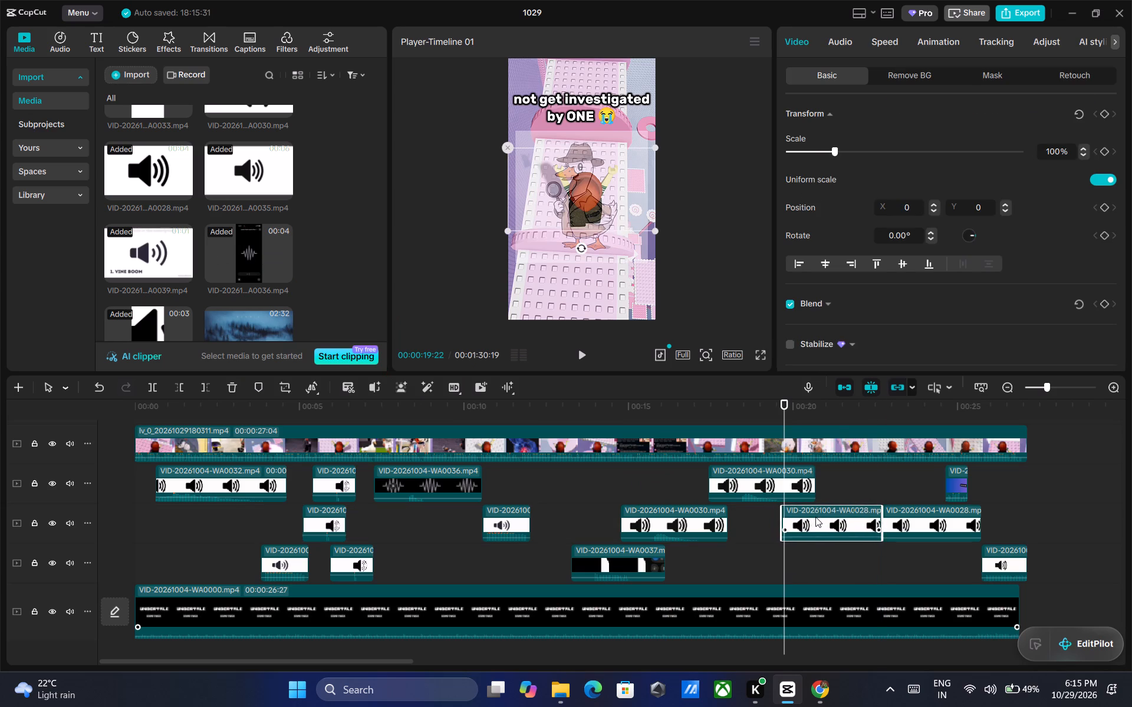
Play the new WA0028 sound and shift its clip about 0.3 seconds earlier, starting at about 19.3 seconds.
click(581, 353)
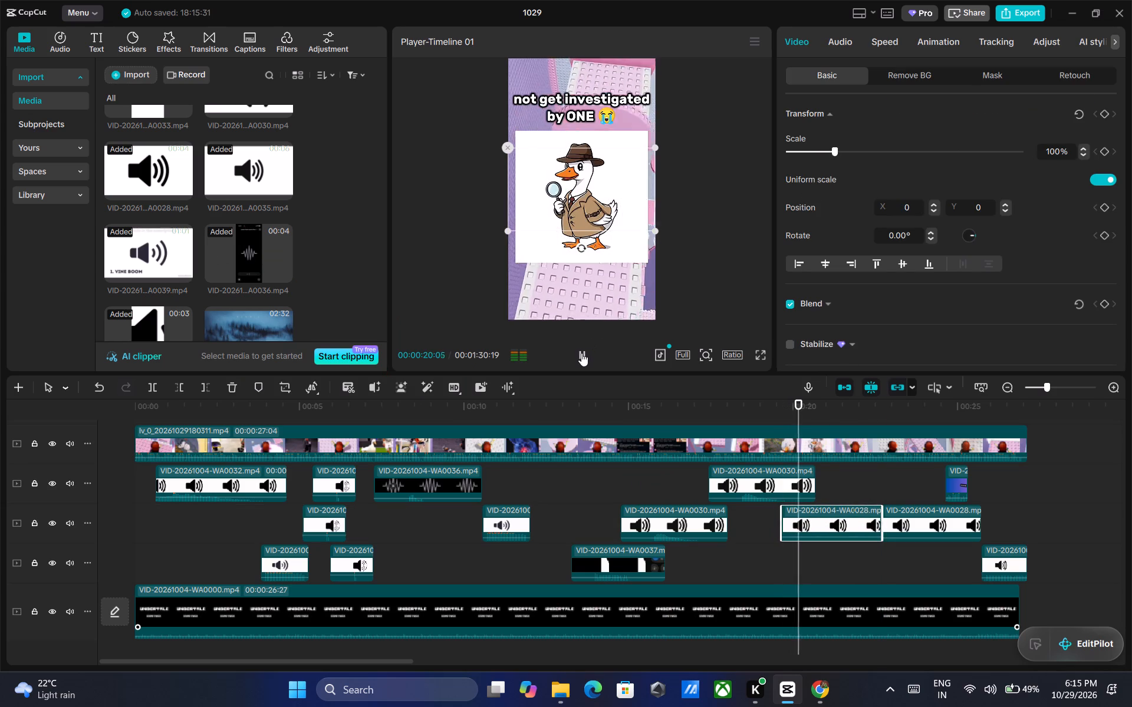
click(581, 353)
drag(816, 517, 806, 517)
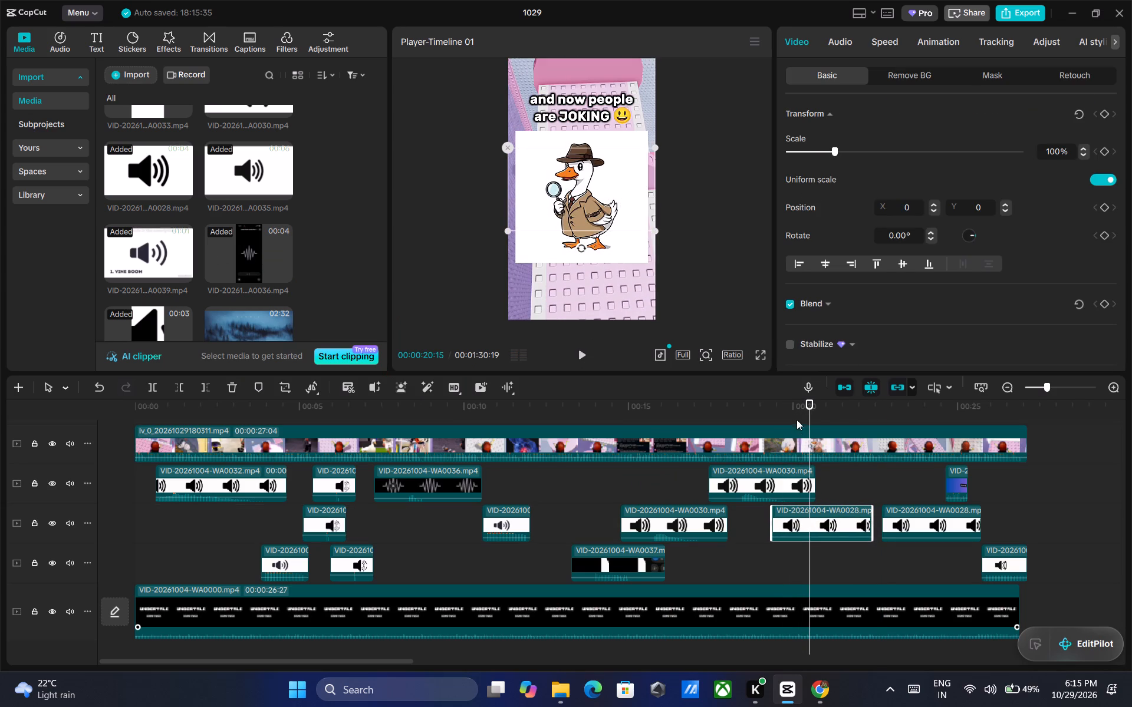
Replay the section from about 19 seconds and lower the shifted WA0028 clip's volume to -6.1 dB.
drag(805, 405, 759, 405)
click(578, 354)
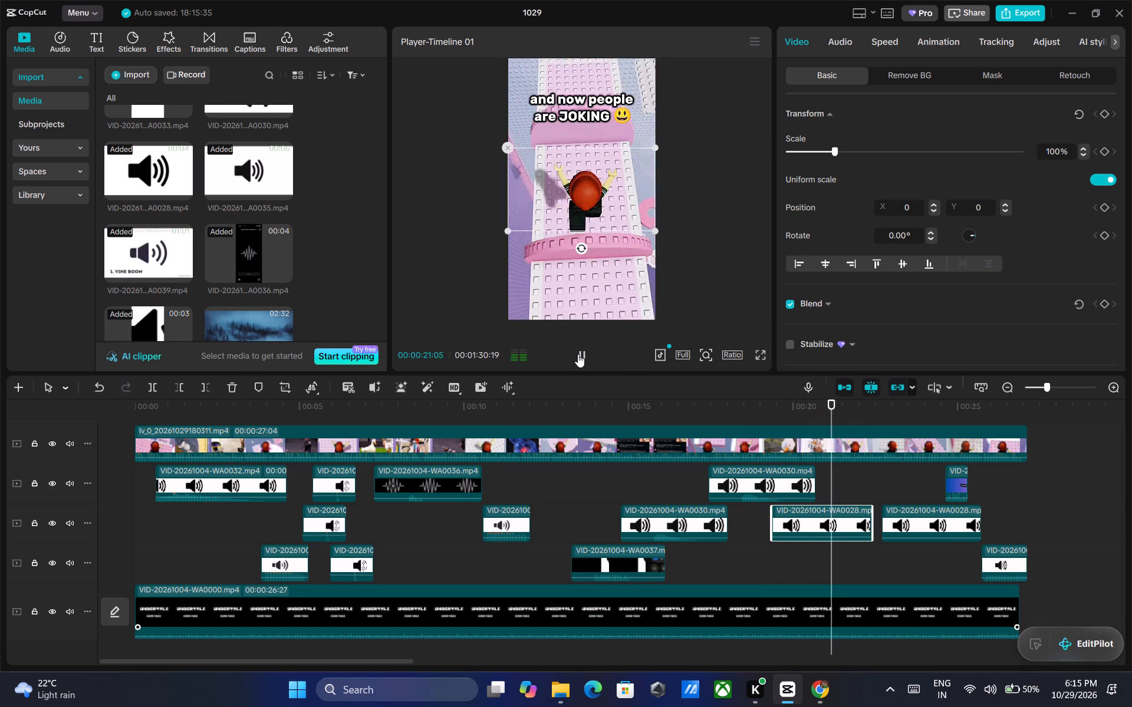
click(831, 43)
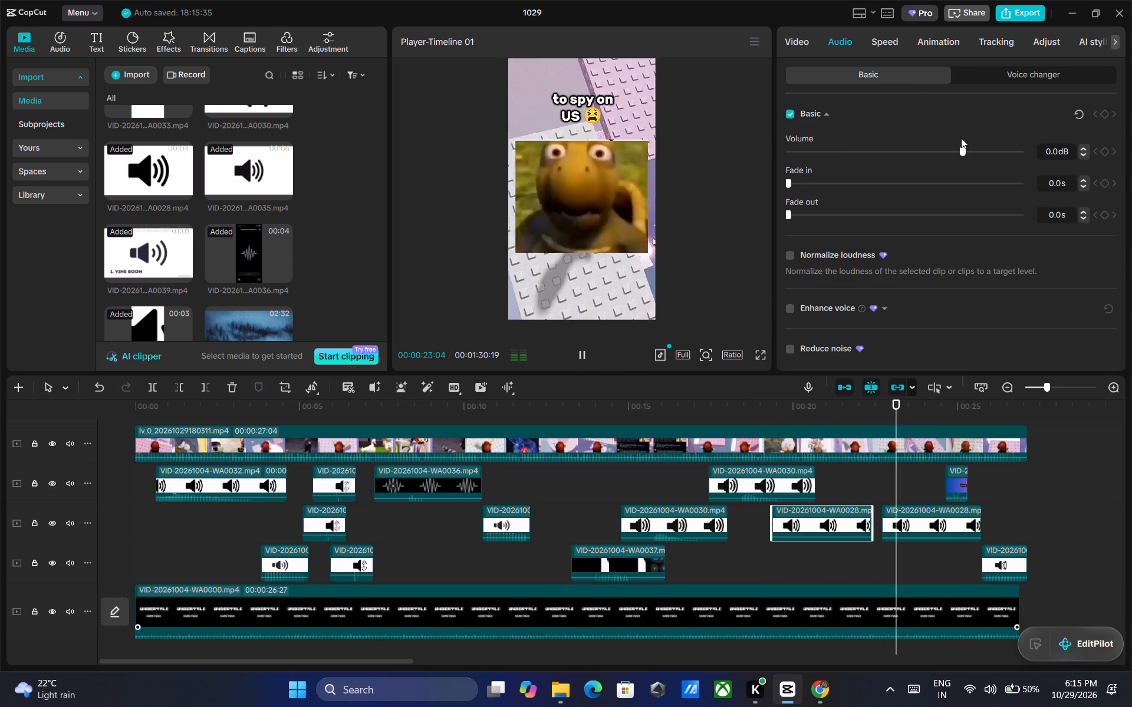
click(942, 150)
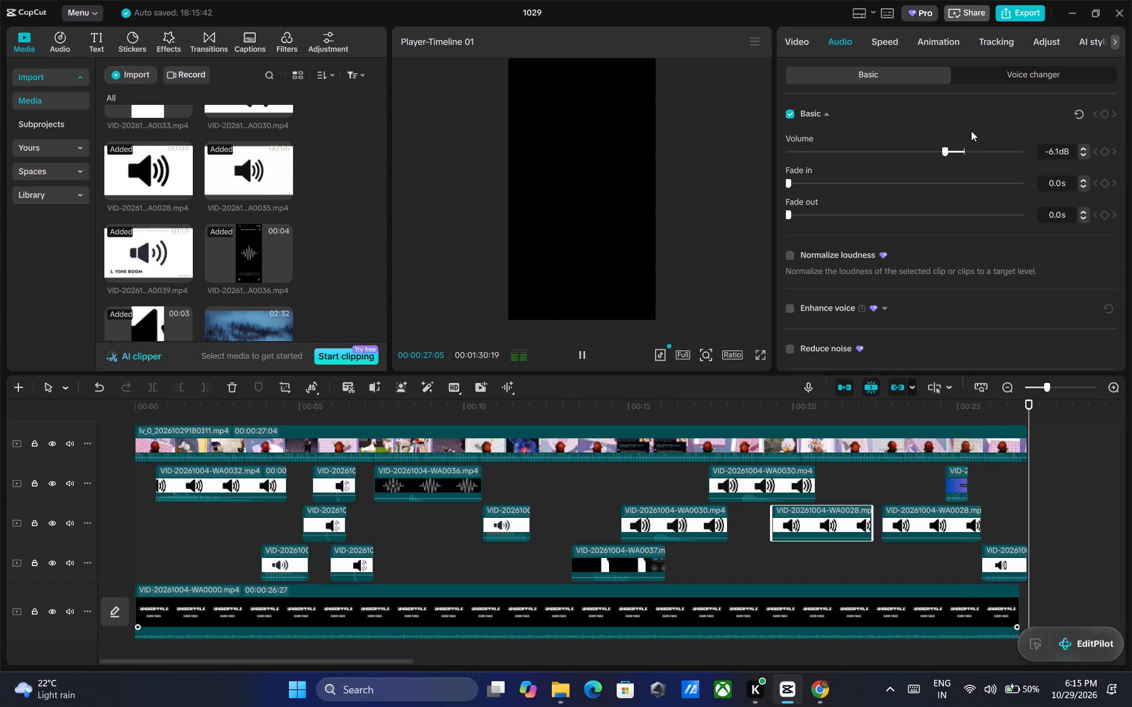
Delete the leftover WA0033 and WA0039 clips lying past the end of the main video.
drag(1080, 408, 1036, 412)
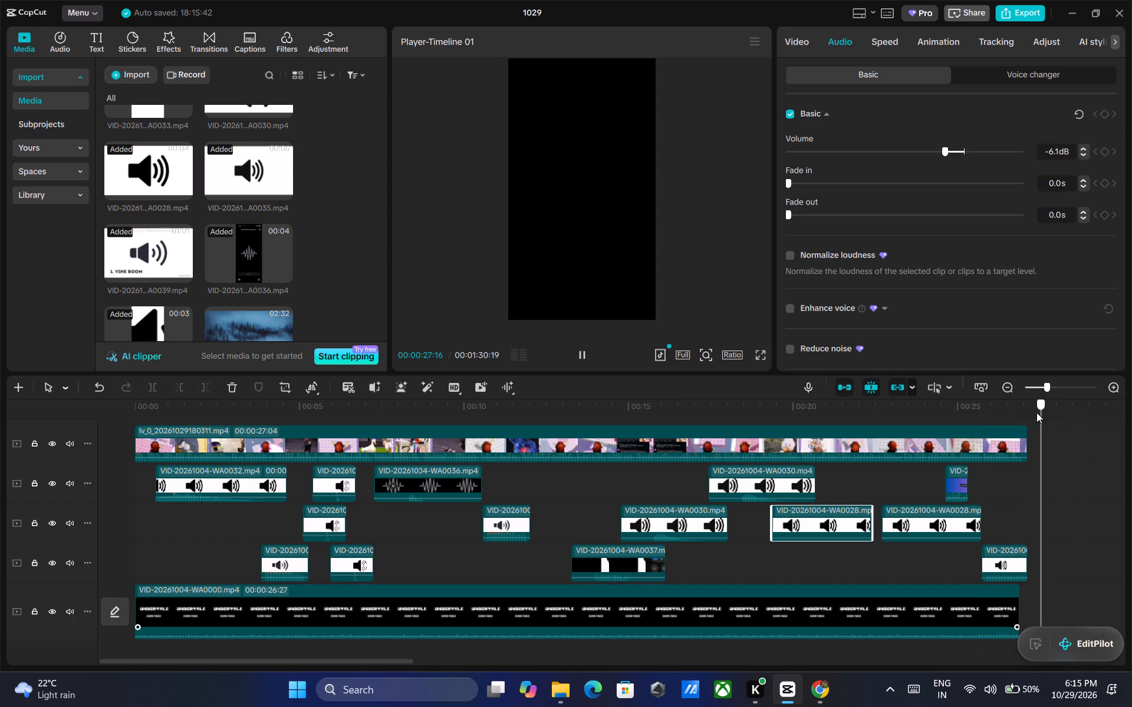
drag(1036, 412, 1036, 414)
ctrl+scroll(1061, 473, down, 8)
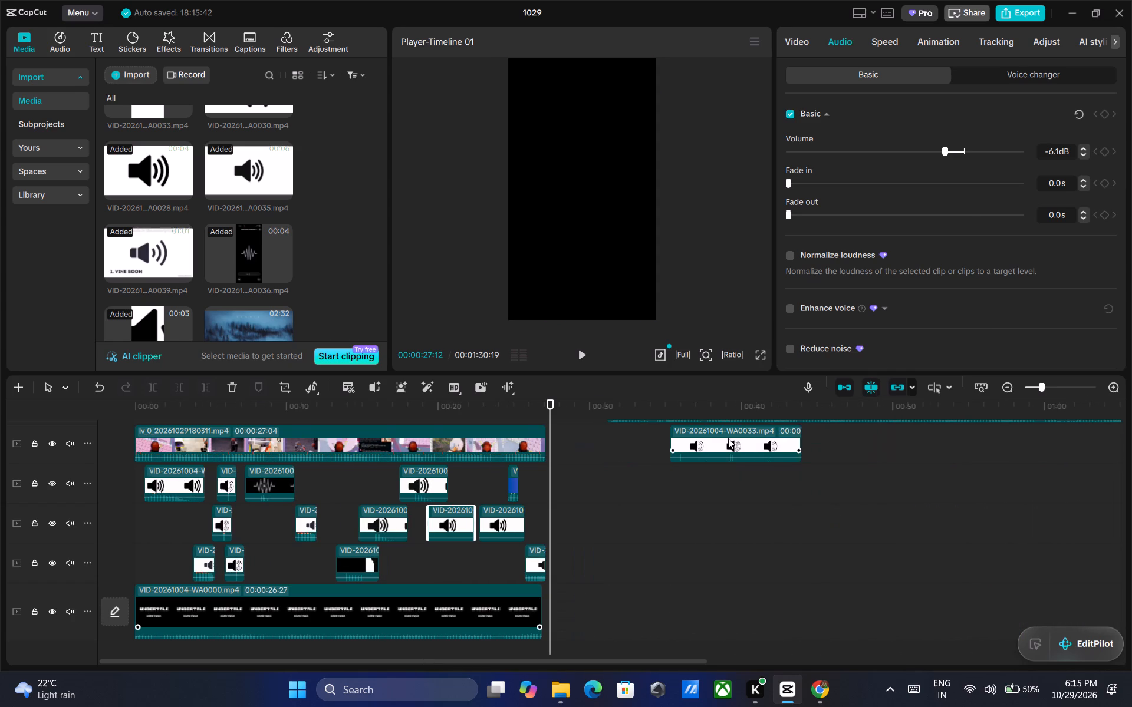
click(728, 438)
key(Delete)
scroll(752, 446, up, 3)
click(753, 447)
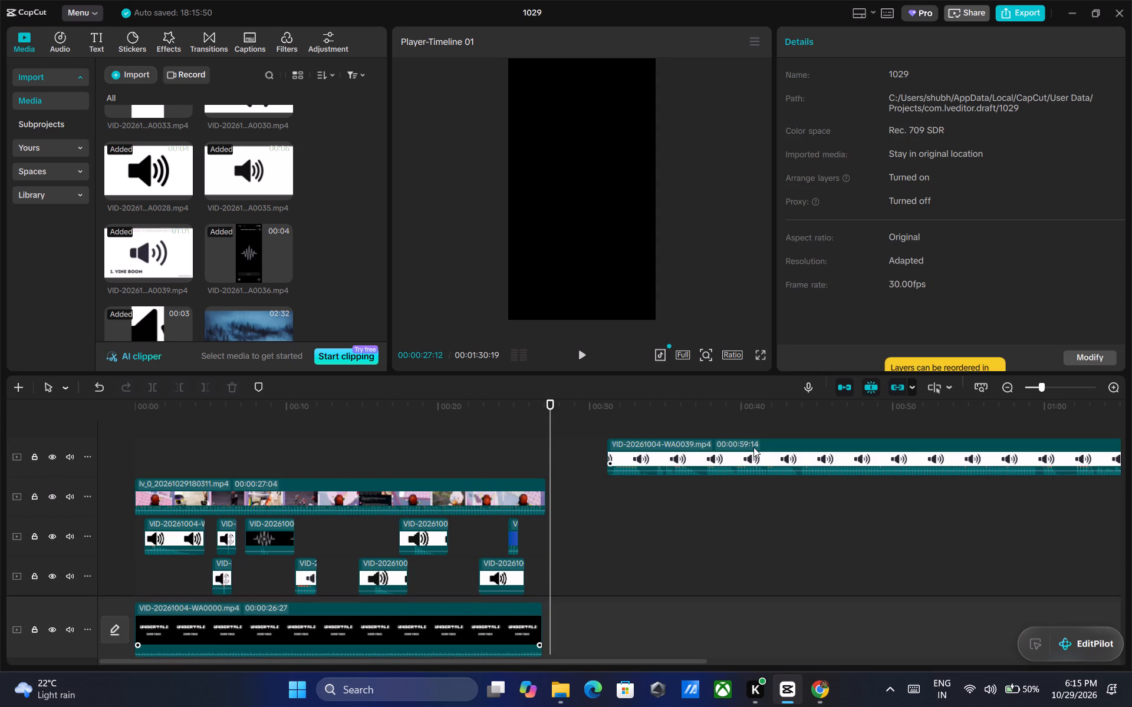
key(Delete)
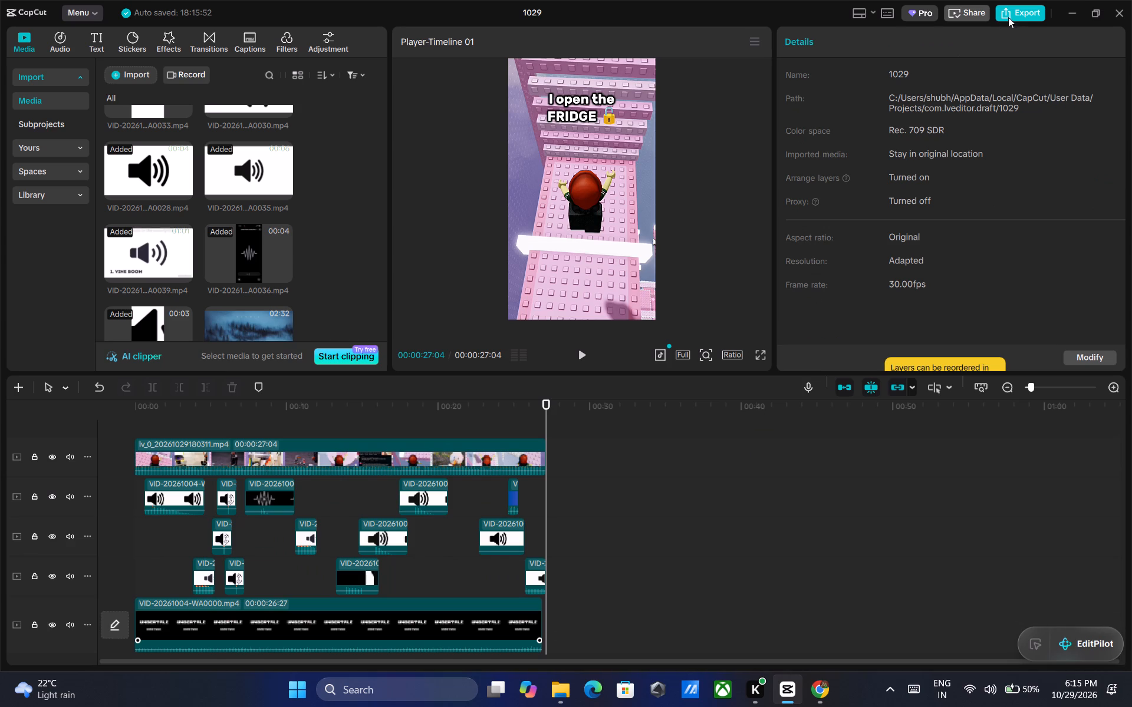
Export the video as 1029 at 60fps, keeping 1080P, higher bit rate, H.264 and mp4.
click(1012, 15)
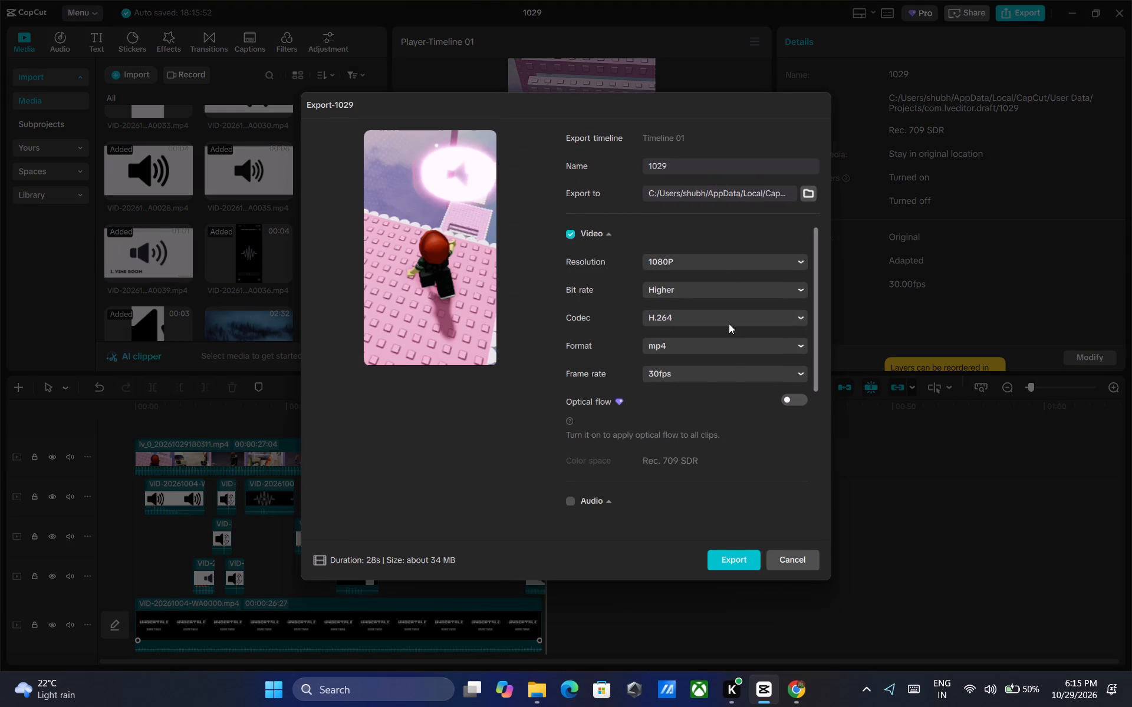
click(729, 378)
click(691, 544)
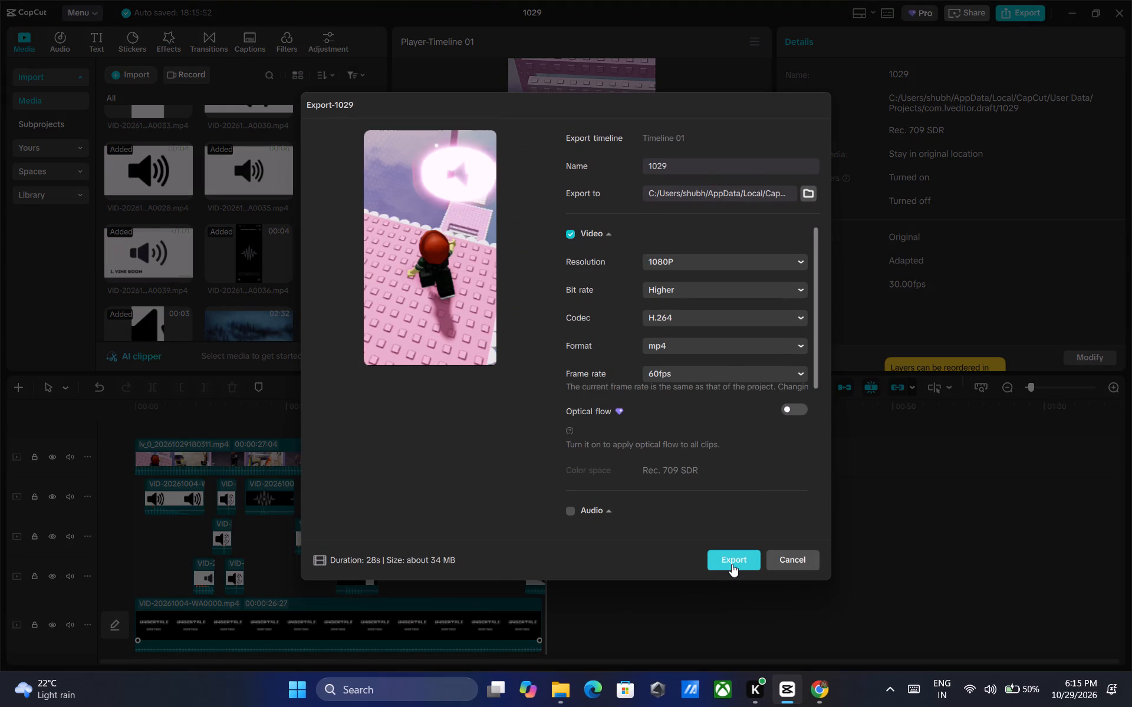
click(732, 563)
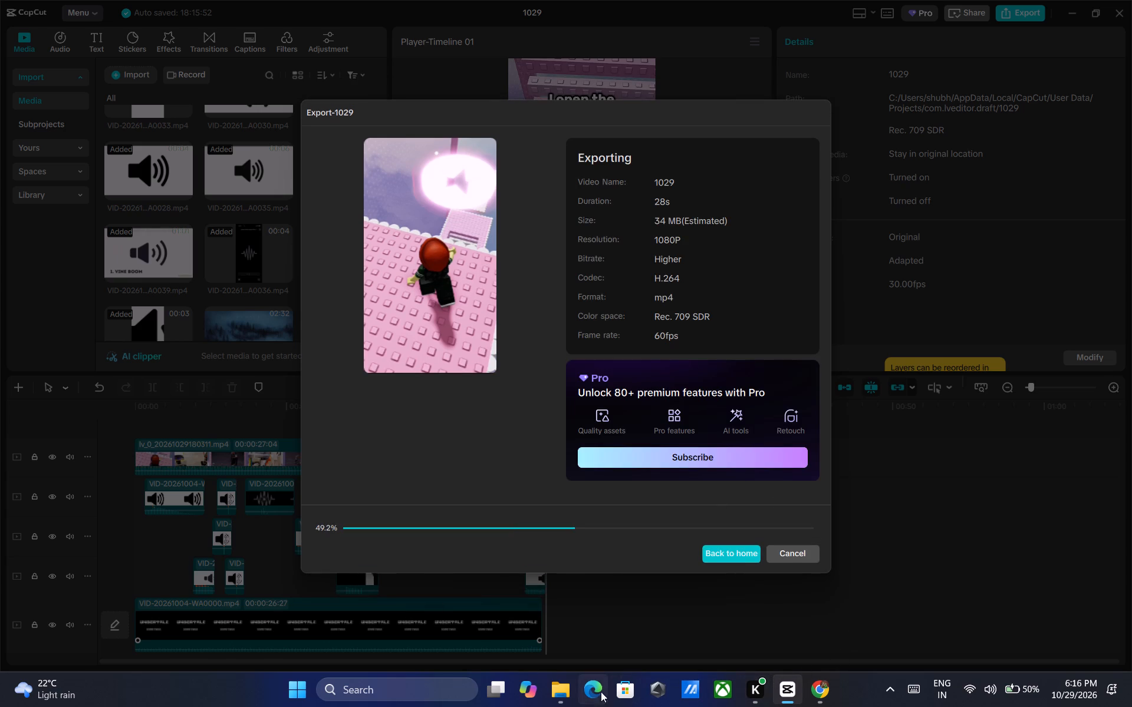
Switch to Chrome and open YouTube in a new tab.
click(823, 693)
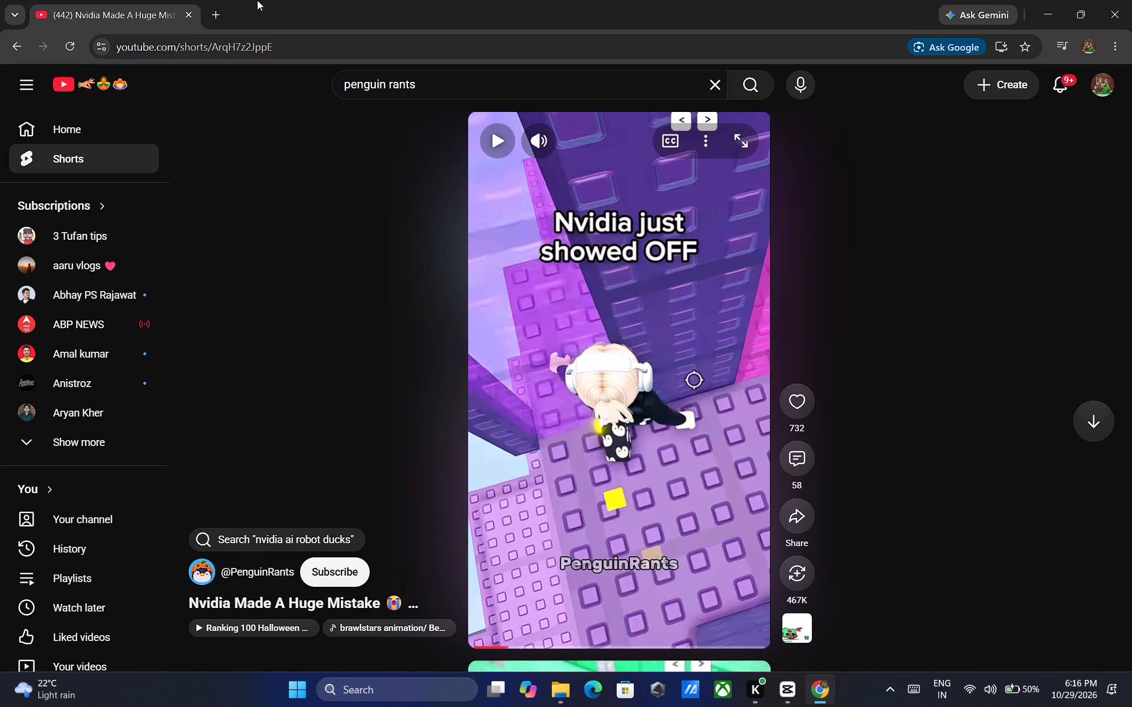
click(216, 11)
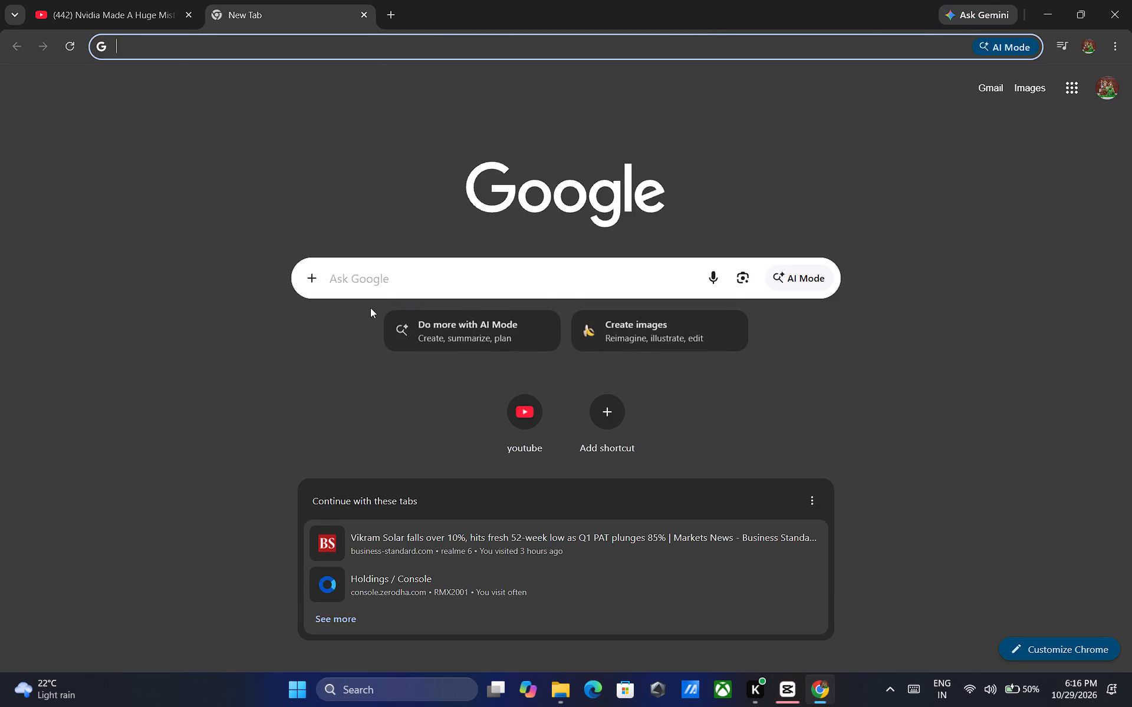
click(412, 271)
text(hammy)
click(456, 162)
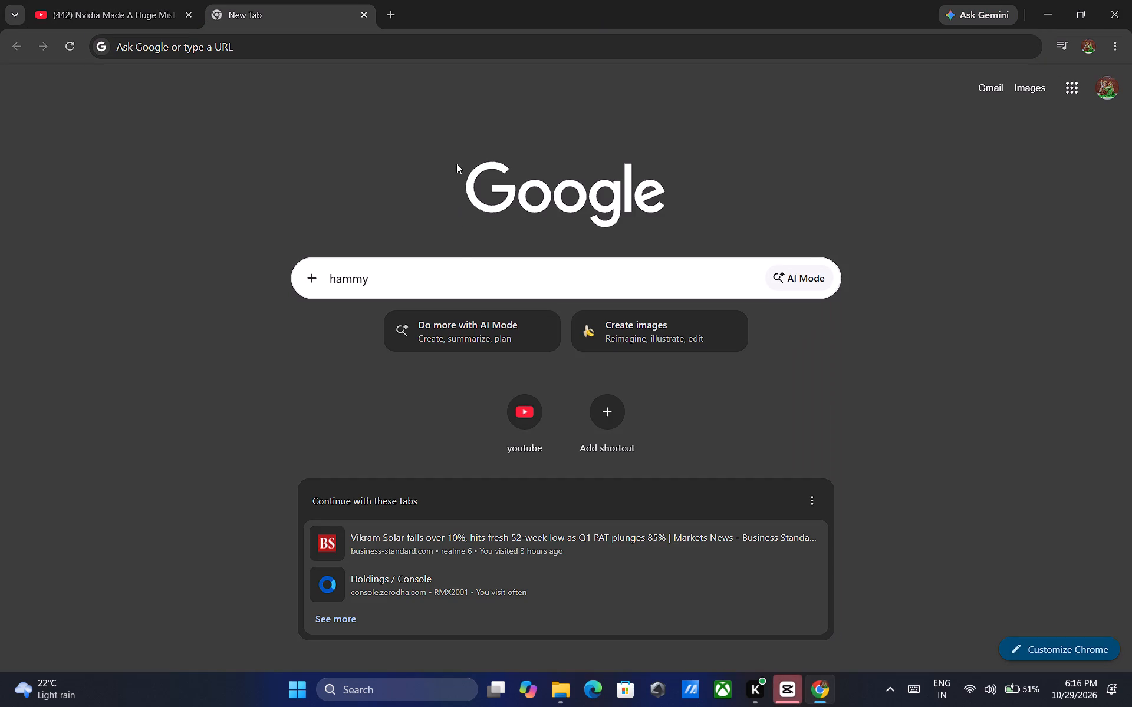
click(541, 412)
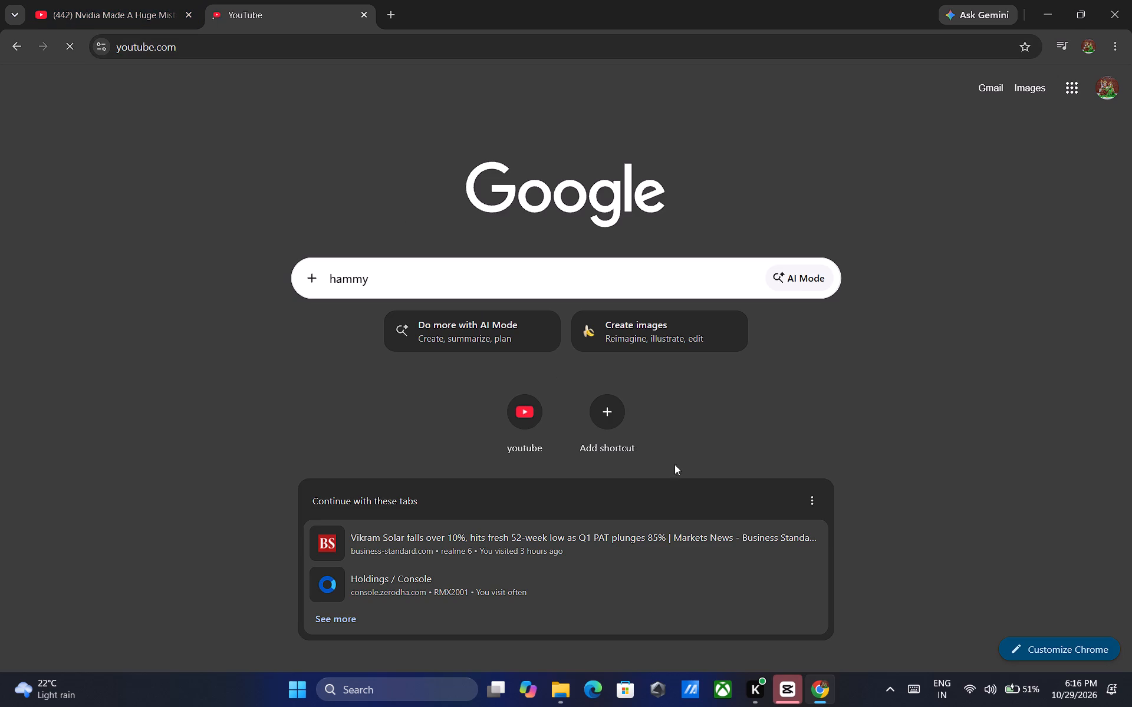
Return to CapCut and close the export dialog without sharing the video.
click(791, 692)
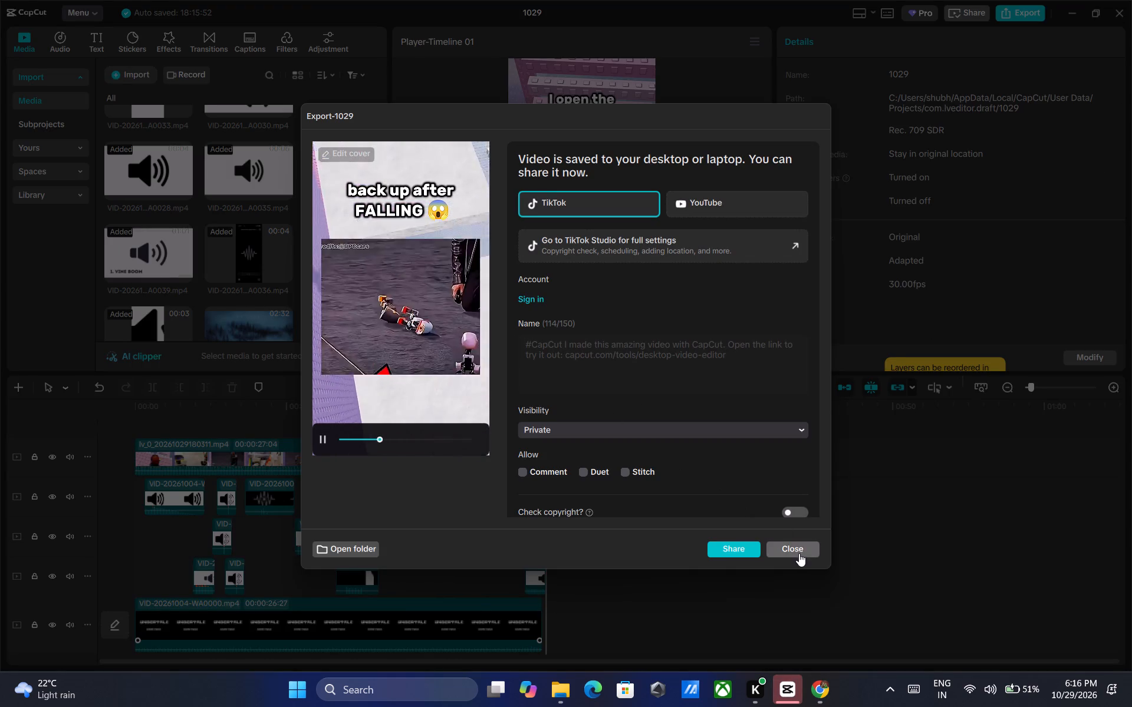
click(799, 551)
Select every clip on the timeline and delete them all.
drag(719, 441, 117, 633)
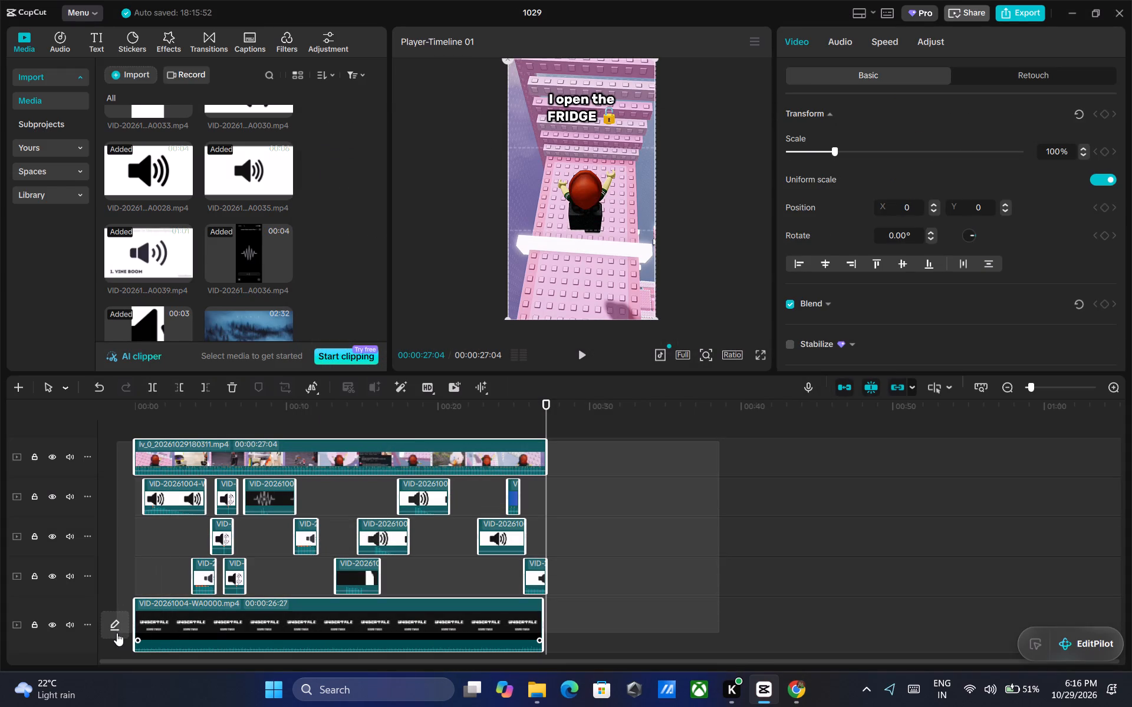
drag(117, 633, 117, 636)
key(Delete)
scroll(203, 227, up, 9)
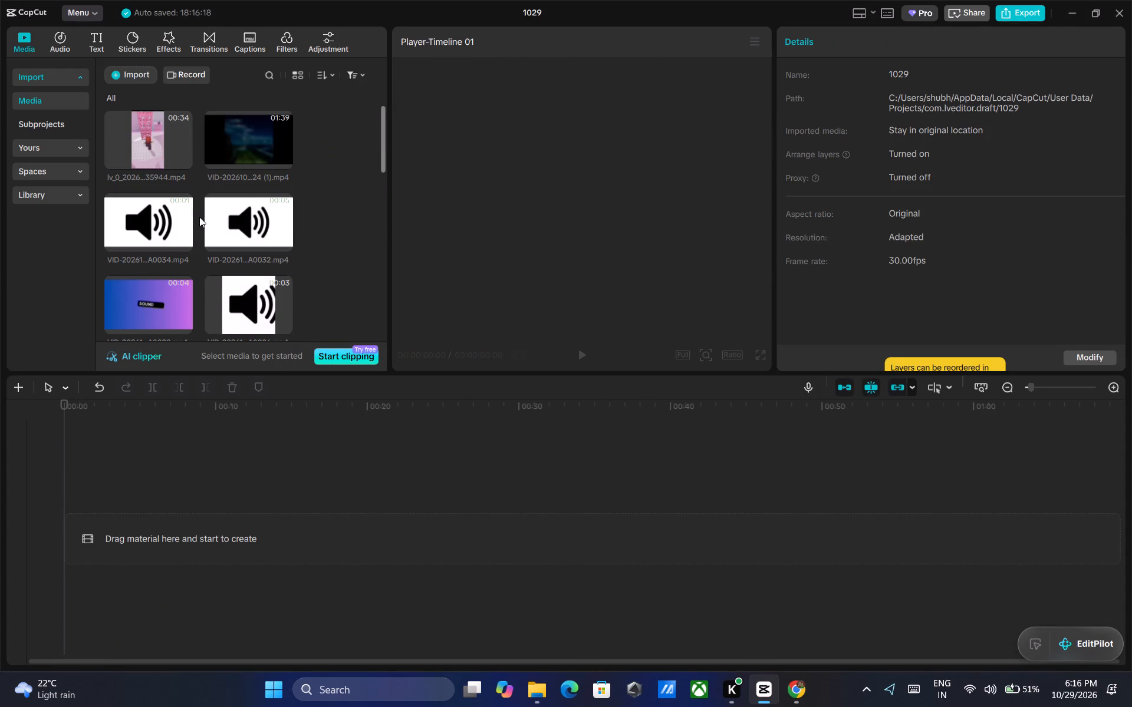
scroll(192, 206, up, 4)
click(184, 164)
drag(190, 527, 190, 523)
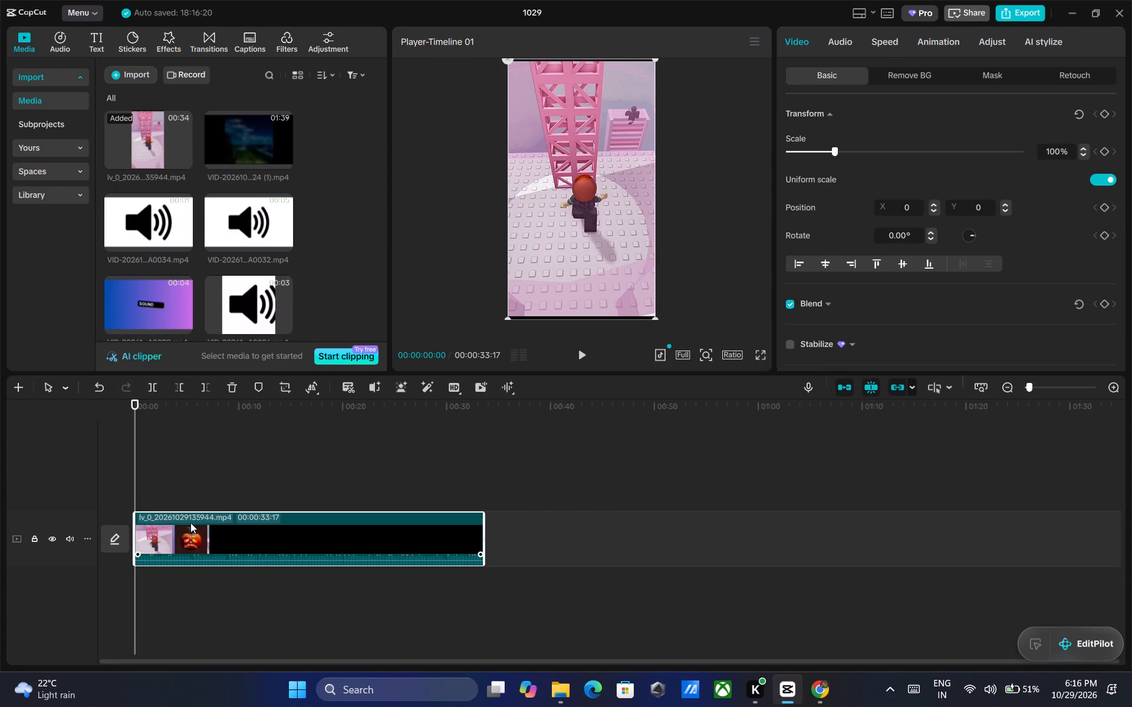
drag(190, 523, 190, 468)
Switch to Chrome and search YouTube for hammyrants.
click(817, 695)
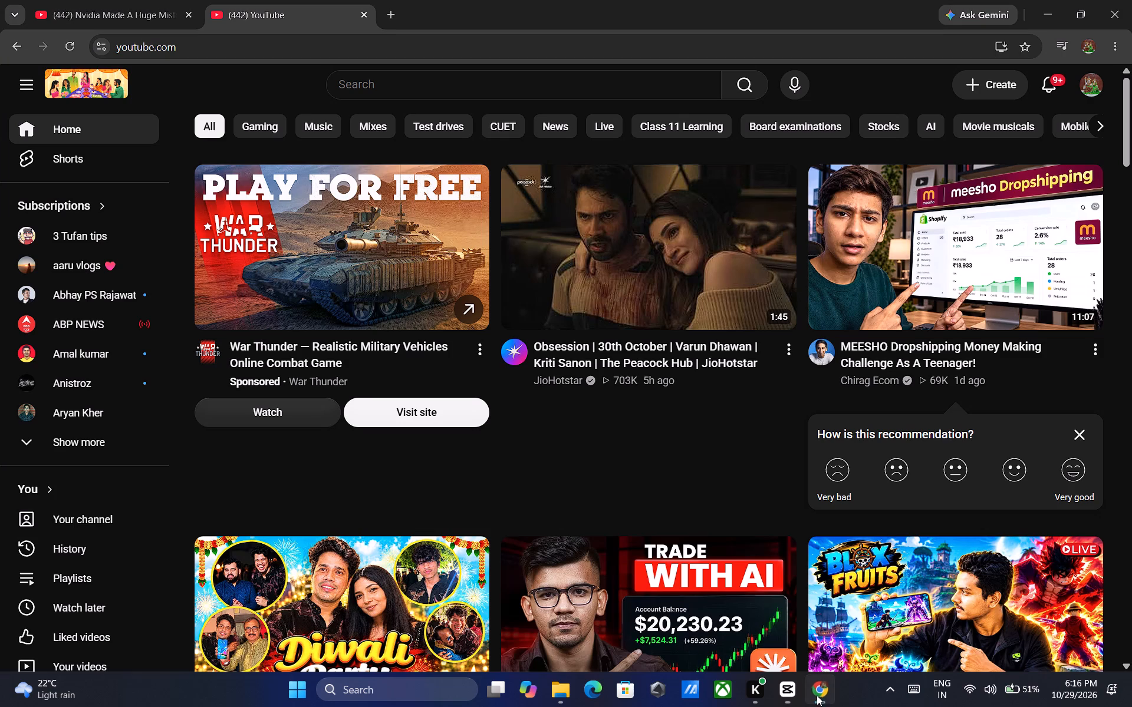
click(517, 82)
text(ha,)
key(BackSpace)
text(mmyrants)
key(Return)
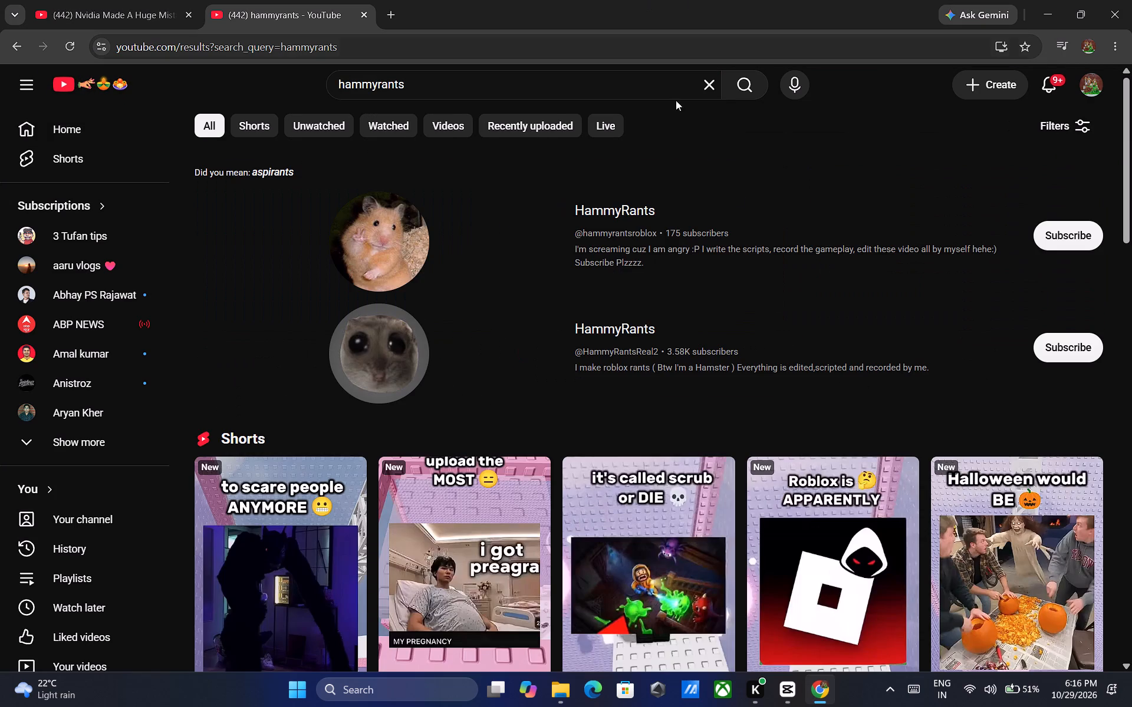
Look through the hammyrants search results, examining the matching channels and their Shorts.
scroll(1131, 375, down, 5)
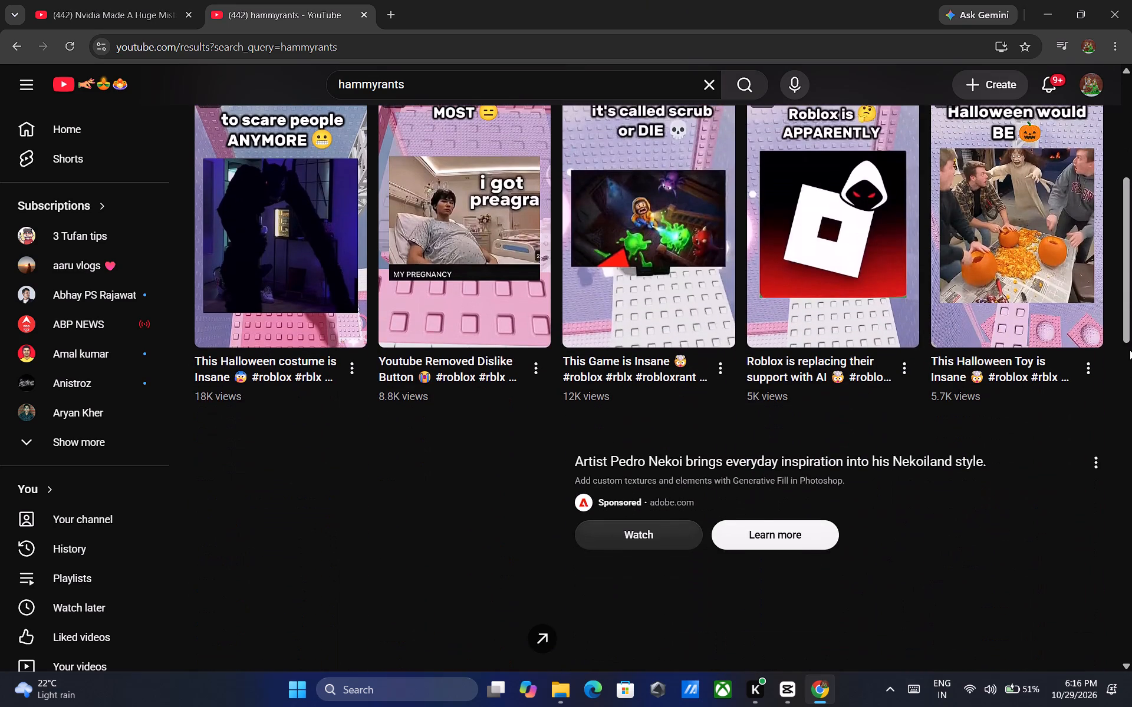
scroll(1130, 350, down, 5)
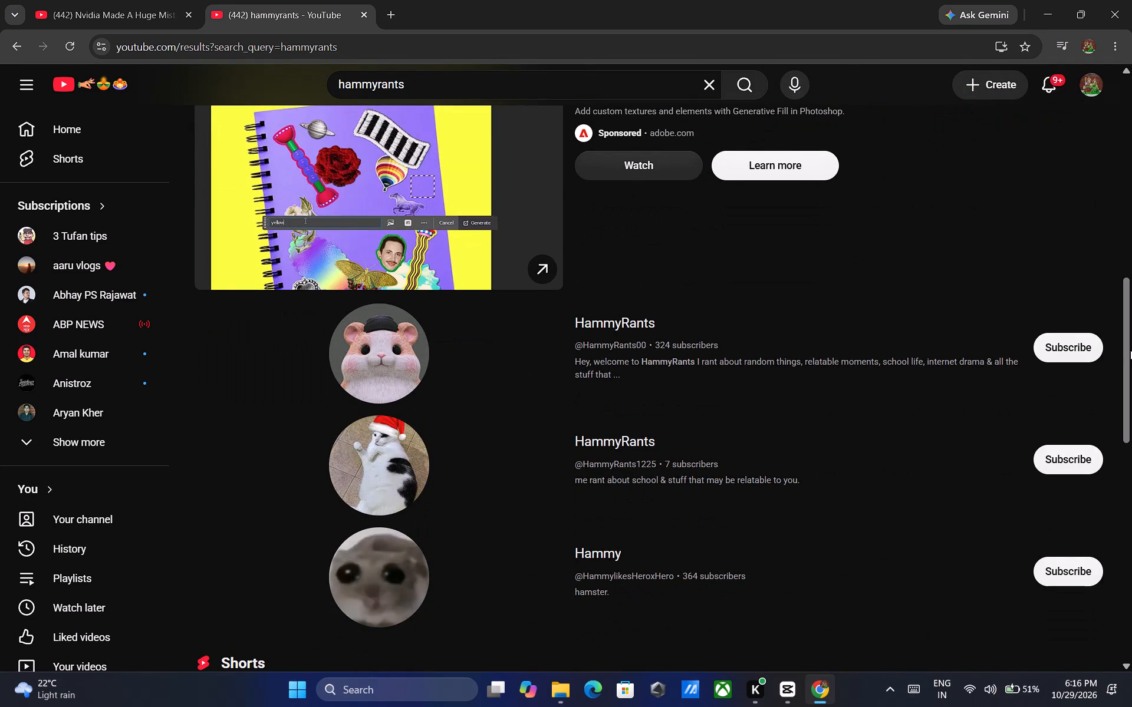
scroll(1130, 350, down, 1)
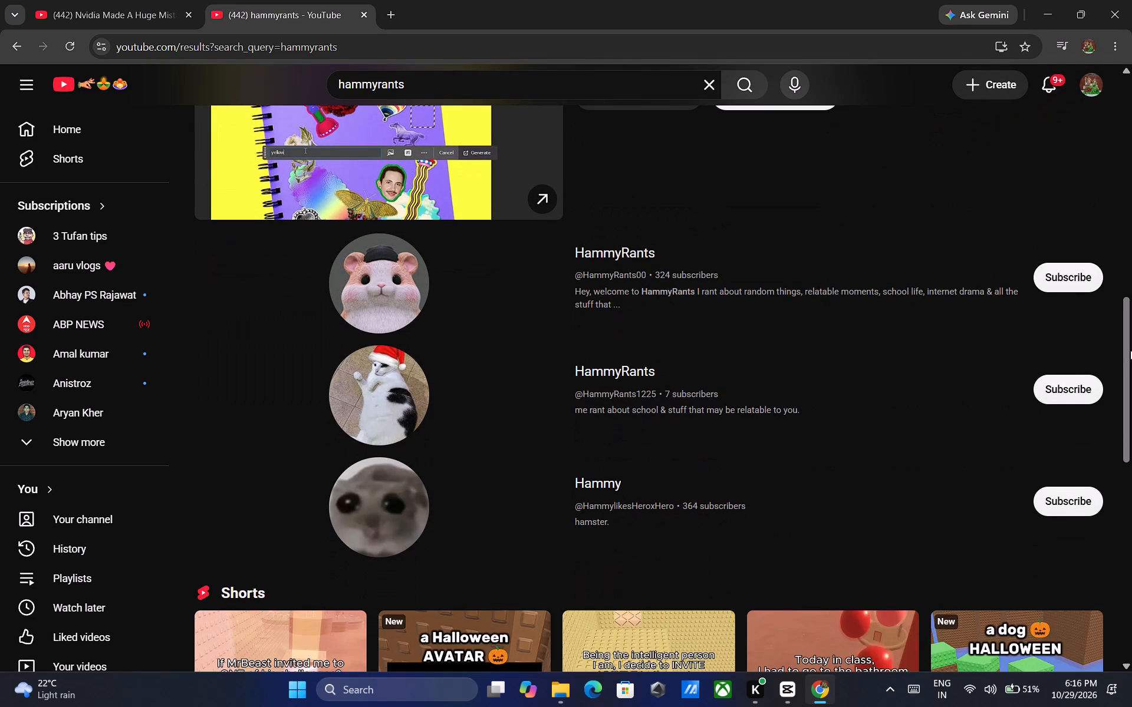
scroll(1130, 350, down, 1)
scroll(1131, 349, up, 3)
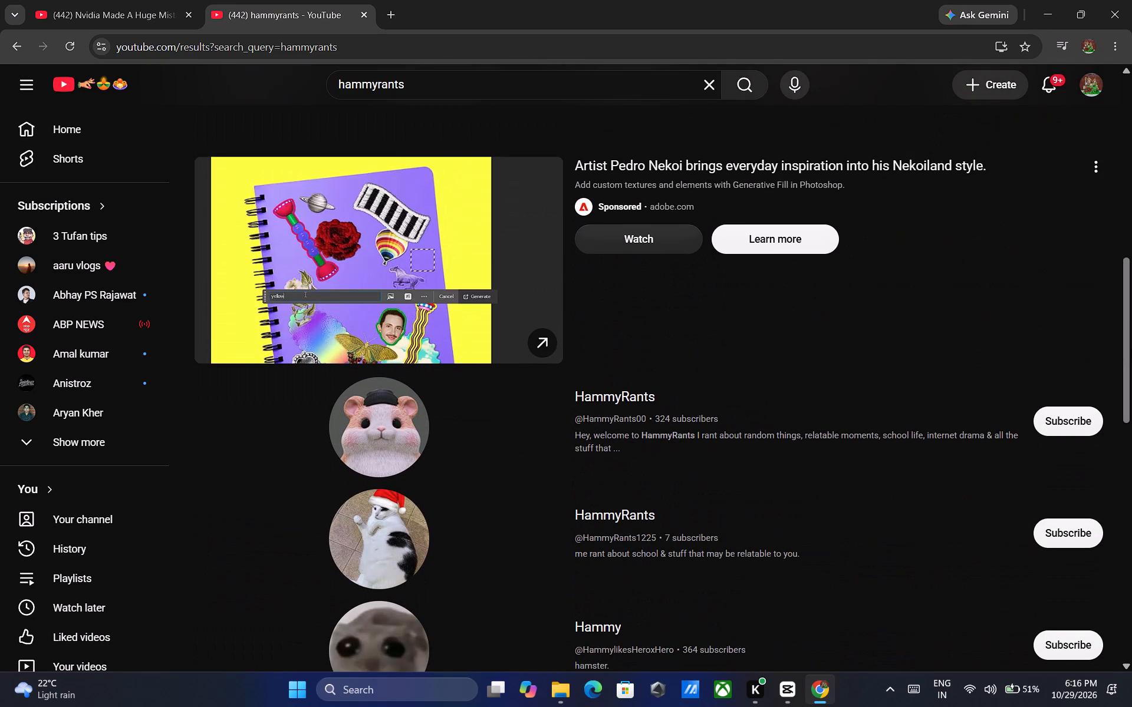
scroll(1131, 349, up, 12)
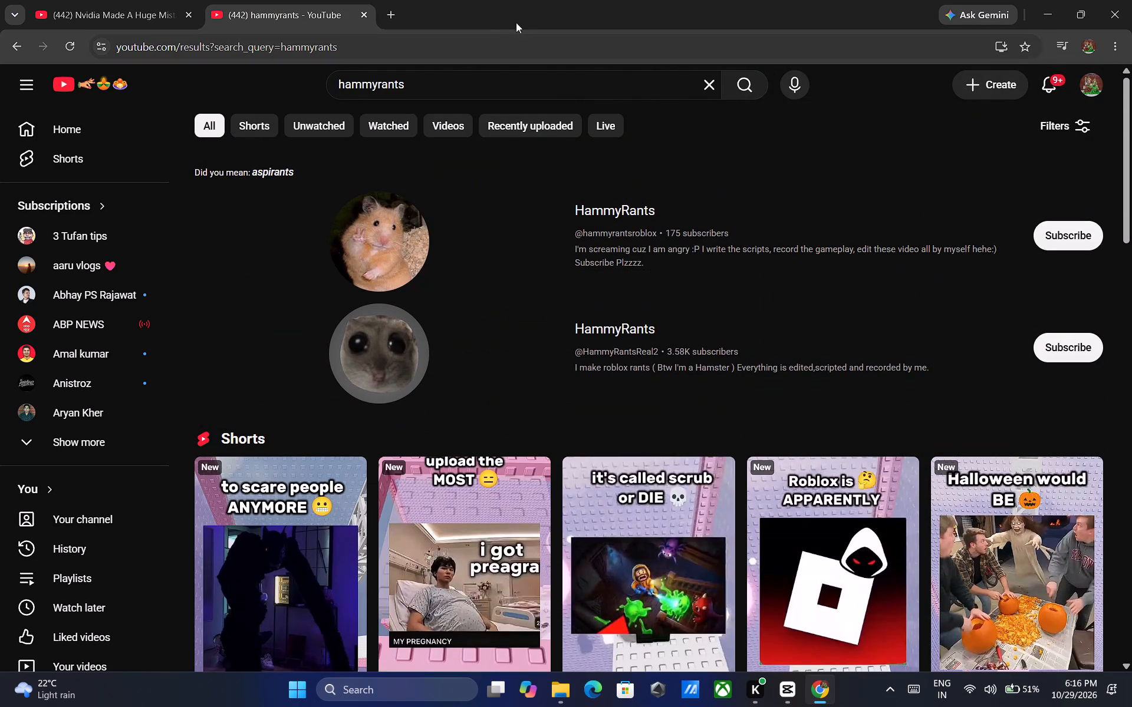
Close the hammyrants results tab and go back to the top of the penguin rants search results.
click(365, 14)
click(638, 266)
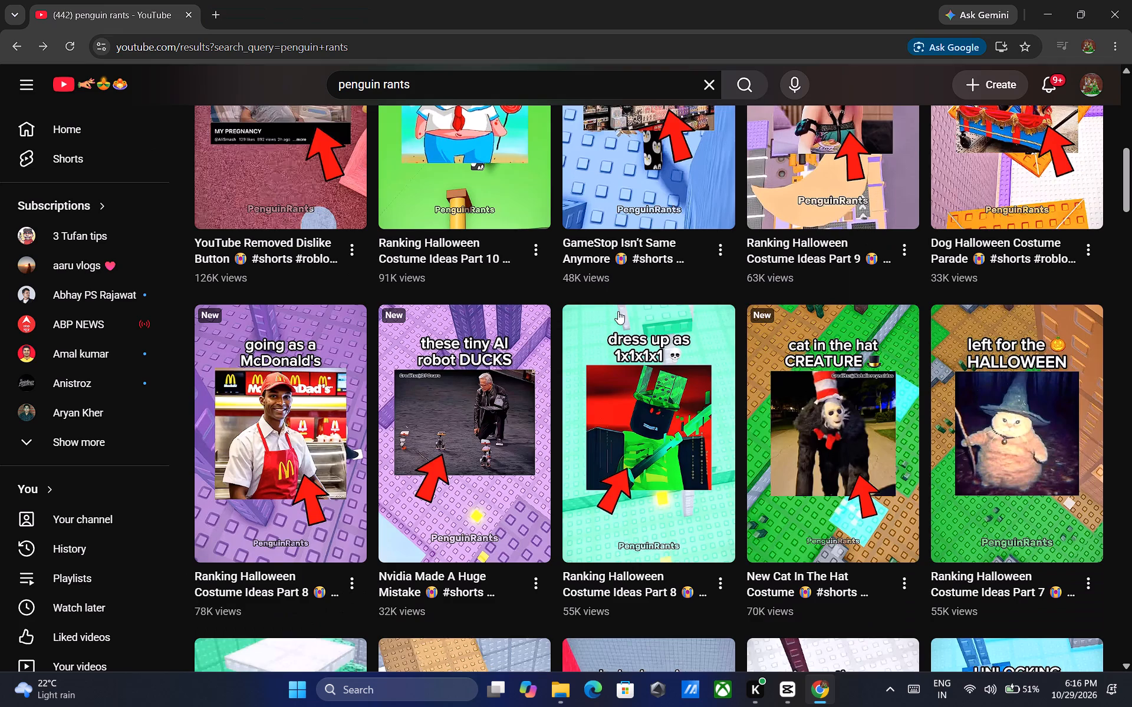
scroll(960, 348, up, 10)
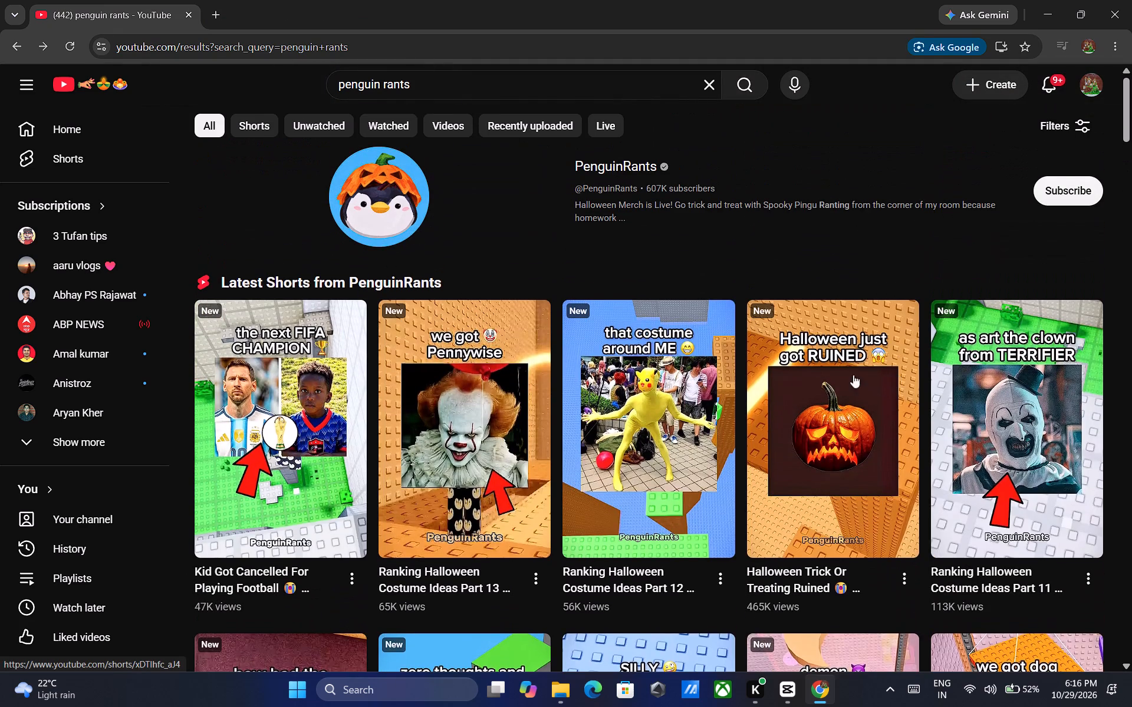
Open PenguinRants' Short "Halloween Trick Or Treating Ruined", view its comments, and return to the search results.
click(780, 417)
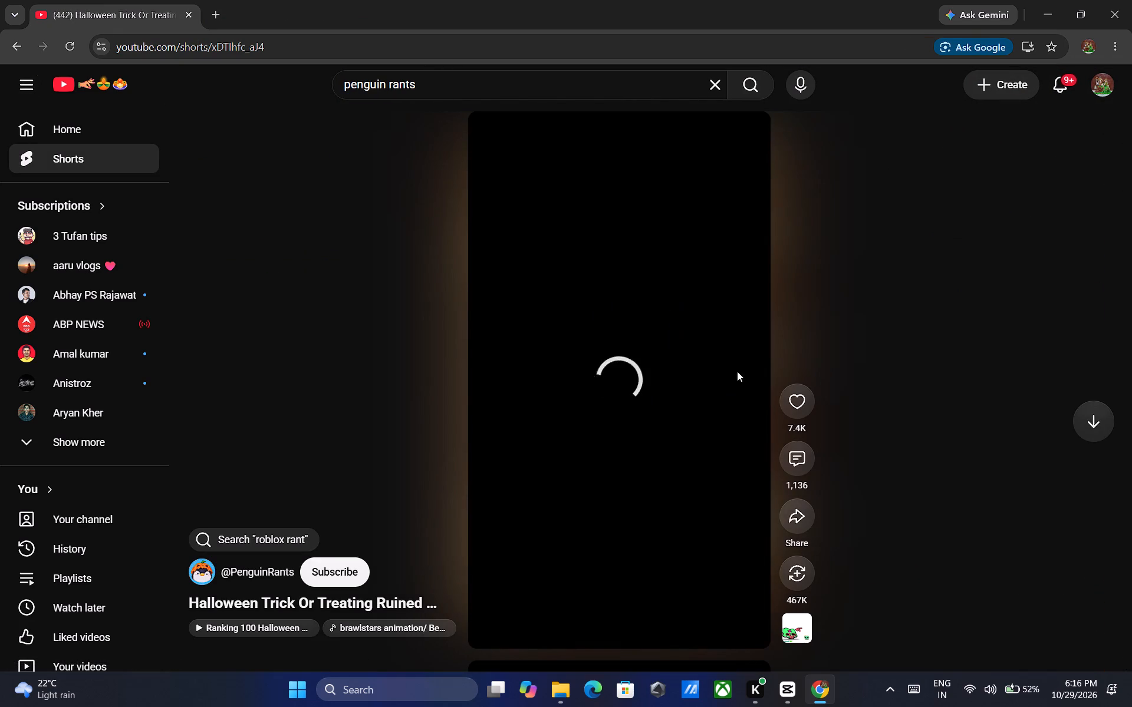
click(679, 359)
click(802, 457)
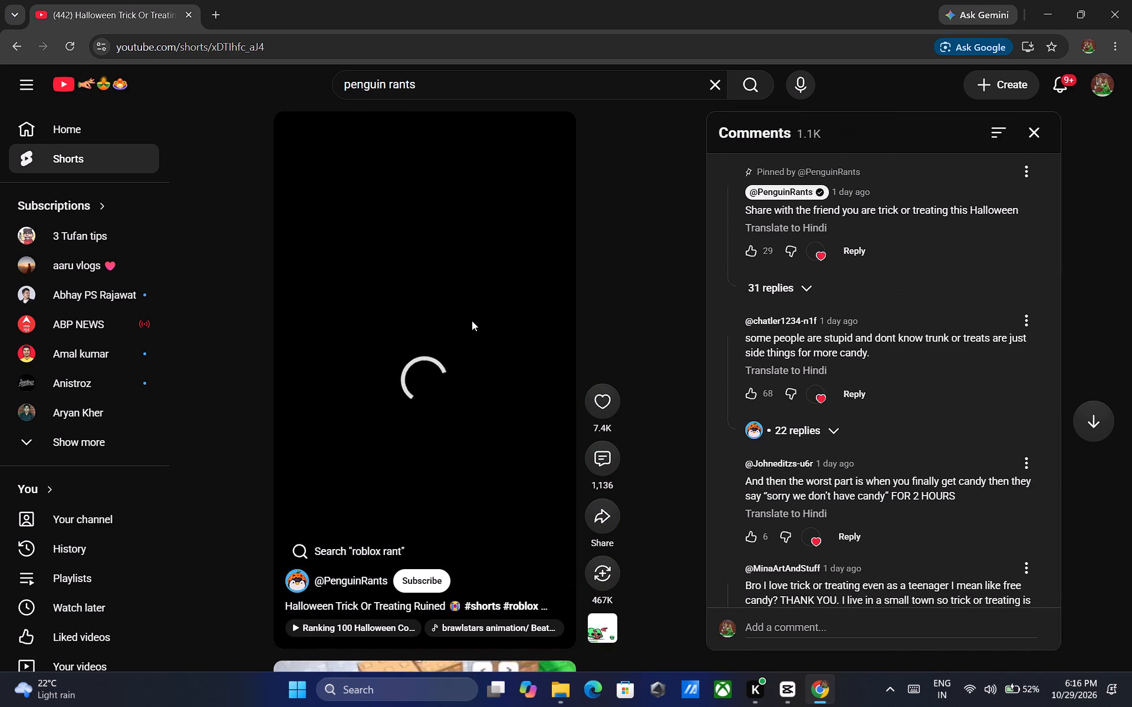
click(472, 321)
click(442, 323)
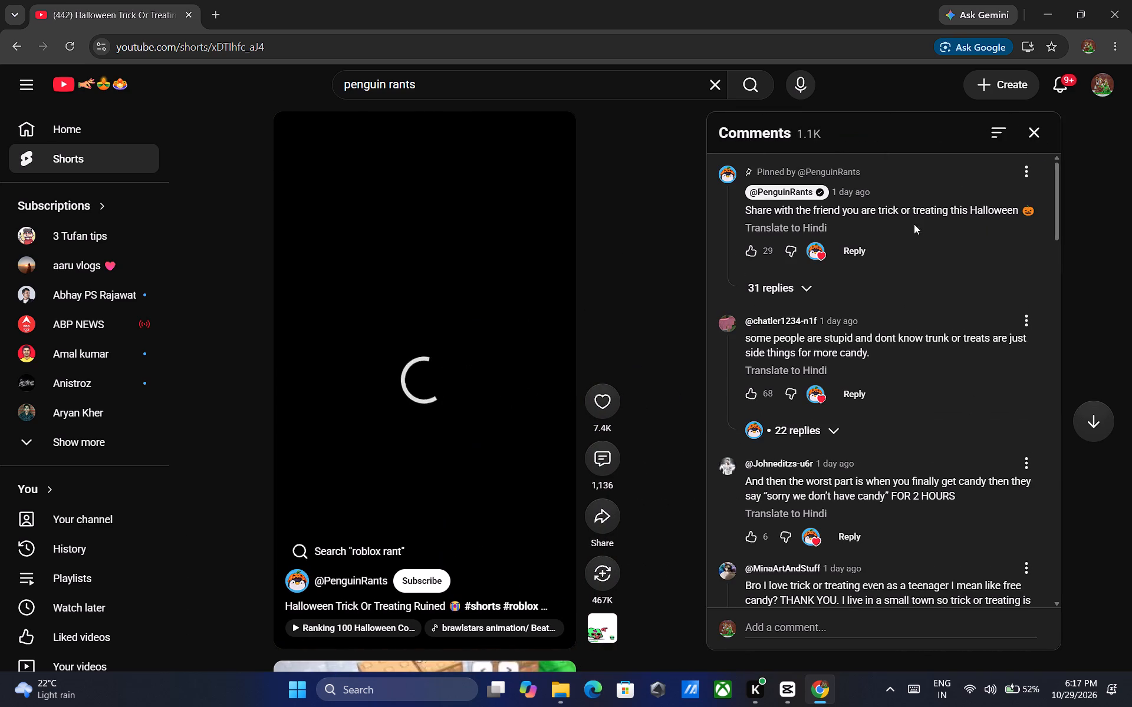
click(1048, 131)
click(697, 411)
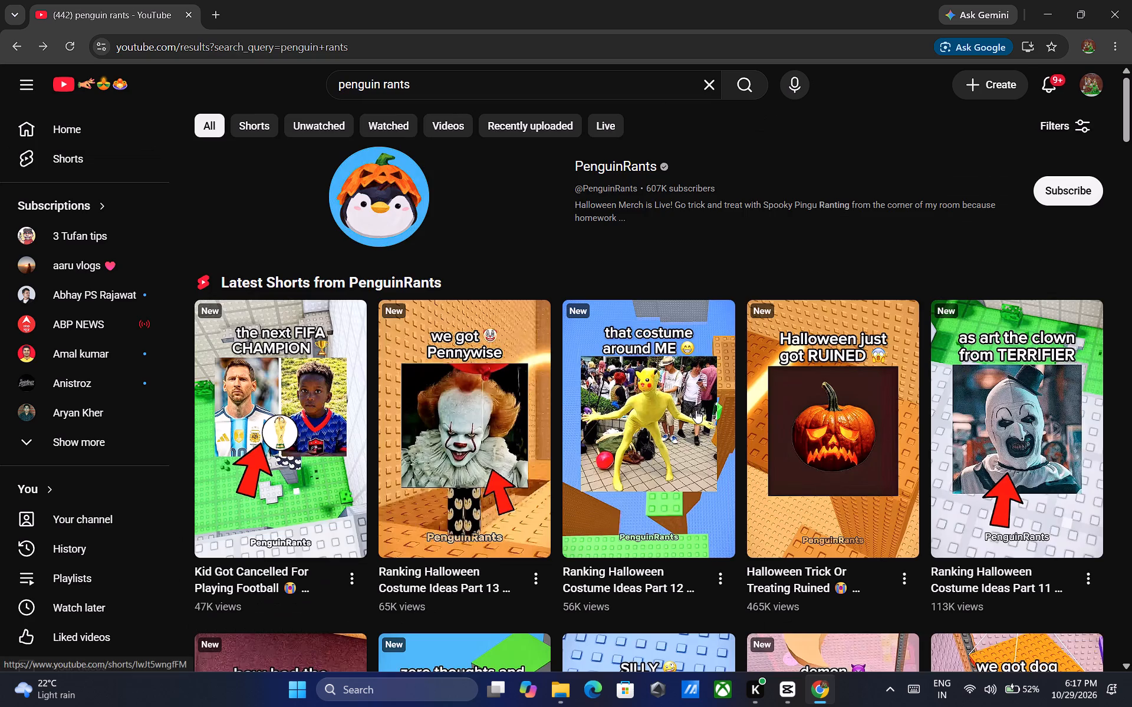
Reopen the "Halloween Trick Or Treating Ruined" Short and browse between it and the following PenguinRants Short.
click(833, 428)
scroll(613, 346, down, 3)
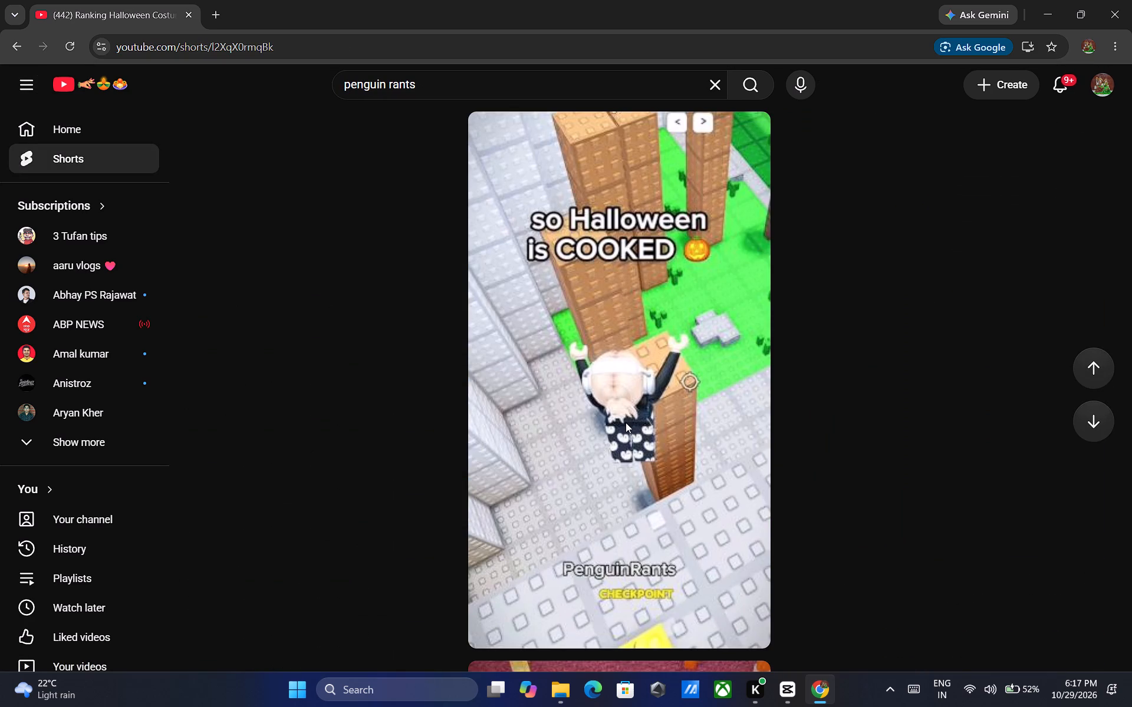
scroll(699, 490, up, 3)
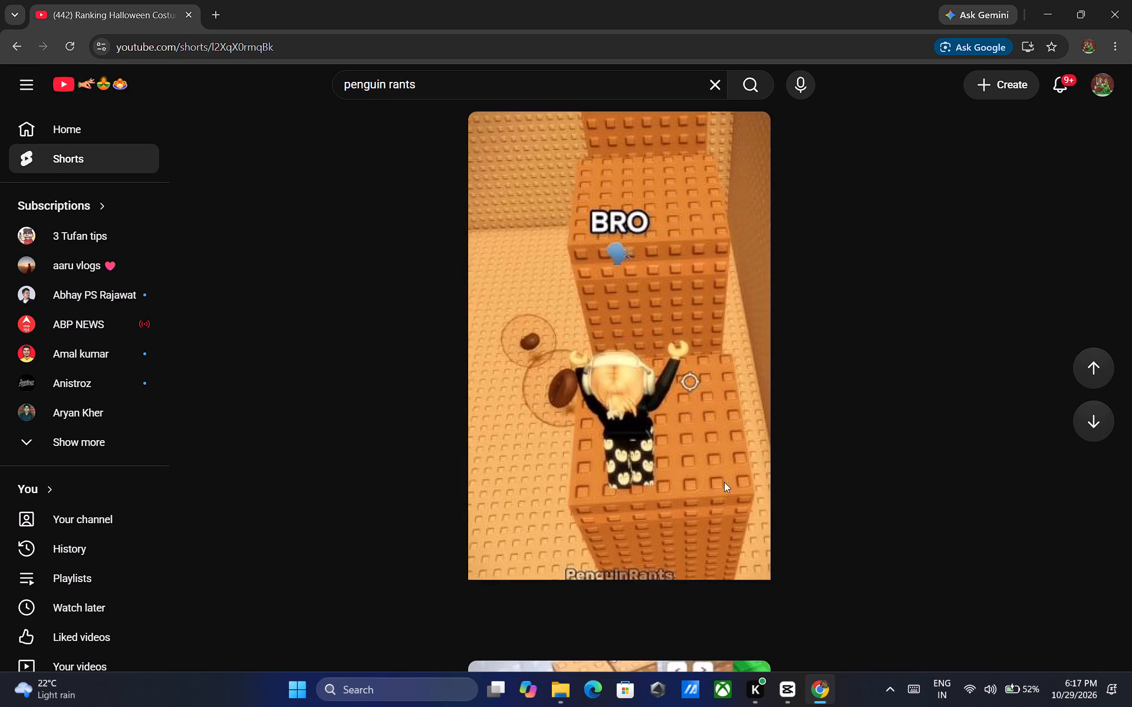
click(660, 414)
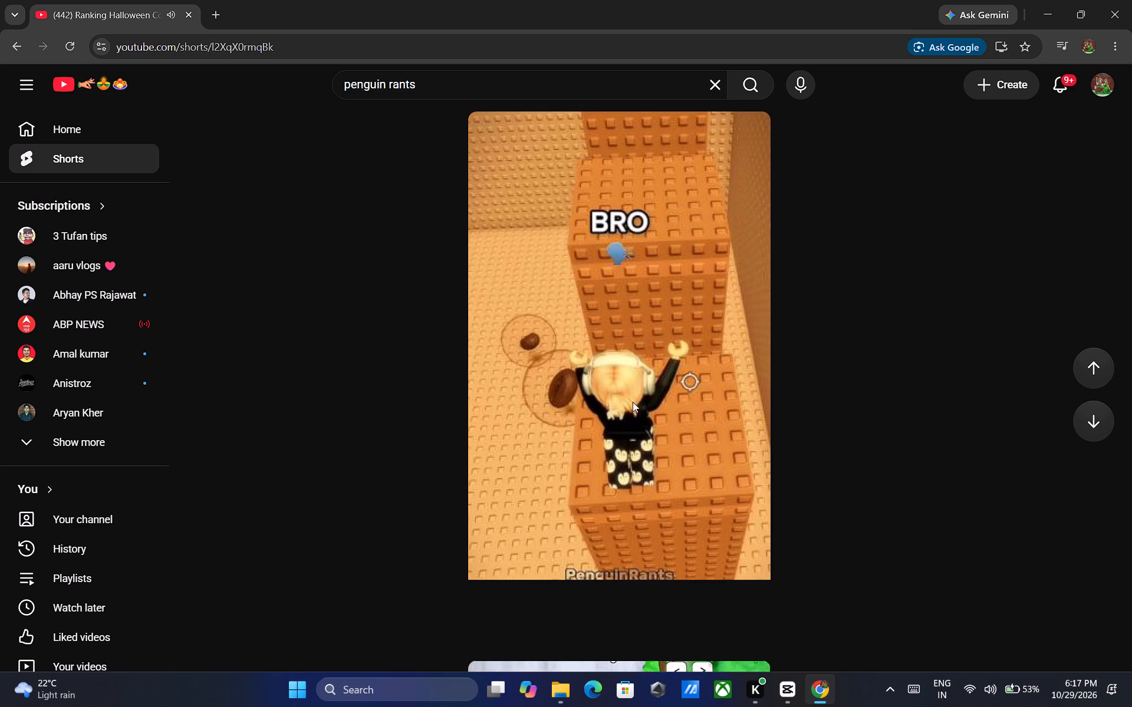
scroll(663, 434, down, 4)
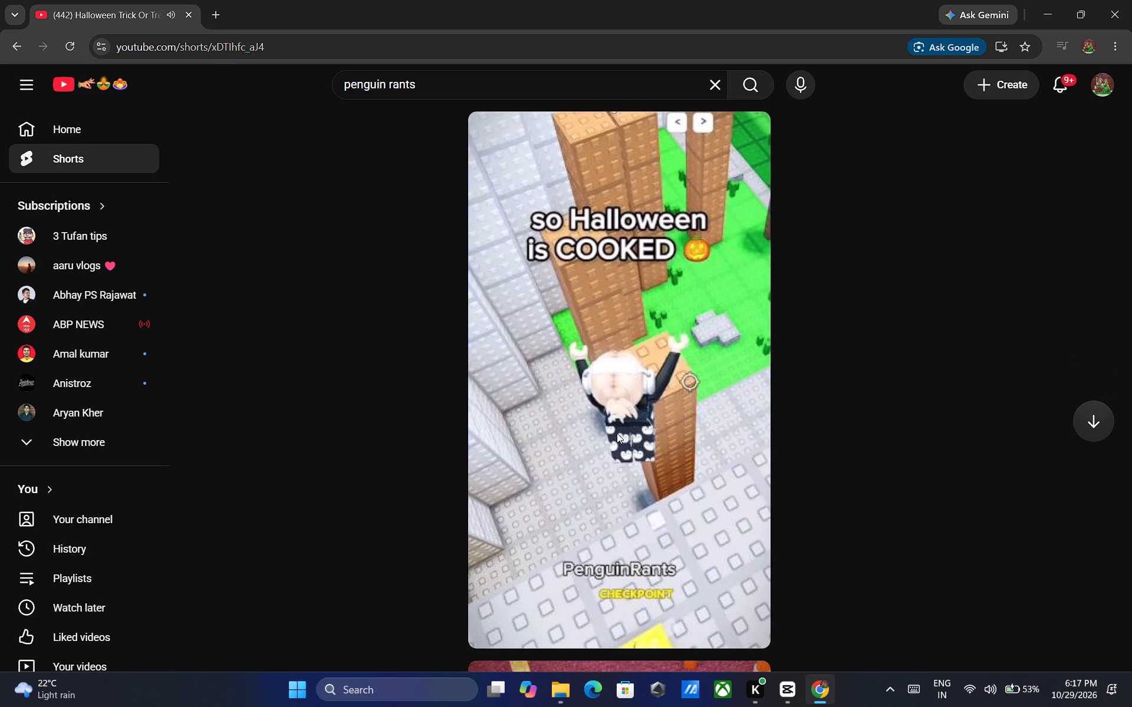
drag(627, 442, 626, 437)
click(990, 409)
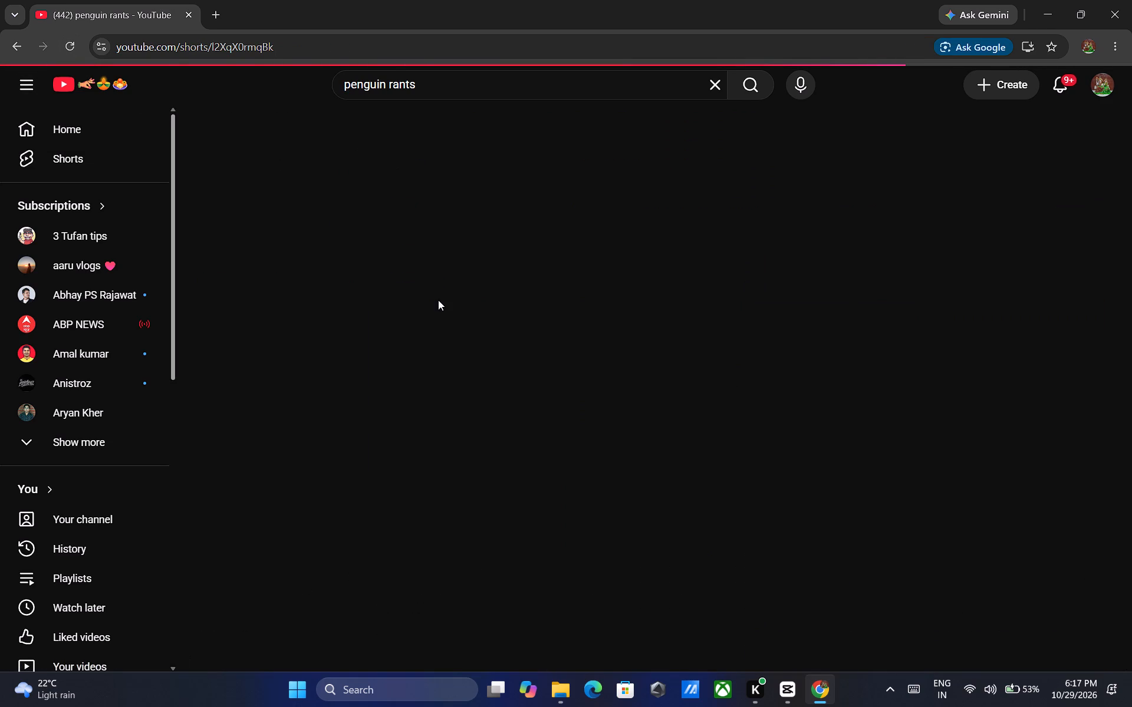
Return to the penguin rants search results and reload the page.
click(438, 300)
click(72, 41)
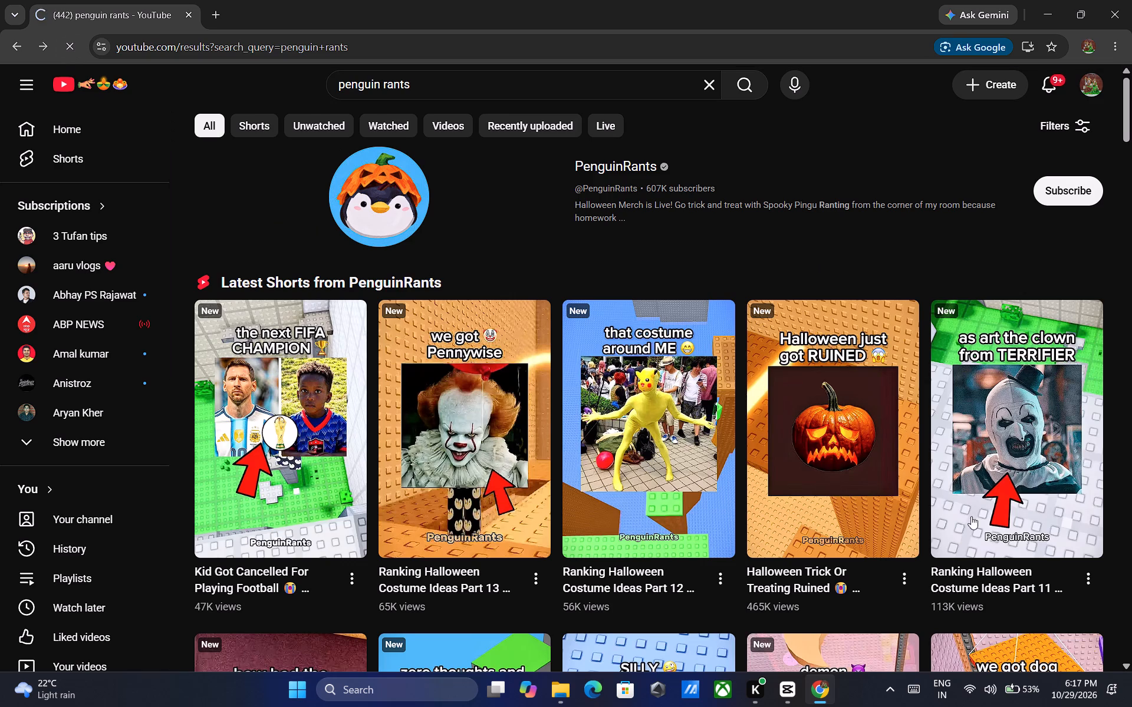
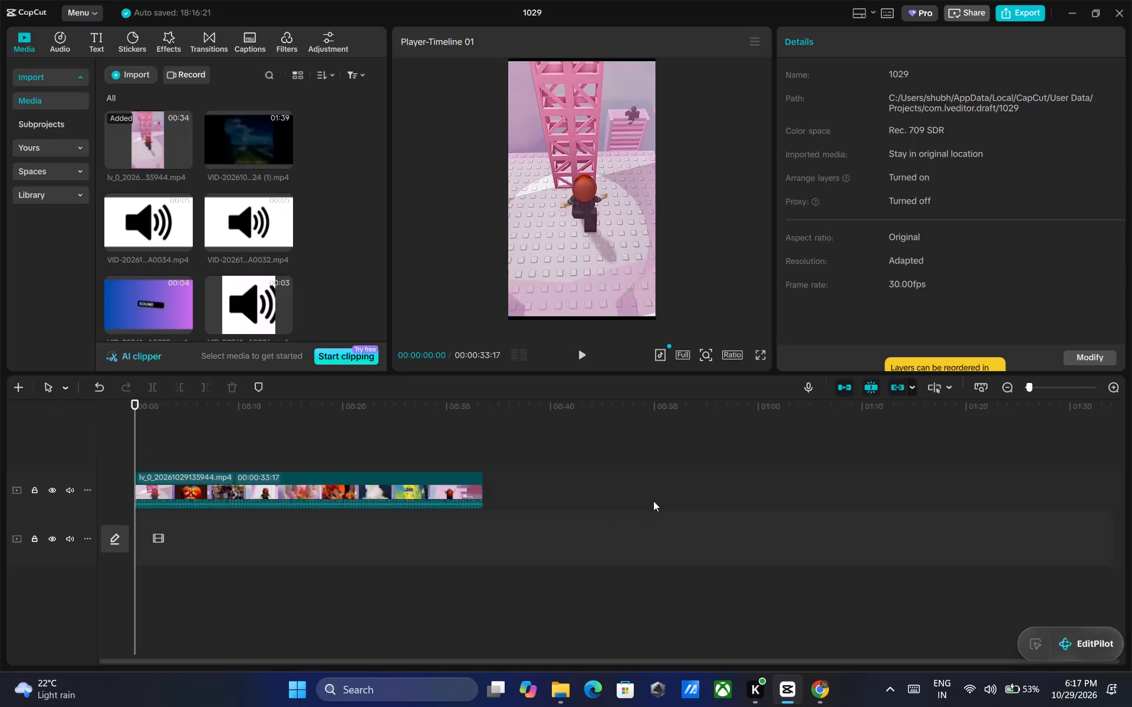
Play the opening of the clip in short bursts and set the playhead back just before the pumpkin image, at 00:00:01:05.
click(581, 353)
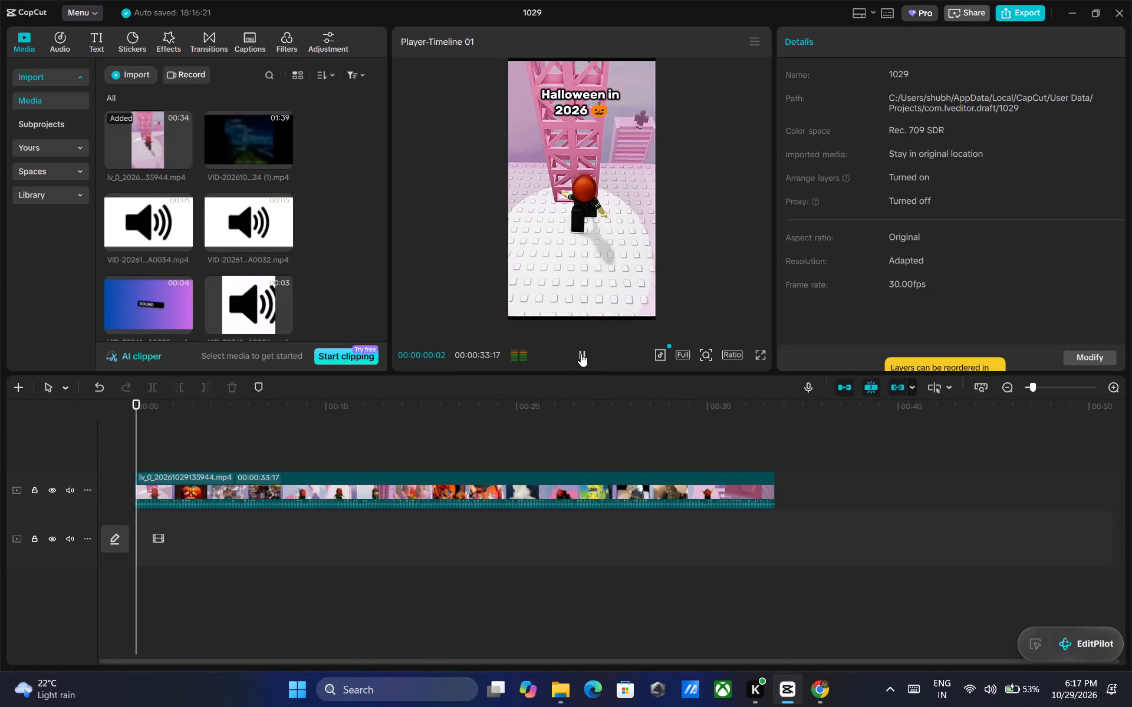
triple_click(581, 353)
double_click(581, 353)
triple_click(581, 353)
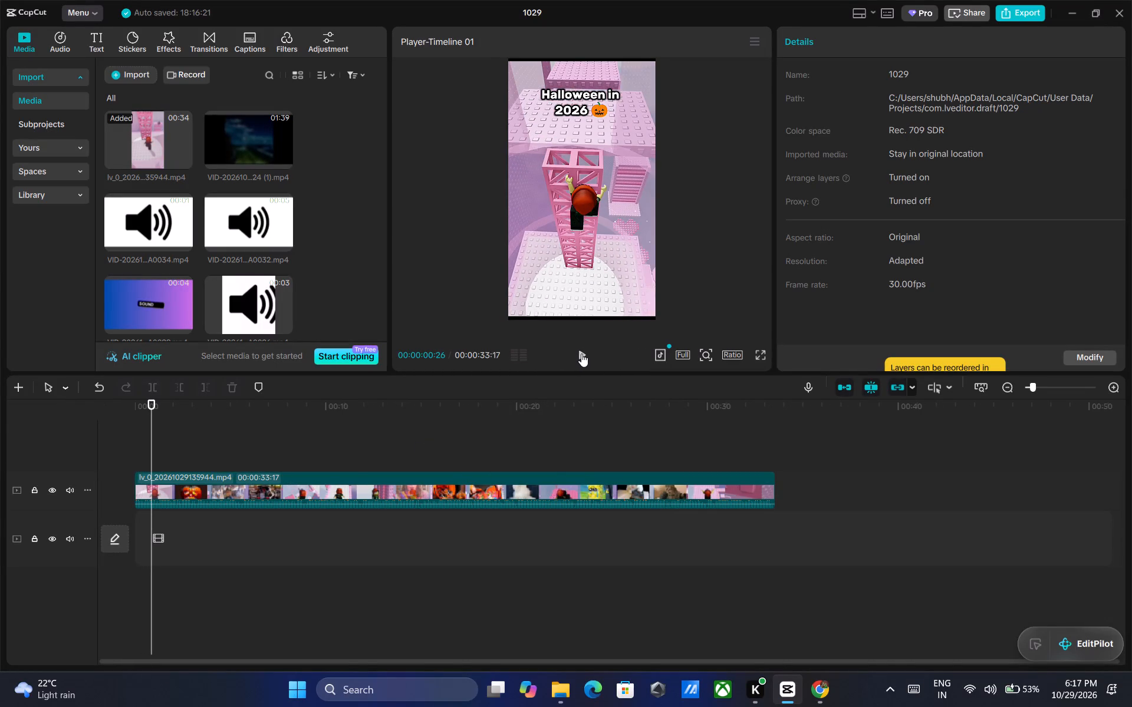
click(581, 353)
double_click(581, 353)
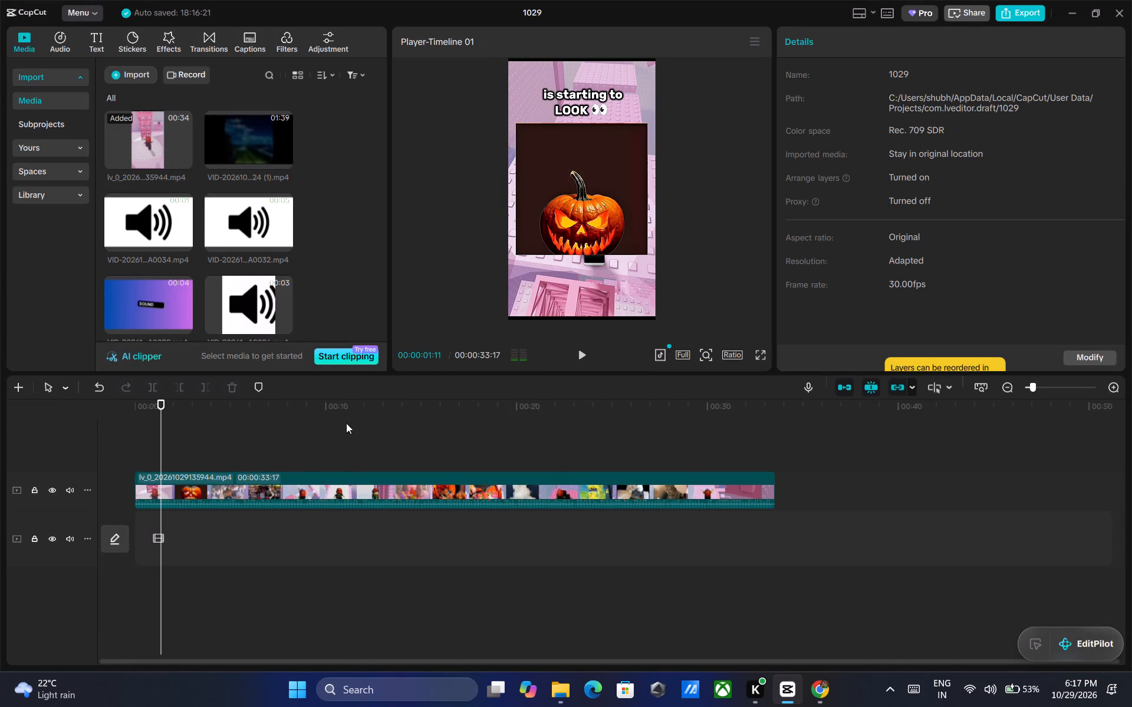
click(162, 404)
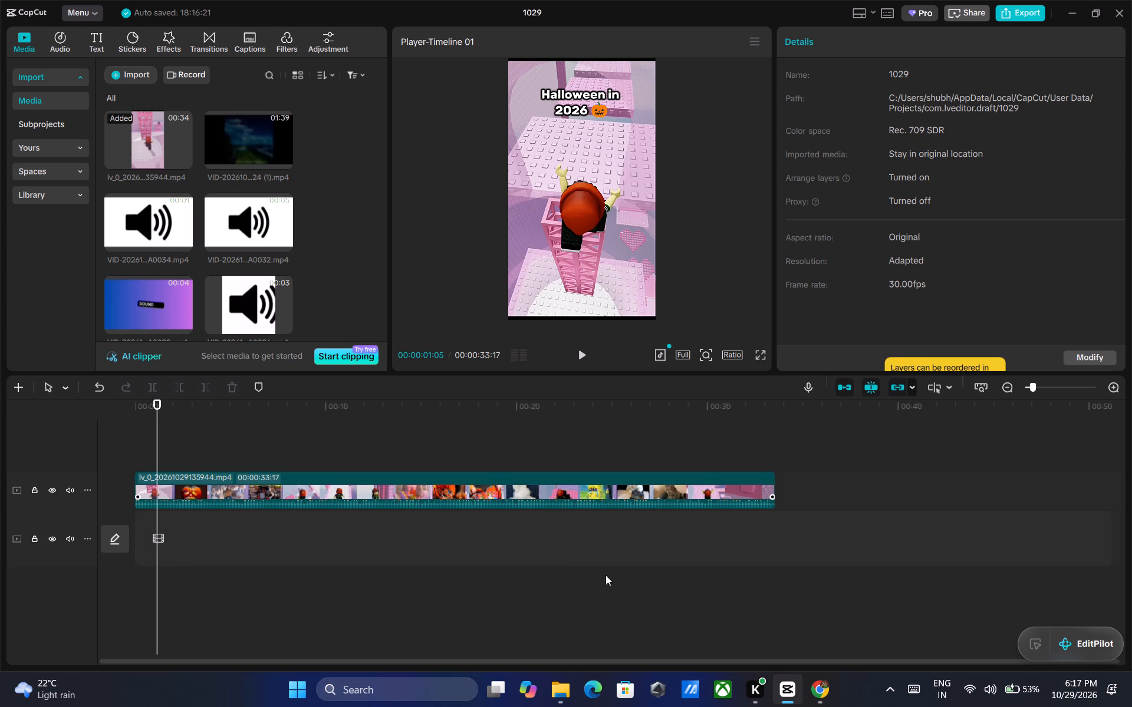
Switch to Chrome and open PenguinRants' Short "Halloween Trick Or Treating Ruined" from the search results.
click(814, 691)
click(836, 445)
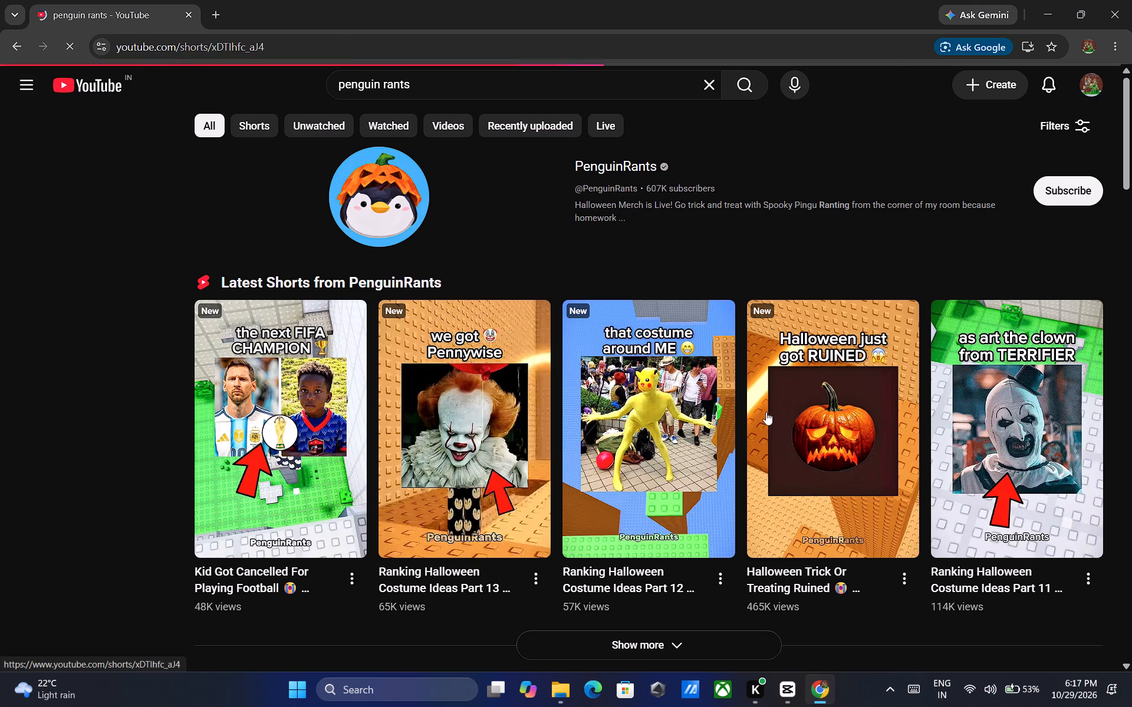
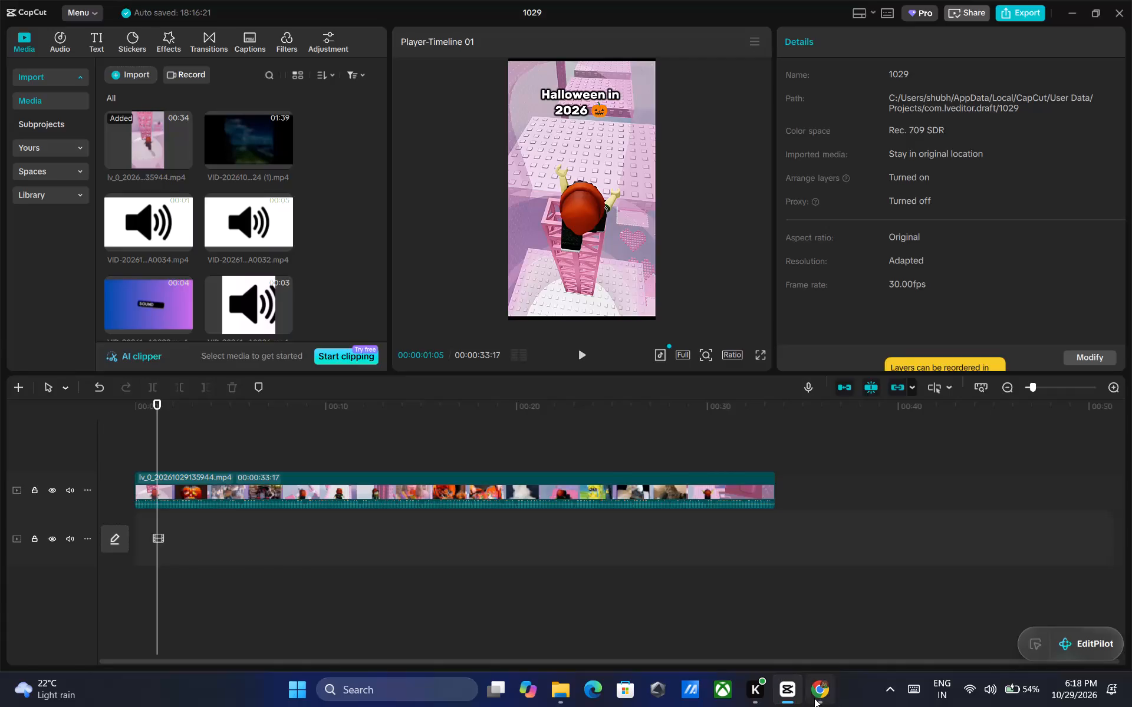
Switch to Chrome and play the opening of PenguinRants' Halloween Short to check its timing and sound.
click(814, 698)
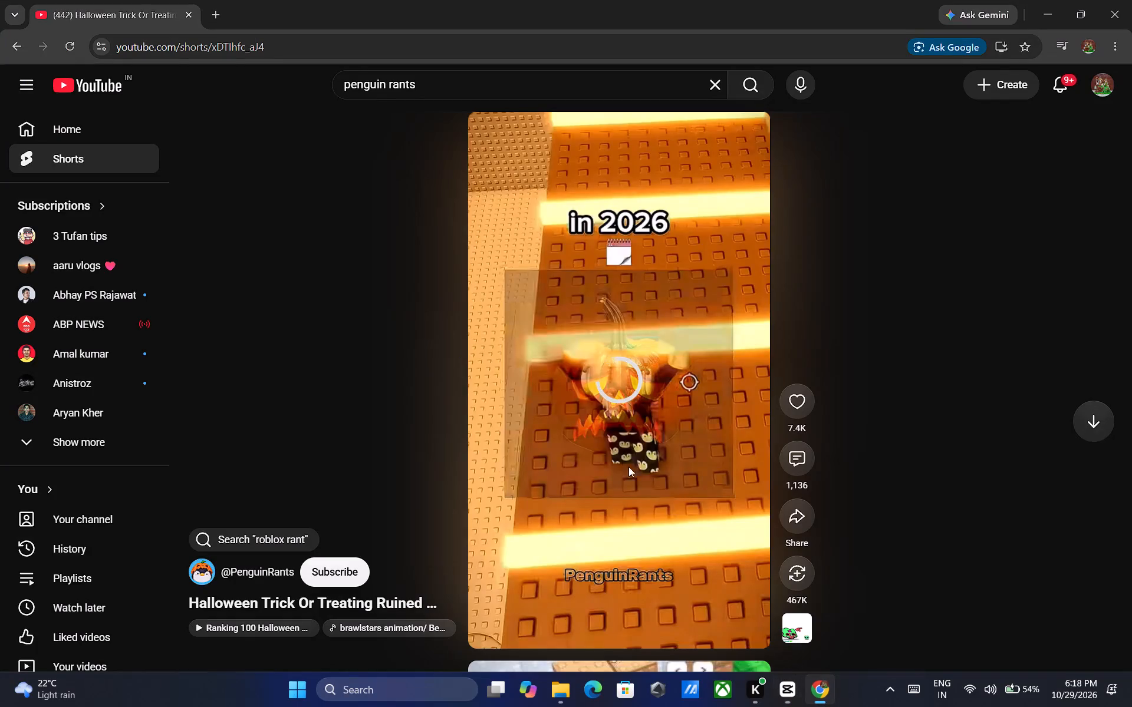
click(622, 455)
click(687, 451)
Switch back to CapCut and add the Vine Boom compilation VID-20261004-WA0039 on a new track above, starting past the gameplay clip's end.
click(791, 692)
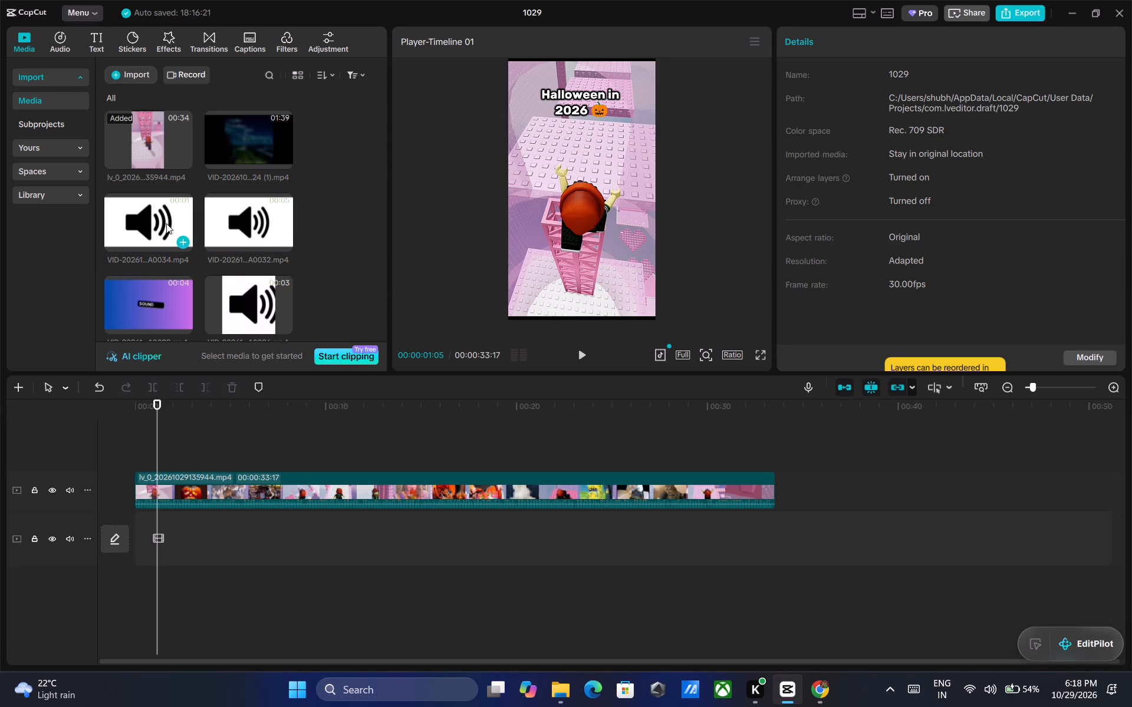
scroll(167, 223, down, 6)
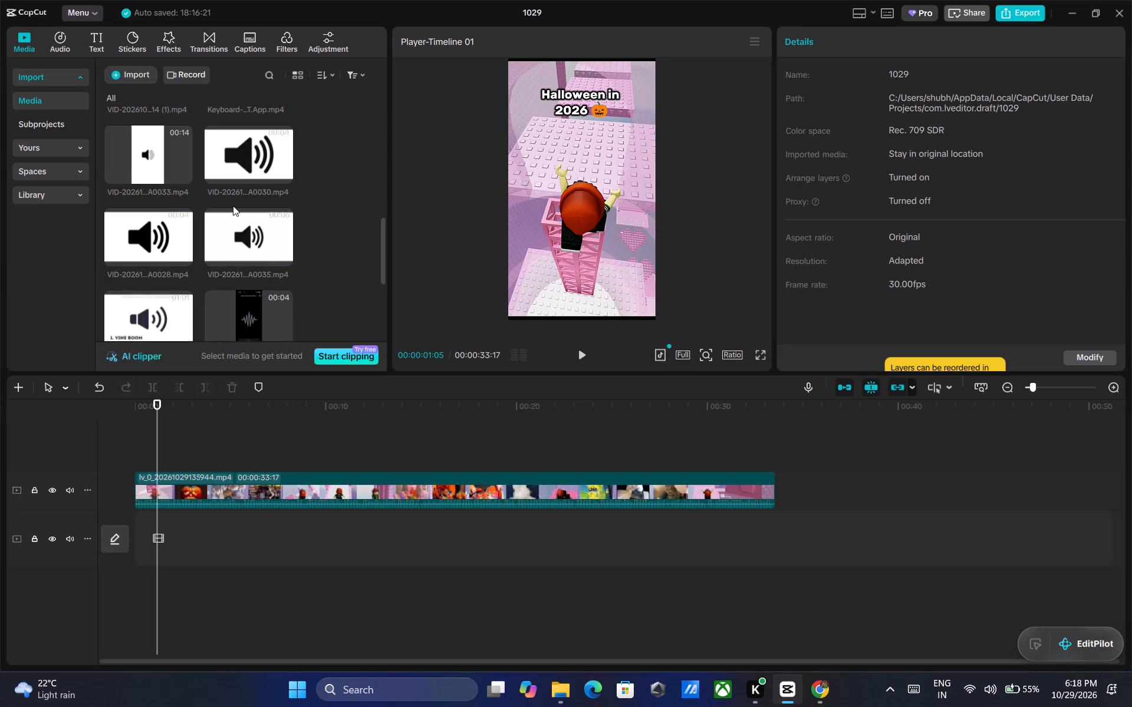
scroll(233, 206, down, 1)
drag(153, 252, 840, 464)
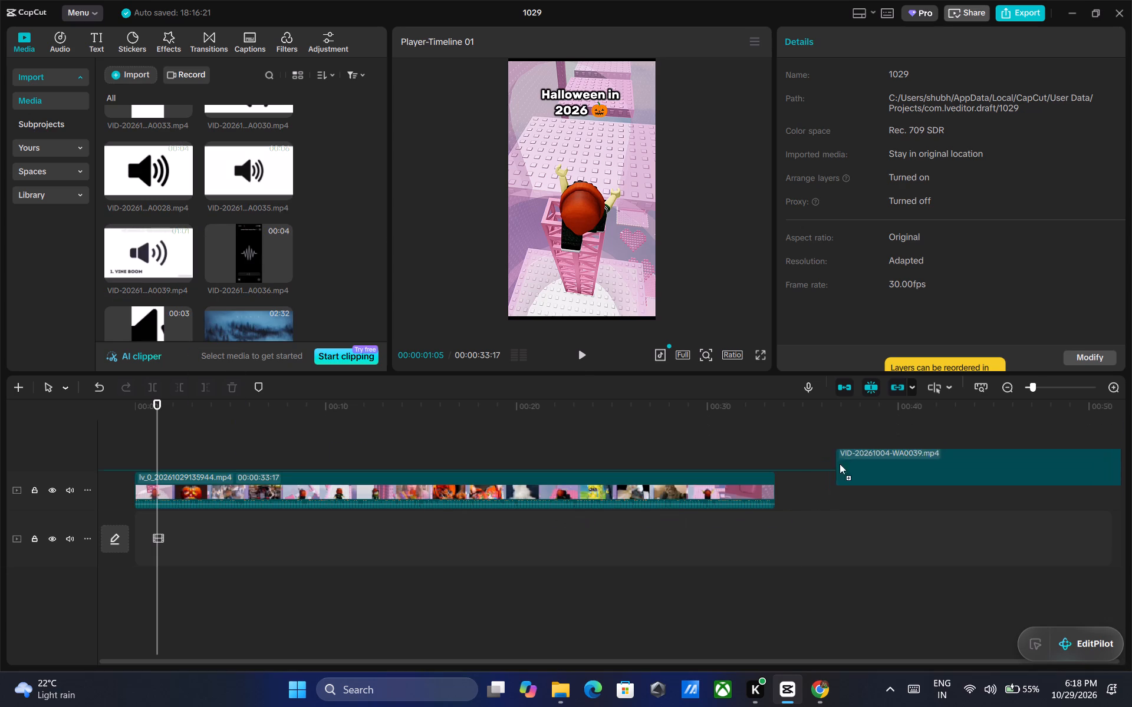
drag(840, 464, 807, 433)
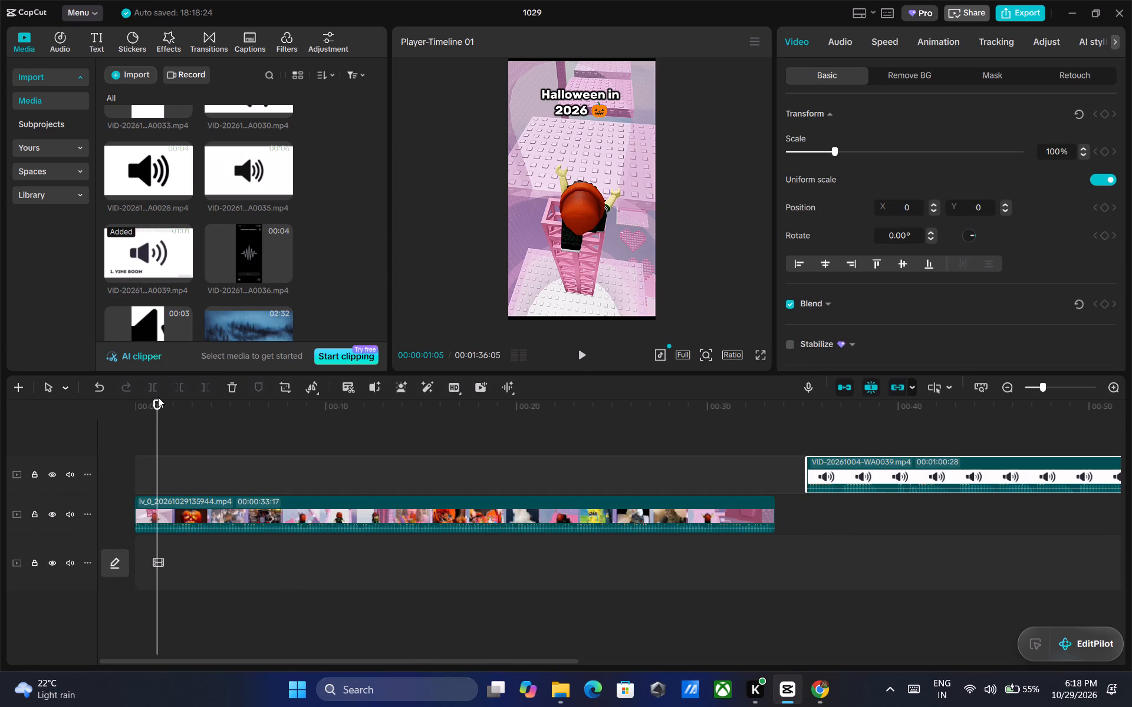
Split the Vine Boom video at 00:00:36:28 and move its first piece onto a new track beneath the gameplay clip's opening.
drag(156, 403, 840, 402)
key(ctrl+b)
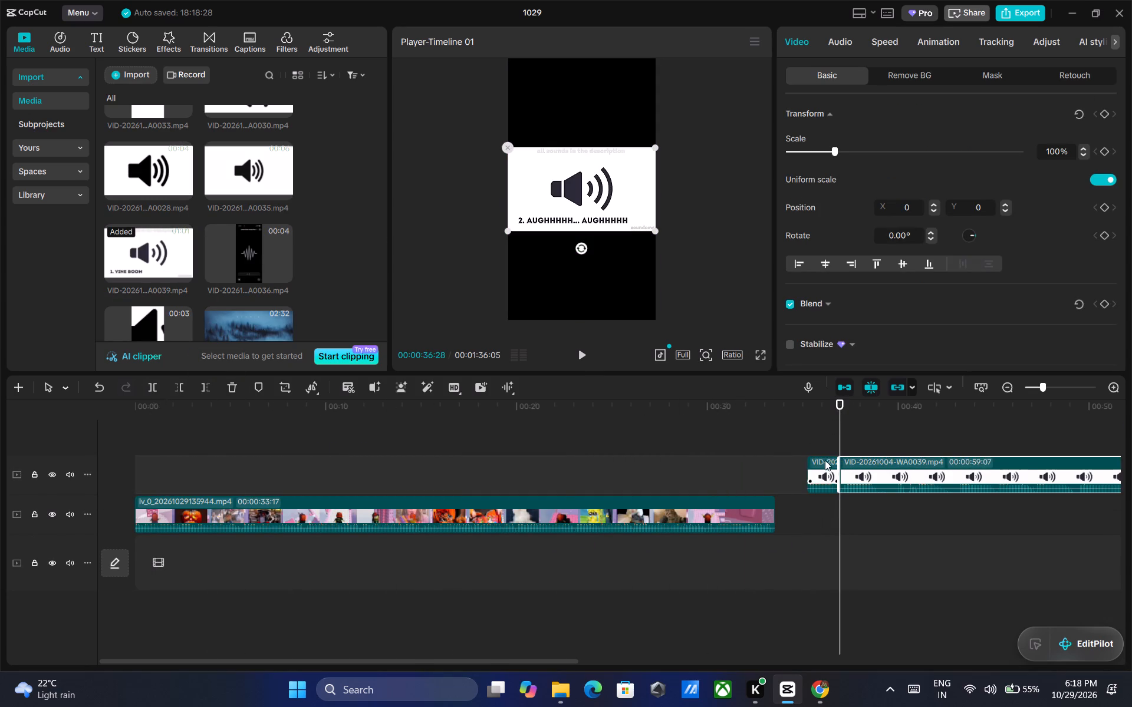
click(824, 462)
drag(824, 462, 180, 540)
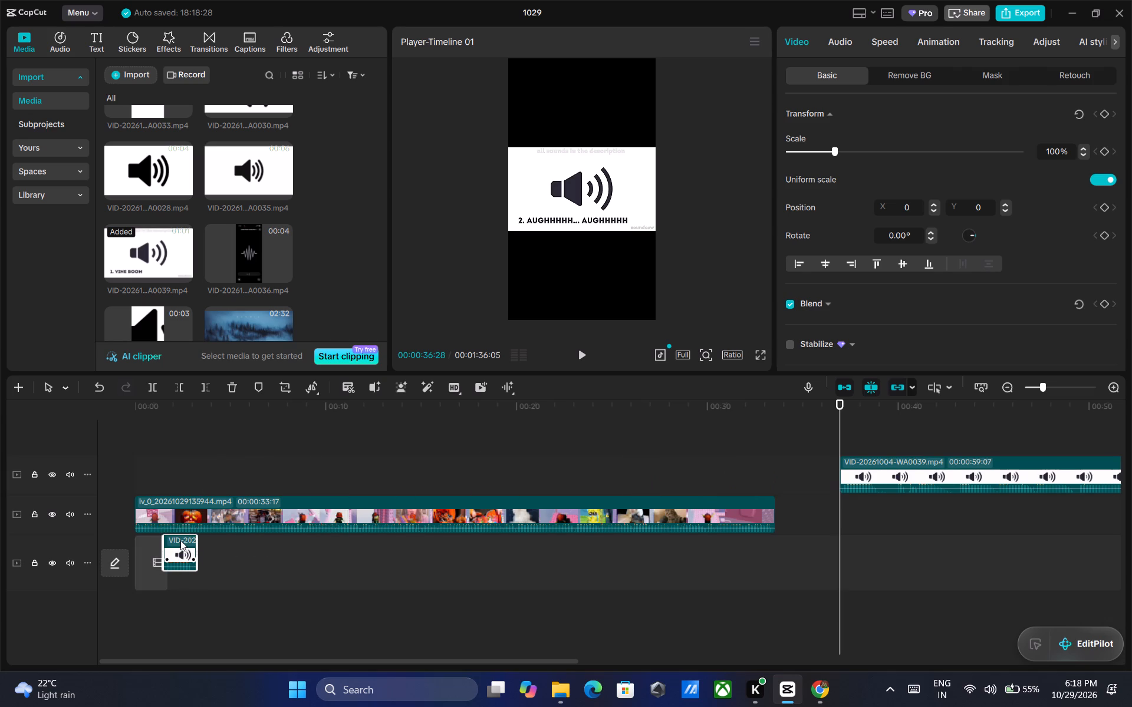
drag(180, 540, 180, 534)
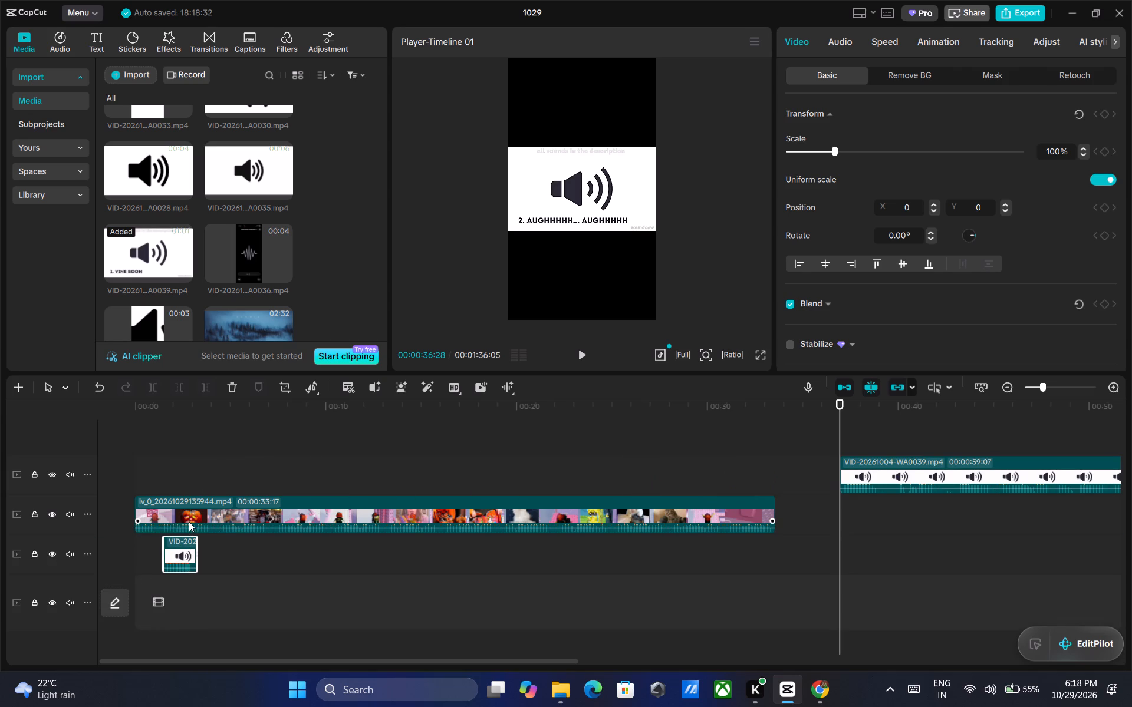
Play the opening and shift the Vine Boom piece earlier, starting about 1 second in, to match the pumpkin image.
drag(839, 403, 0, 403)
triple_click(583, 353)
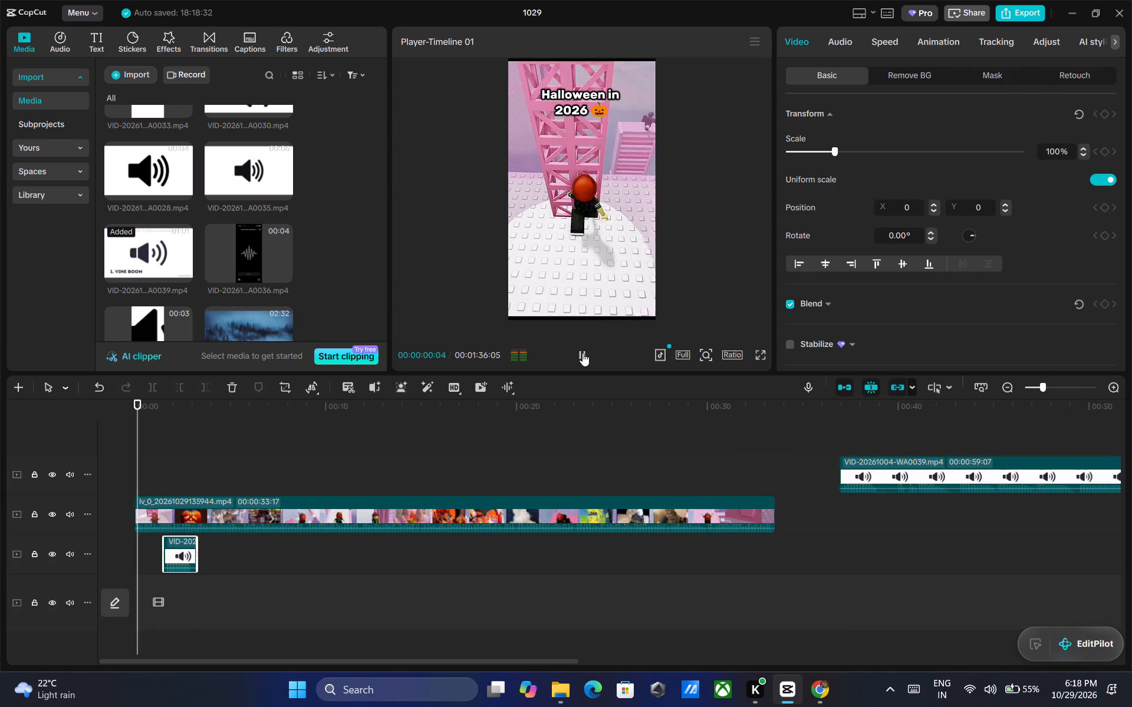
triple_click(583, 353)
triple_click(583, 353)
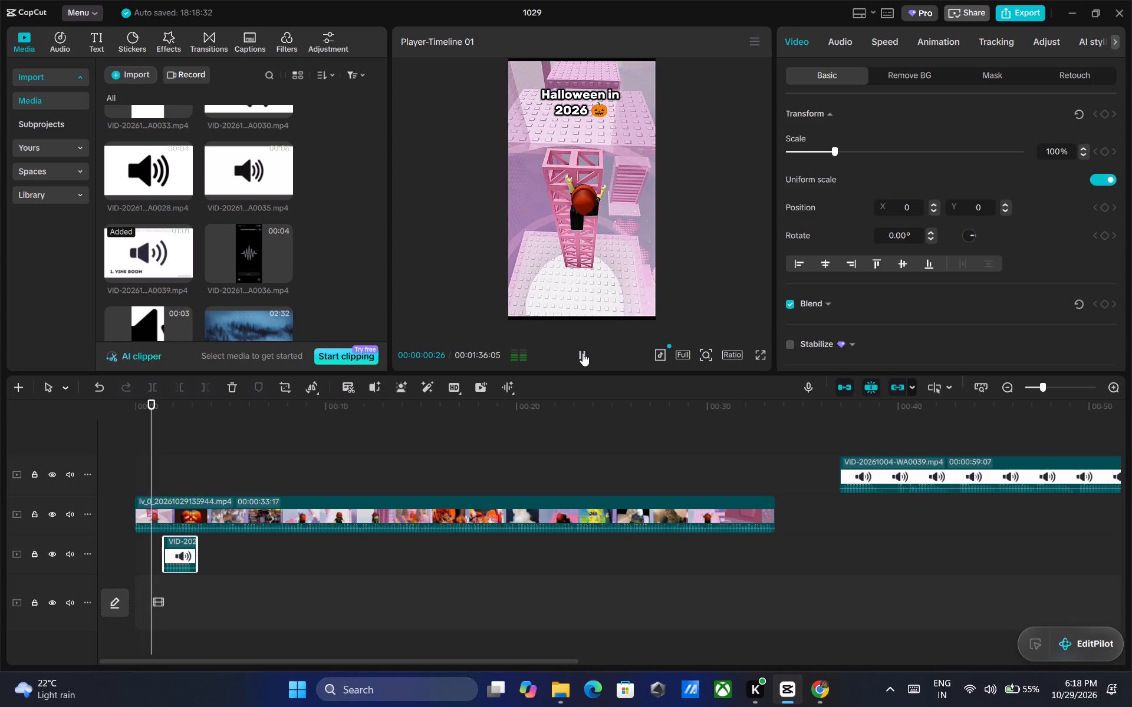
triple_click(583, 353)
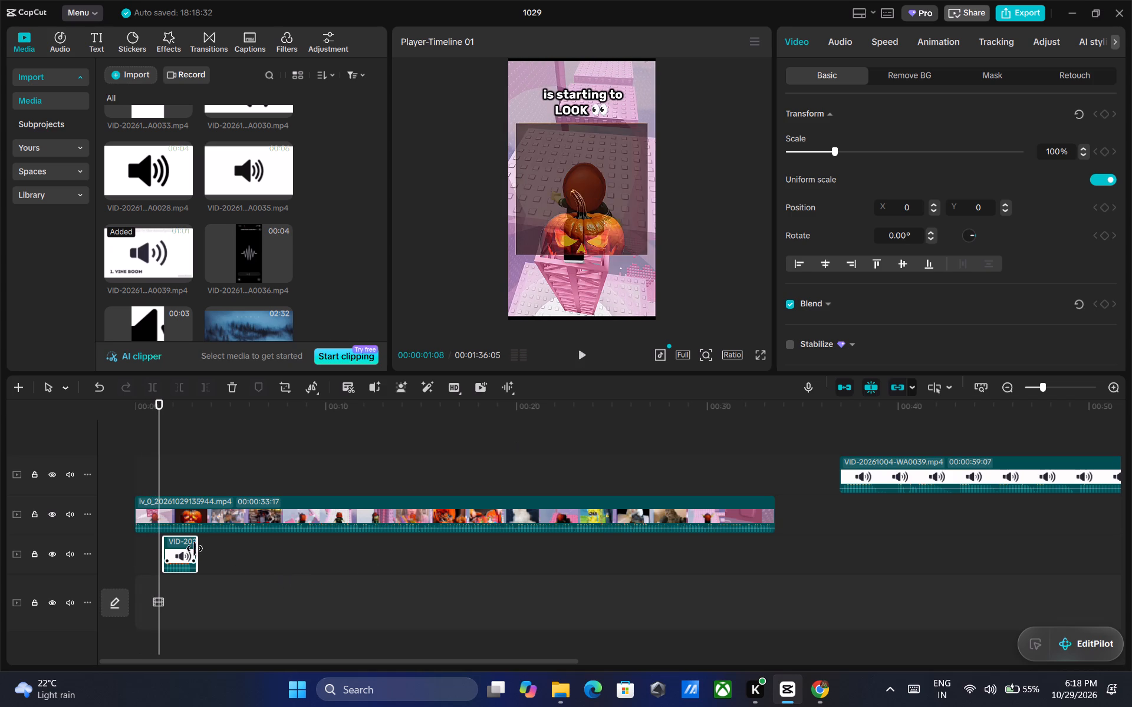
drag(184, 548, 173, 550)
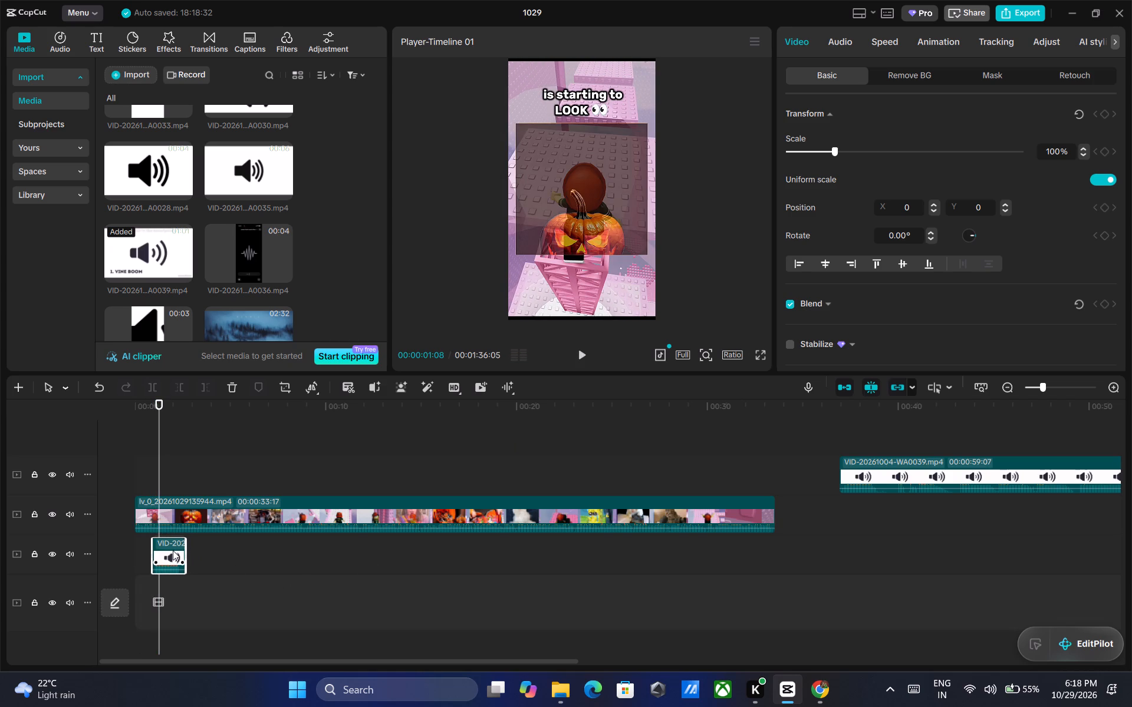
drag(173, 550, 173, 550)
click(166, 550)
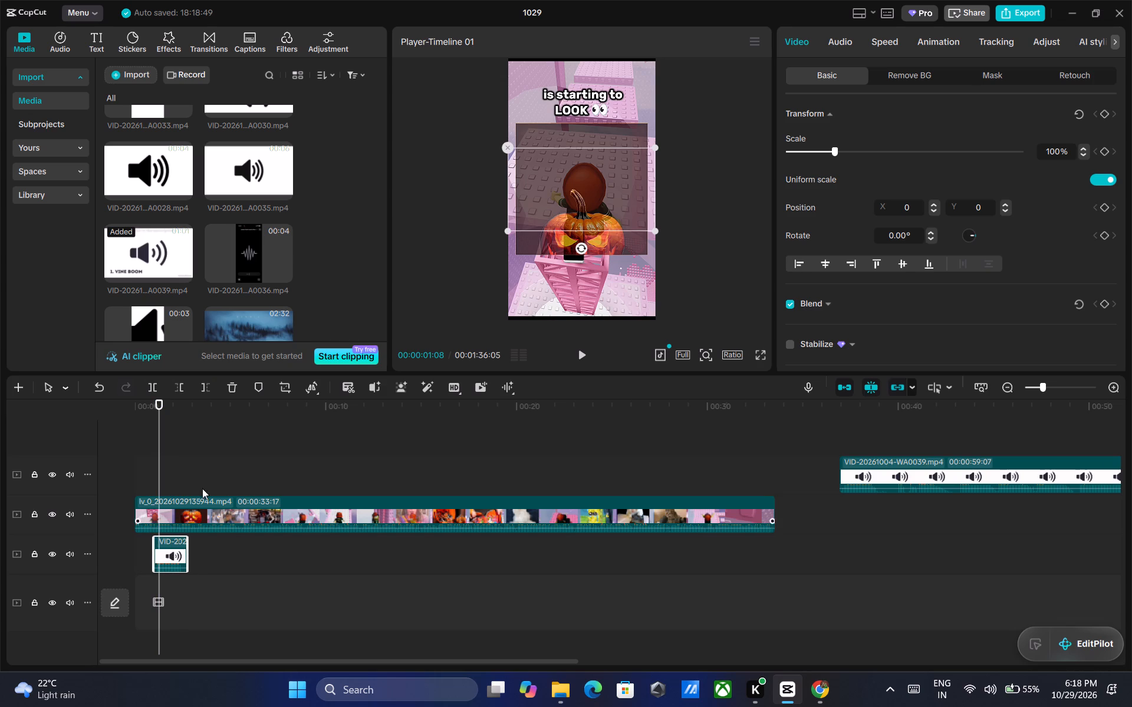
Play the Vine Boom piece over the pumpkin image and lower its volume to -7.1 dB.
click(582, 354)
click(582, 354)
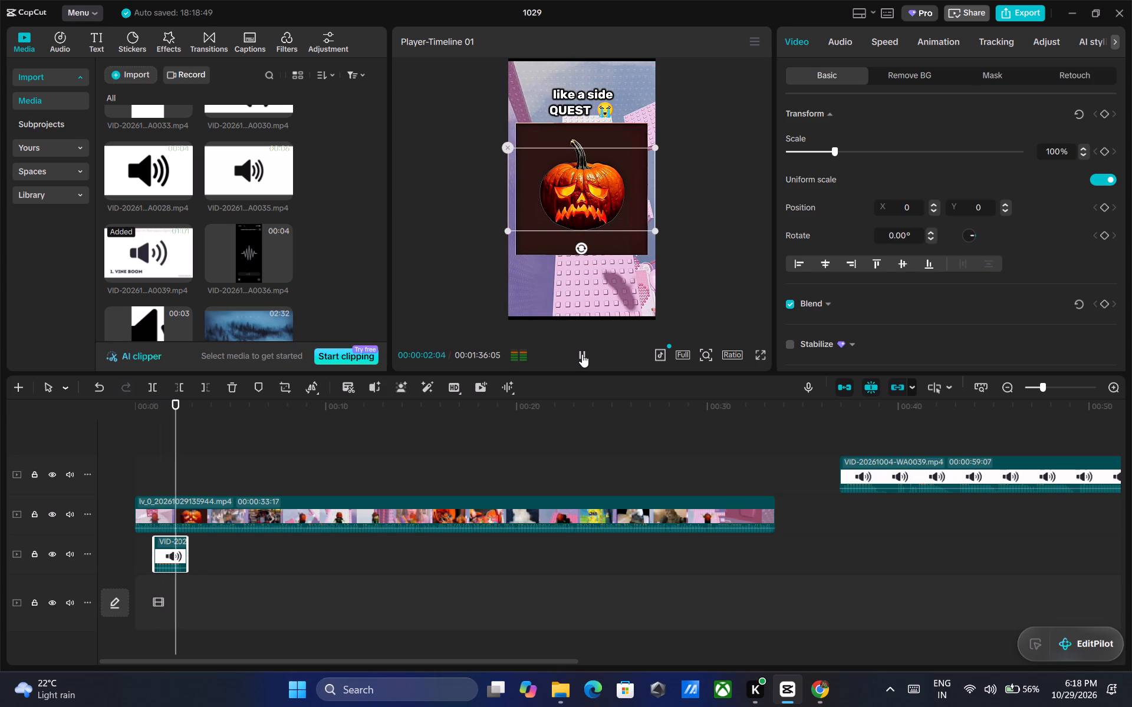
click(845, 32)
click(939, 149)
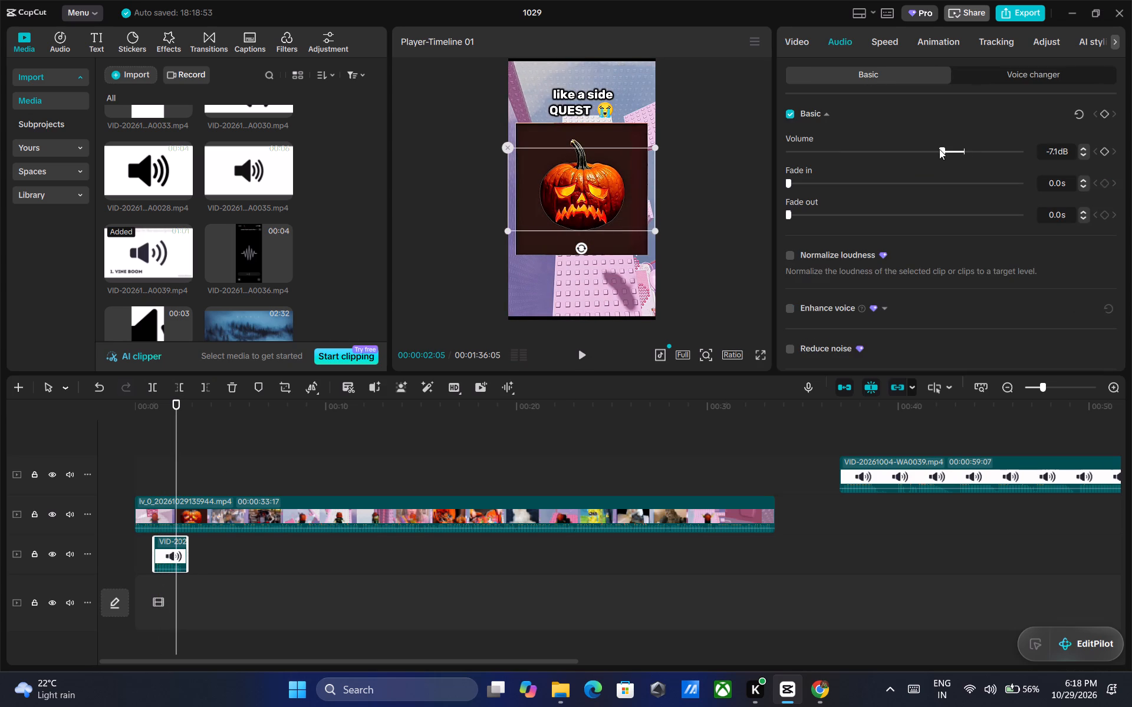
Switch to Chrome and play the reference Short through the trick-or-treating section, pausing at the parking lots caption.
click(814, 700)
click(595, 443)
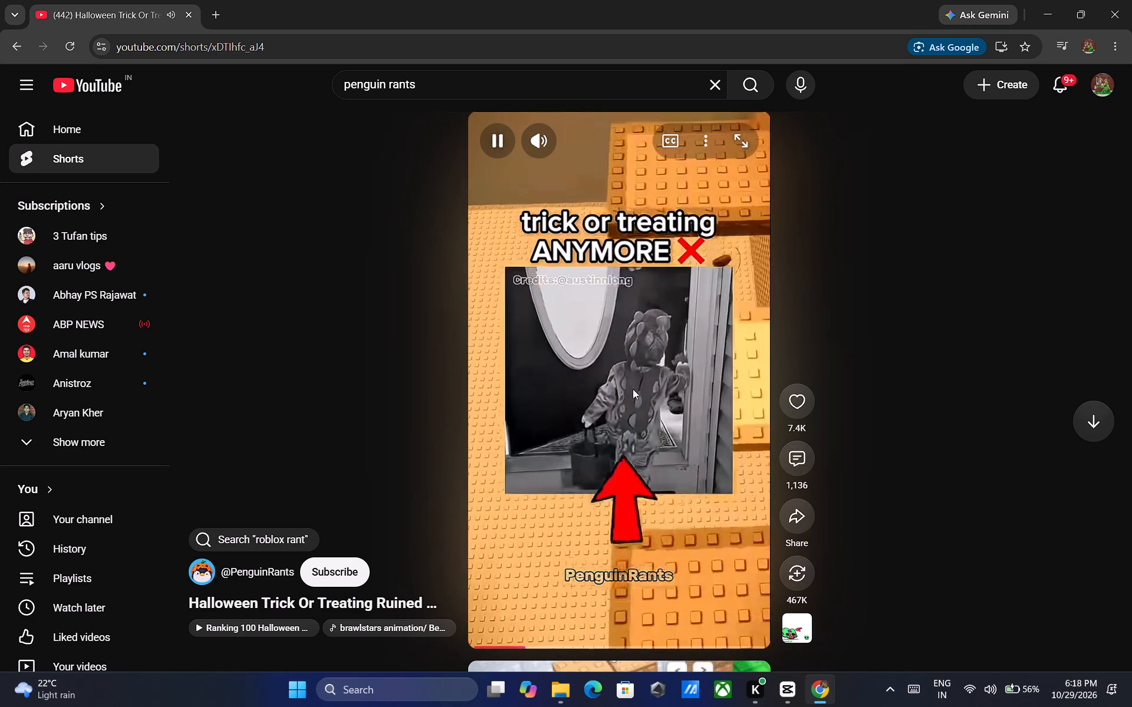
click(636, 414)
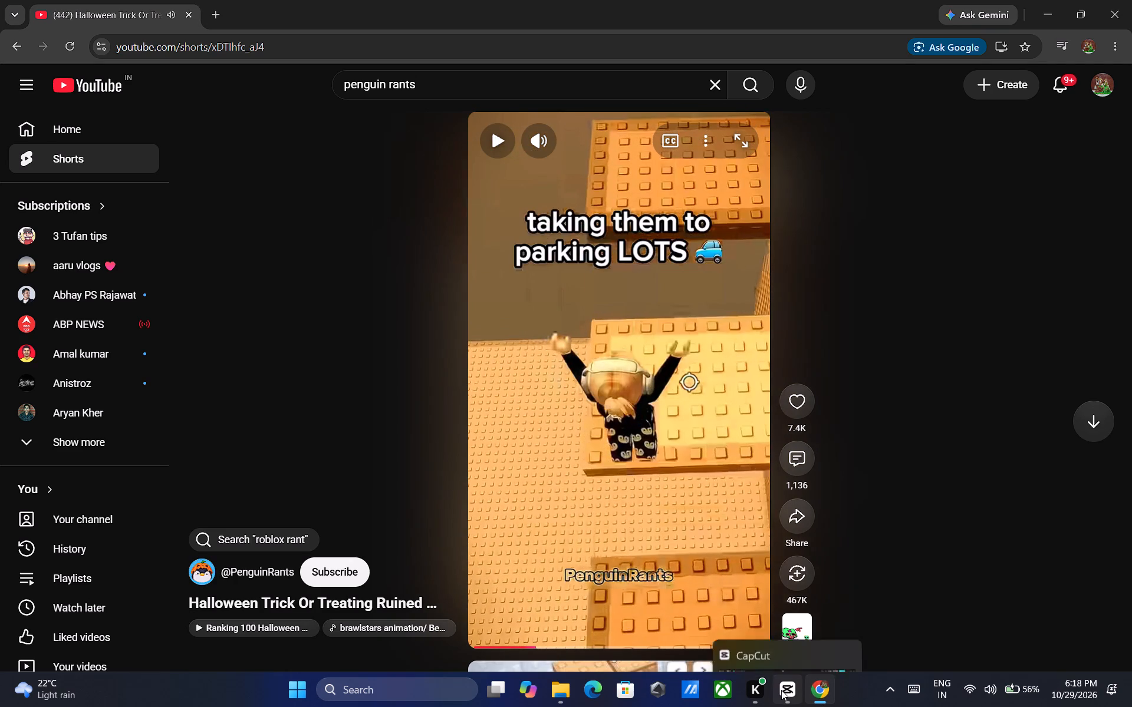
Switch back to CapCut and browse the imported media, previewing the Super Mario and nosleep funk akinari videos.
click(781, 690)
scroll(249, 288, down, 5)
click(219, 210)
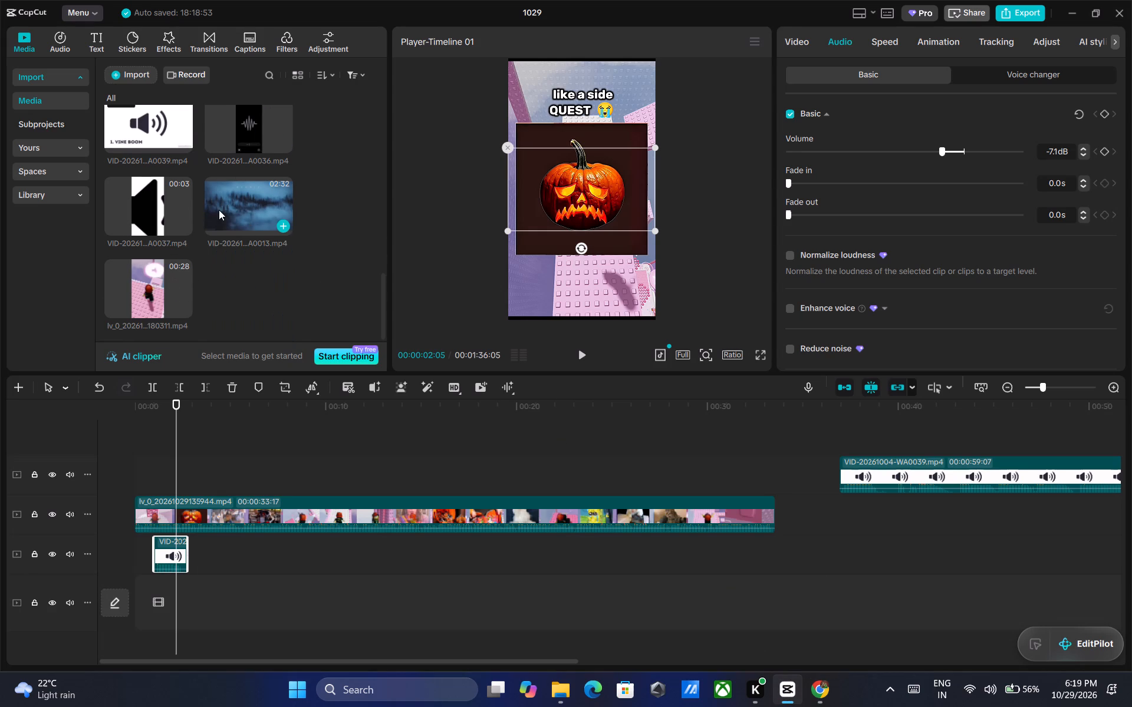
scroll(225, 207, up, 4)
click(153, 136)
scroll(153, 136, up, 2)
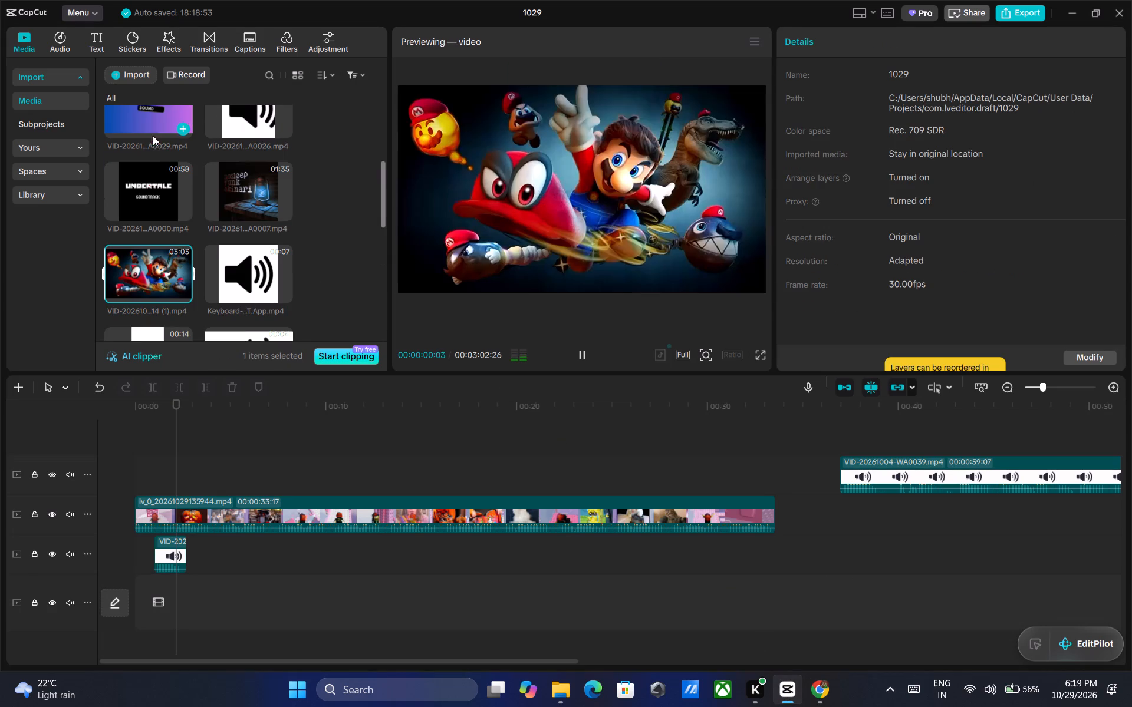
click(237, 198)
scroll(233, 196, down, 1)
scroll(233, 196, up, 1)
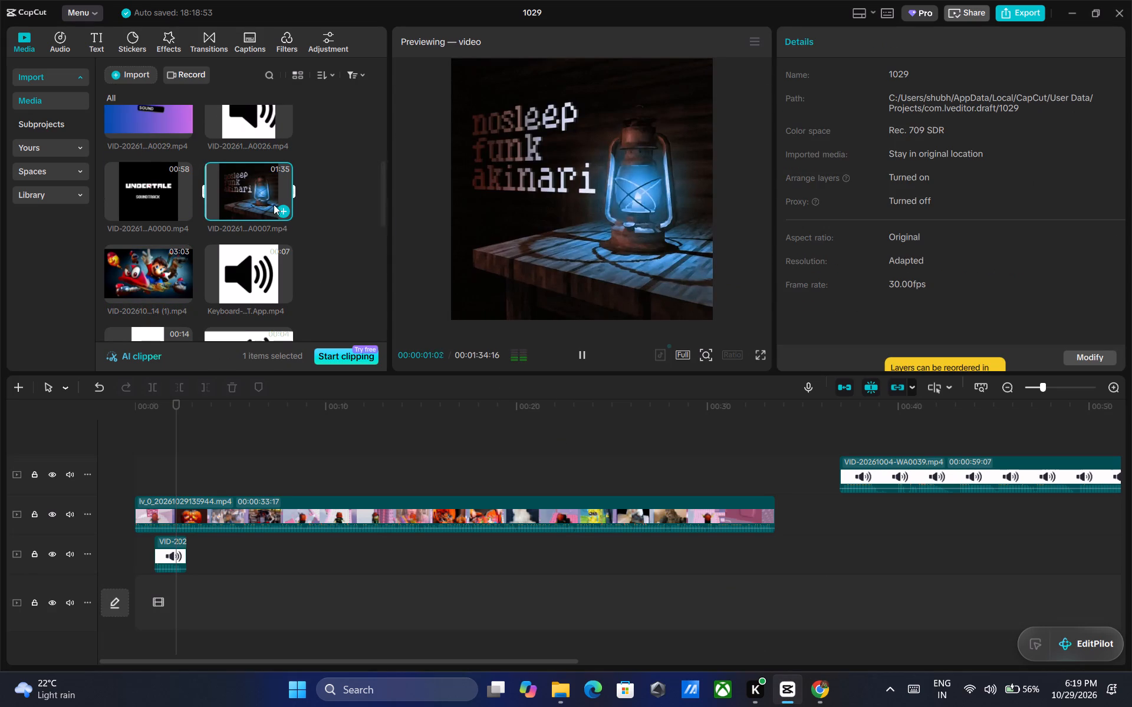
drag(248, 188, 204, 205)
Play the timeline from the start through the pumpkin image to check the Vine Boom timing and volume.
click(578, 351)
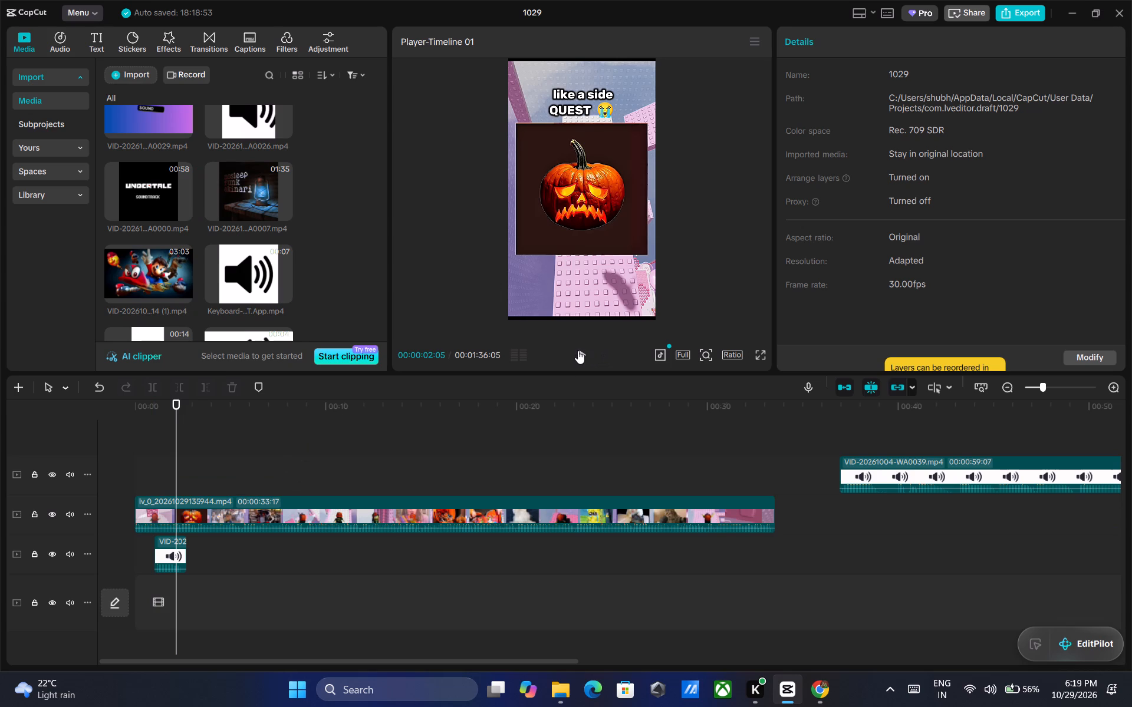
click(578, 351)
drag(188, 405, 119, 405)
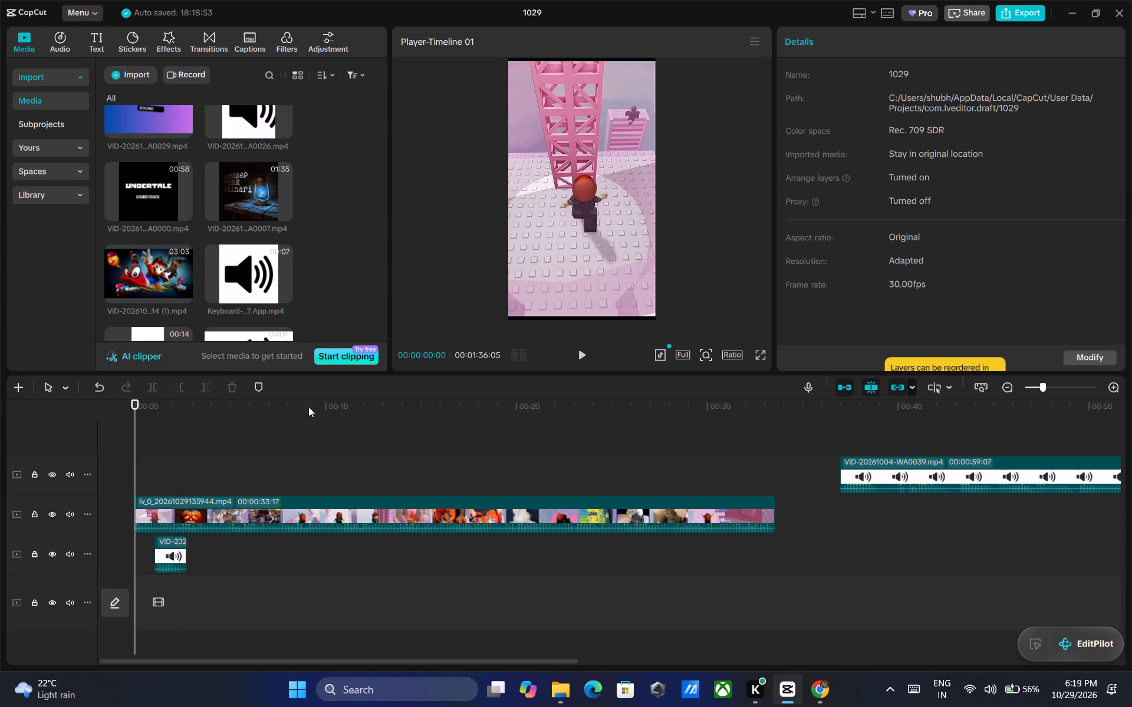
click(584, 356)
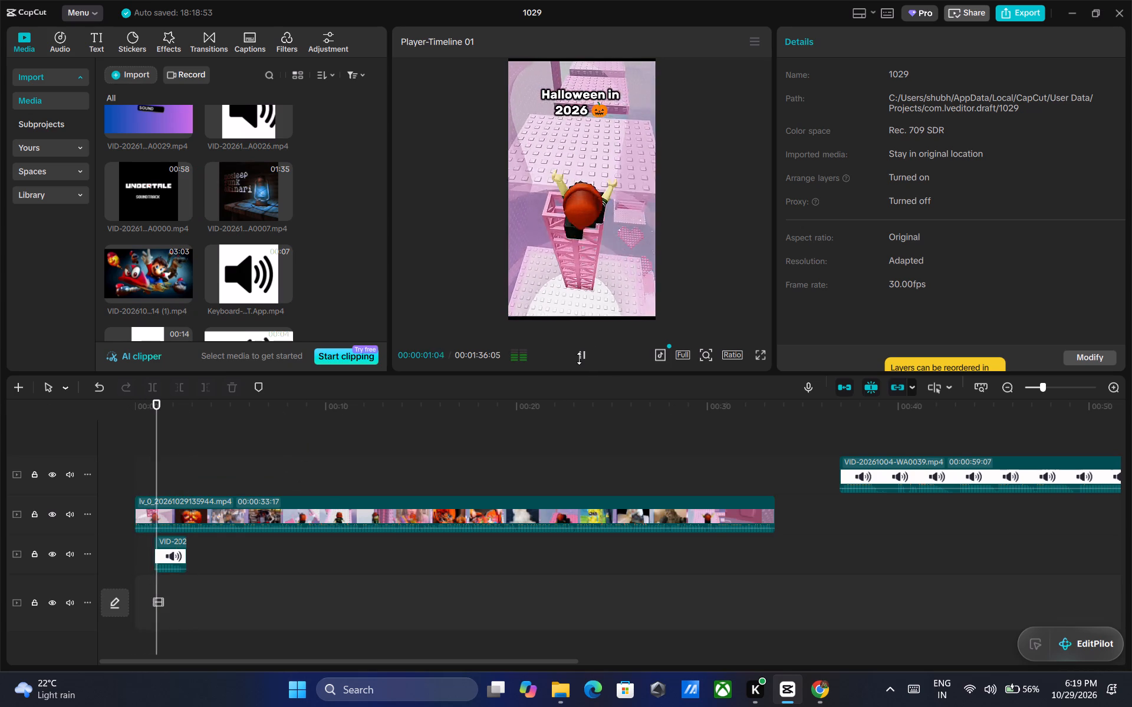
click(579, 358)
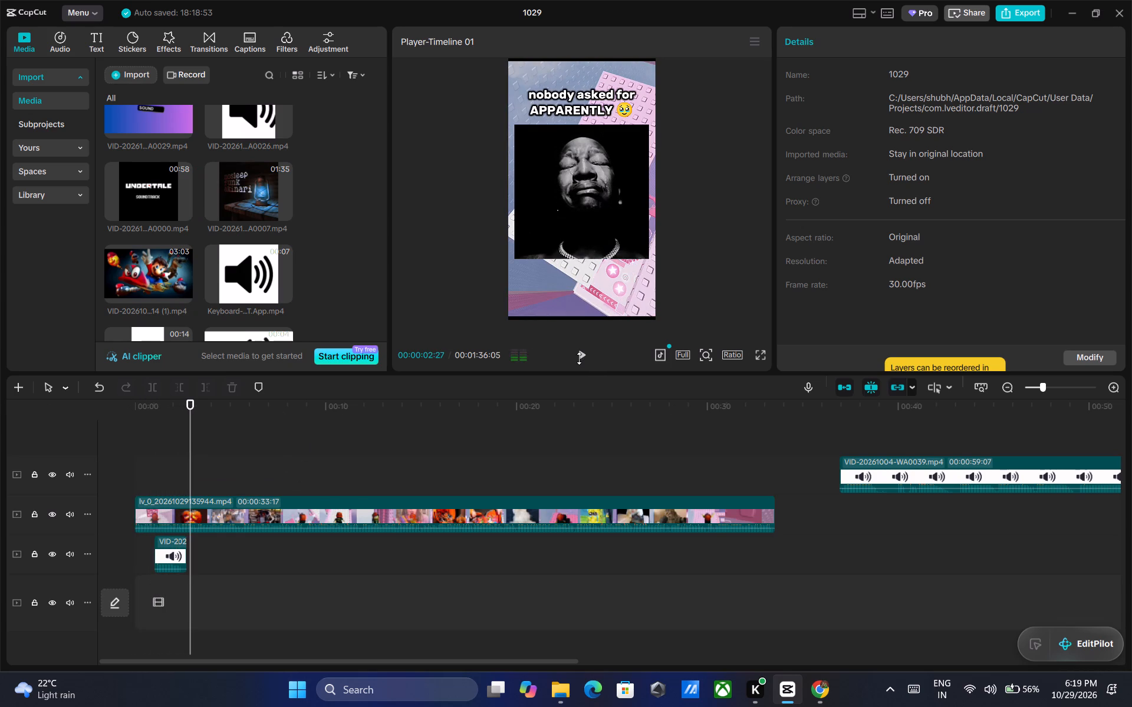
Add the 3-second sound video A0037 on its own track beneath the gameplay clip, starting about 2 seconds in, for the crying man image.
drag(192, 407, 182, 405)
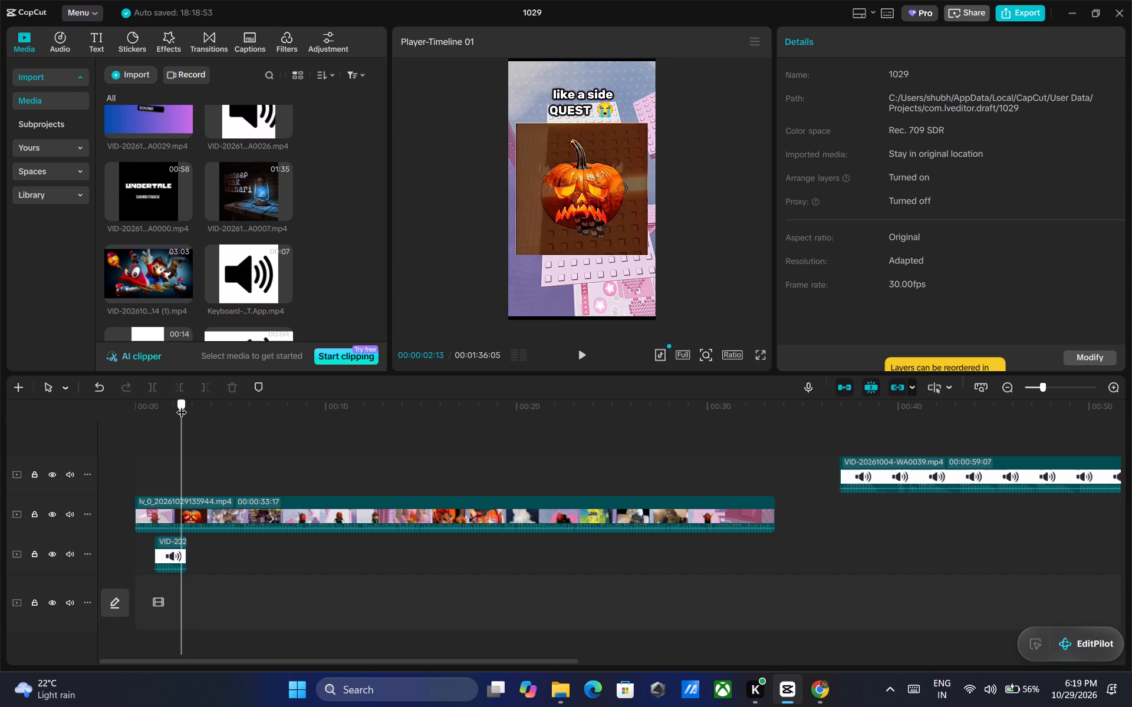
drag(182, 405, 184, 405)
scroll(198, 248, down, 6)
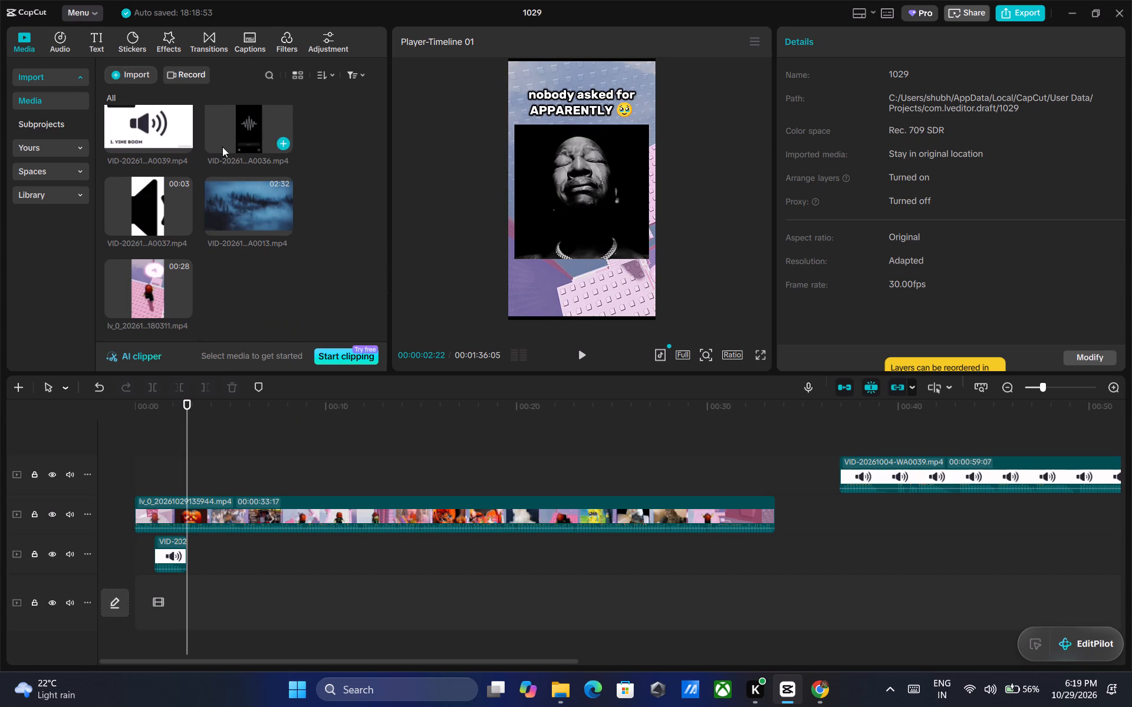
click(144, 200)
drag(142, 195, 184, 534)
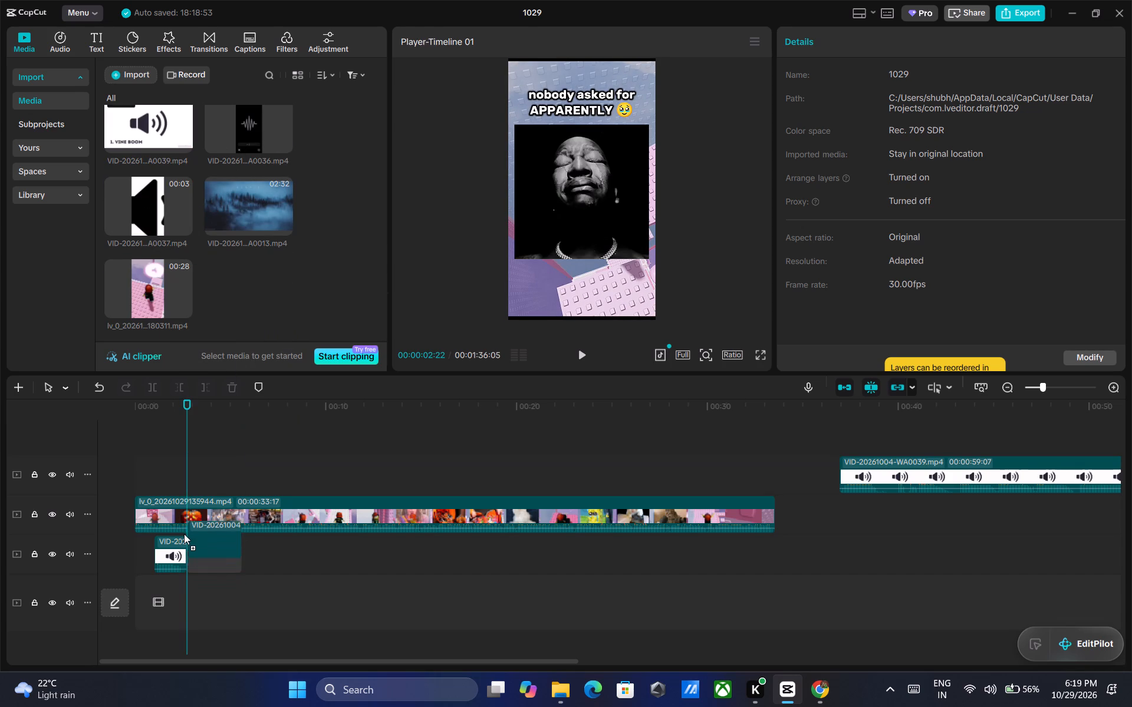
drag(184, 534, 184, 533)
scroll(406, 428, down, 3)
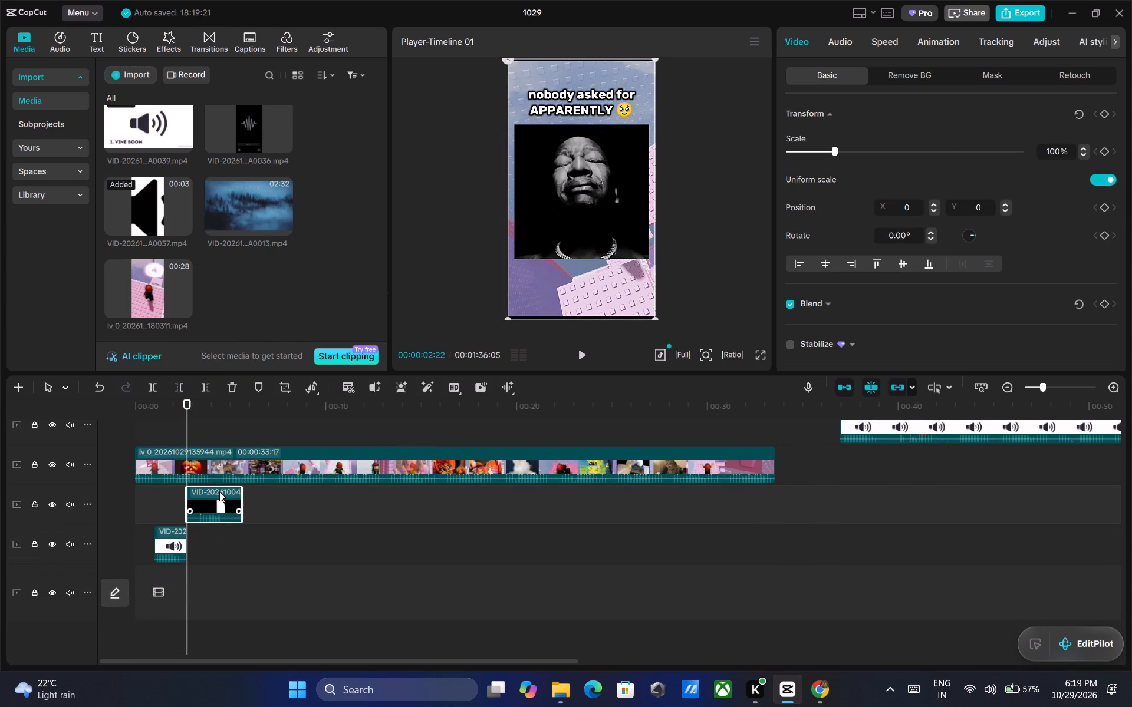
drag(219, 491, 207, 490)
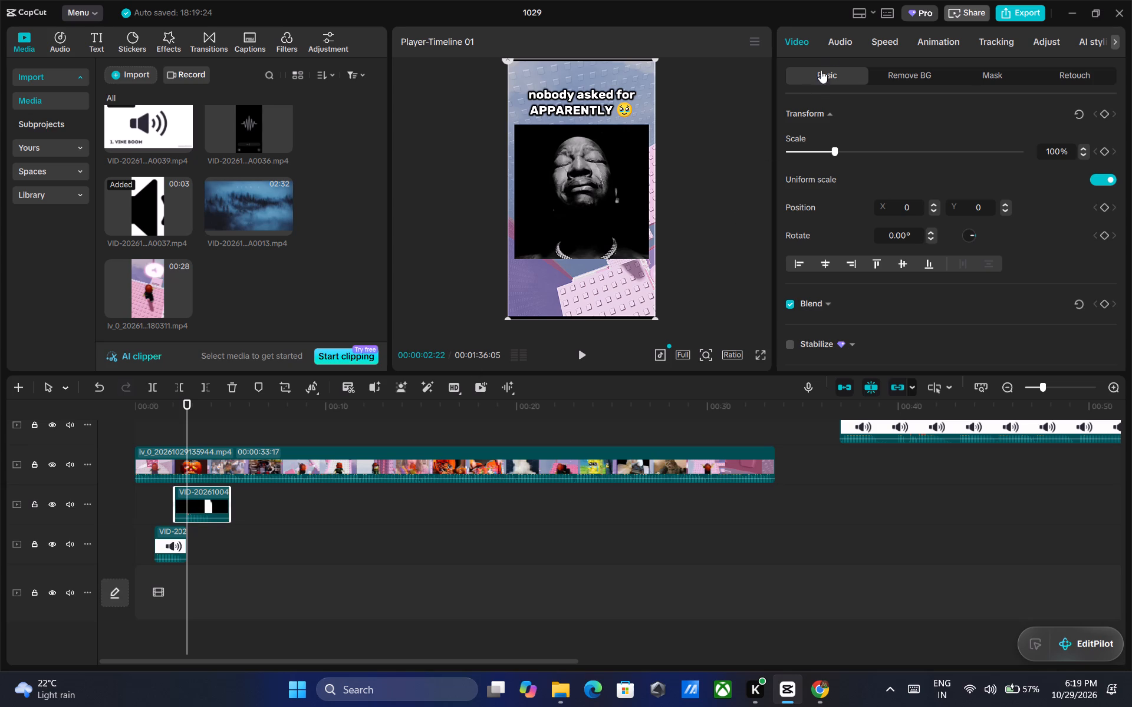
Lower the volume of the A0037 sound video to -4.6 dB.
click(843, 37)
click(946, 151)
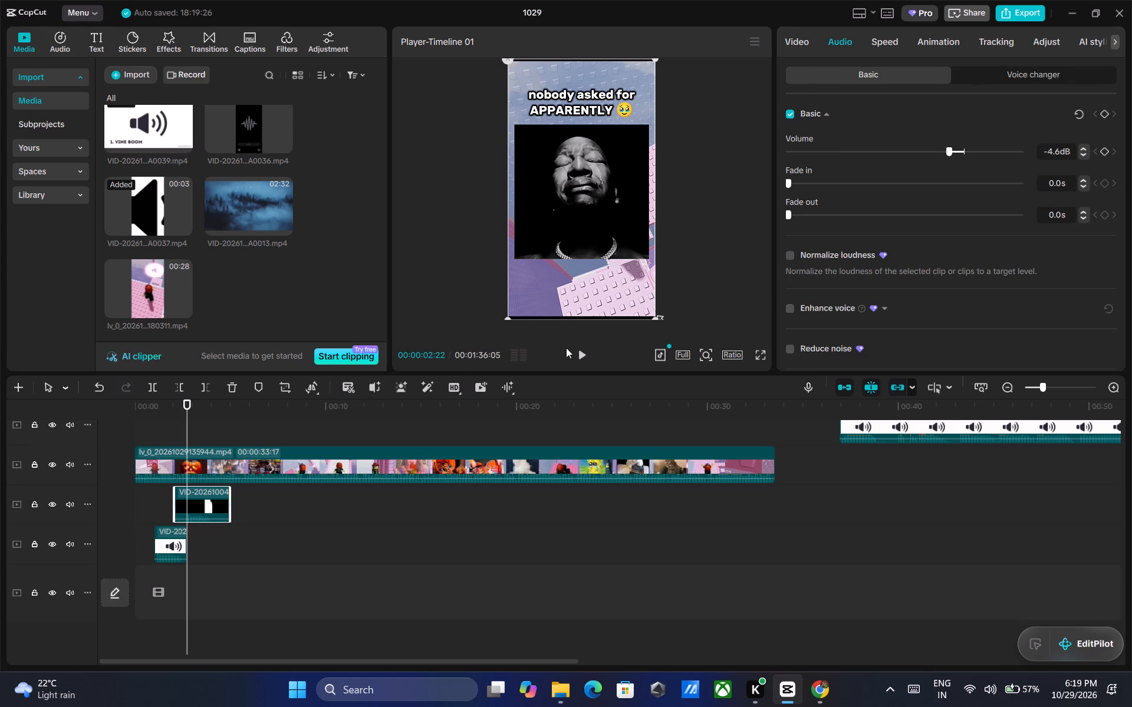
Play onward in short bursts to check the new sound, and set the playhead back to 00:00:04:22, before the black-and-white door image.
click(577, 352)
click(580, 351)
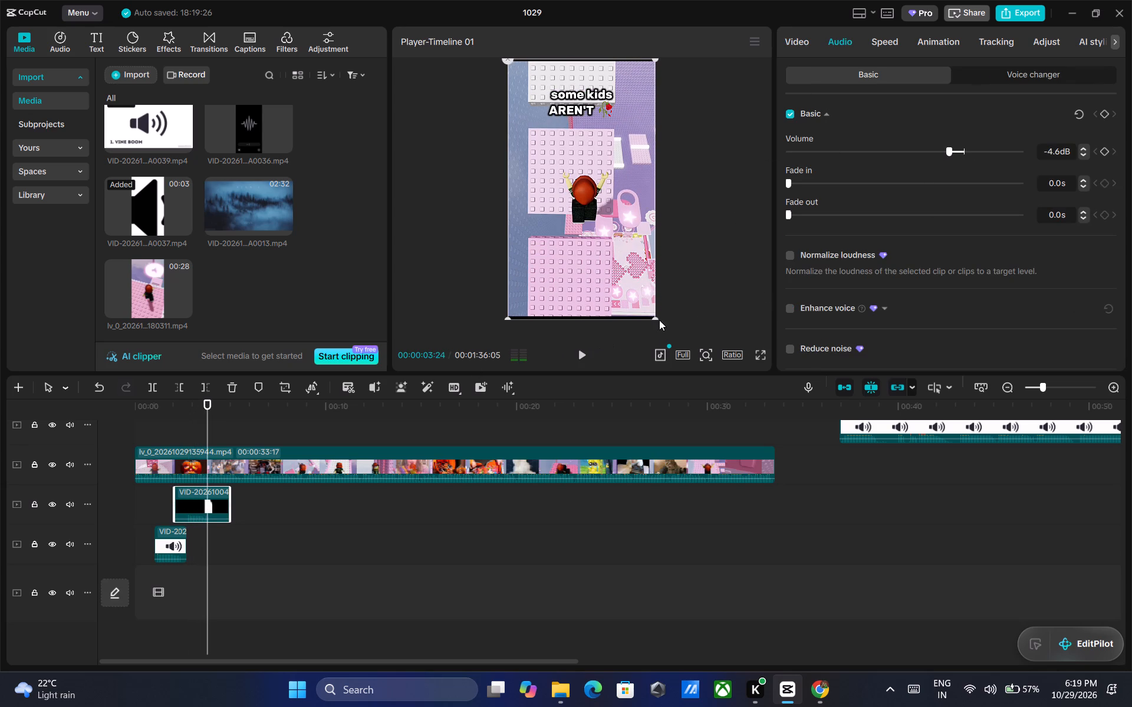
click(653, 319)
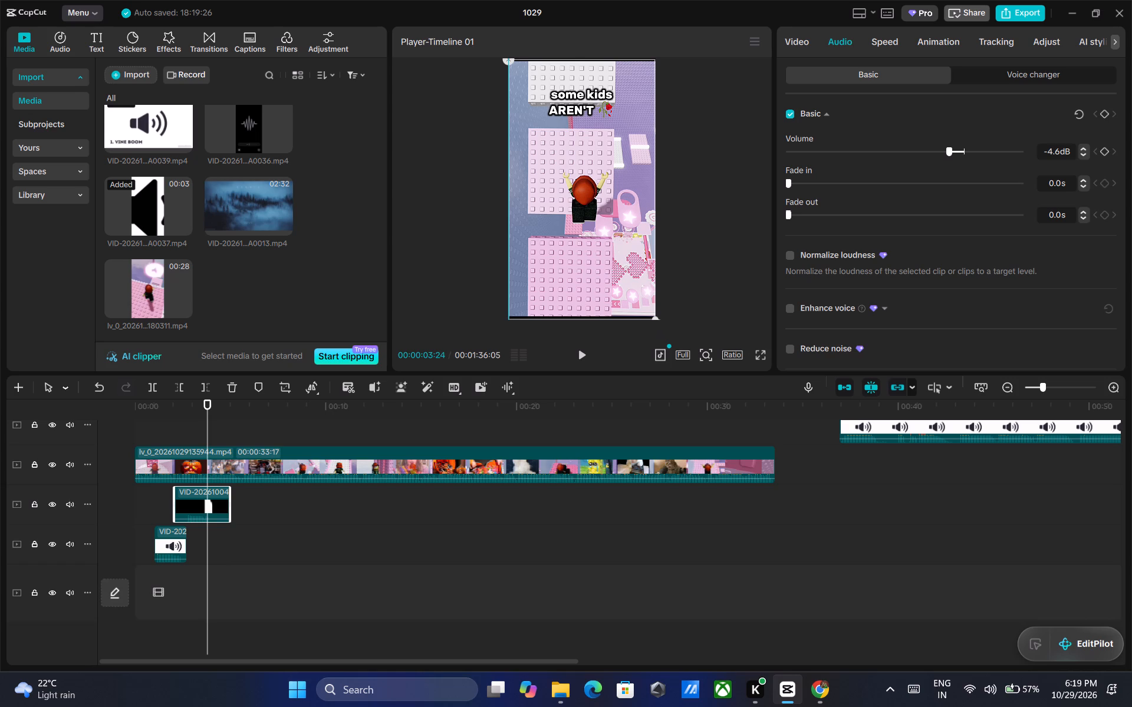
click(580, 356)
click(580, 356)
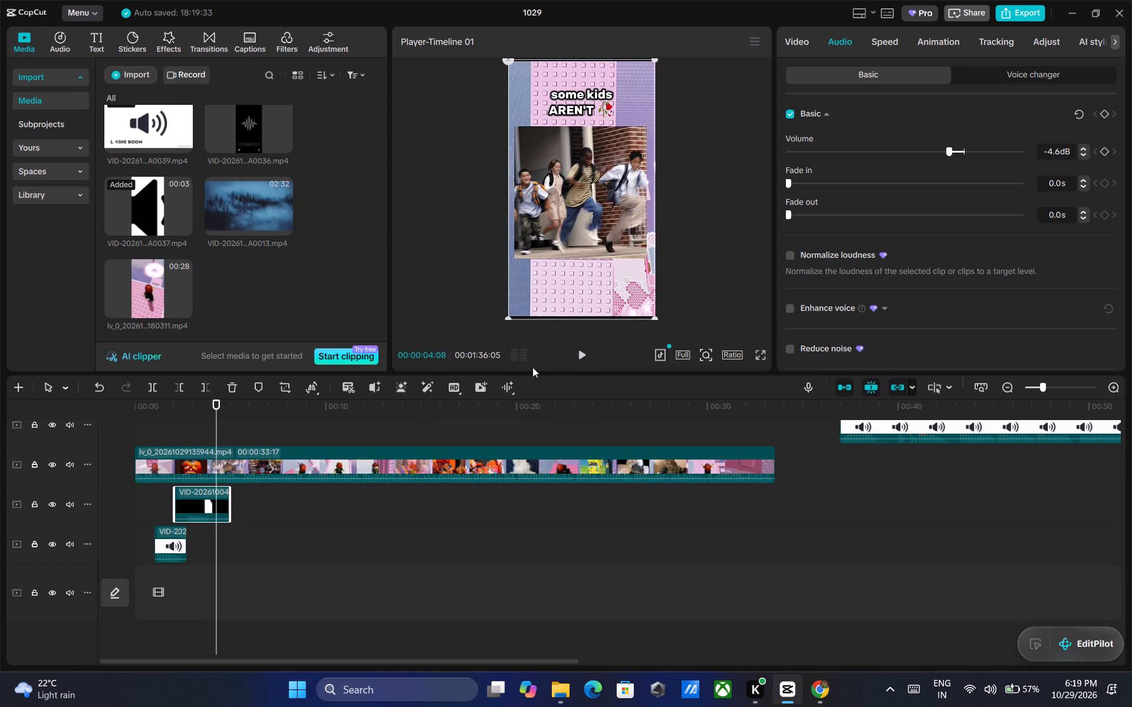
click(580, 353)
click(579, 353)
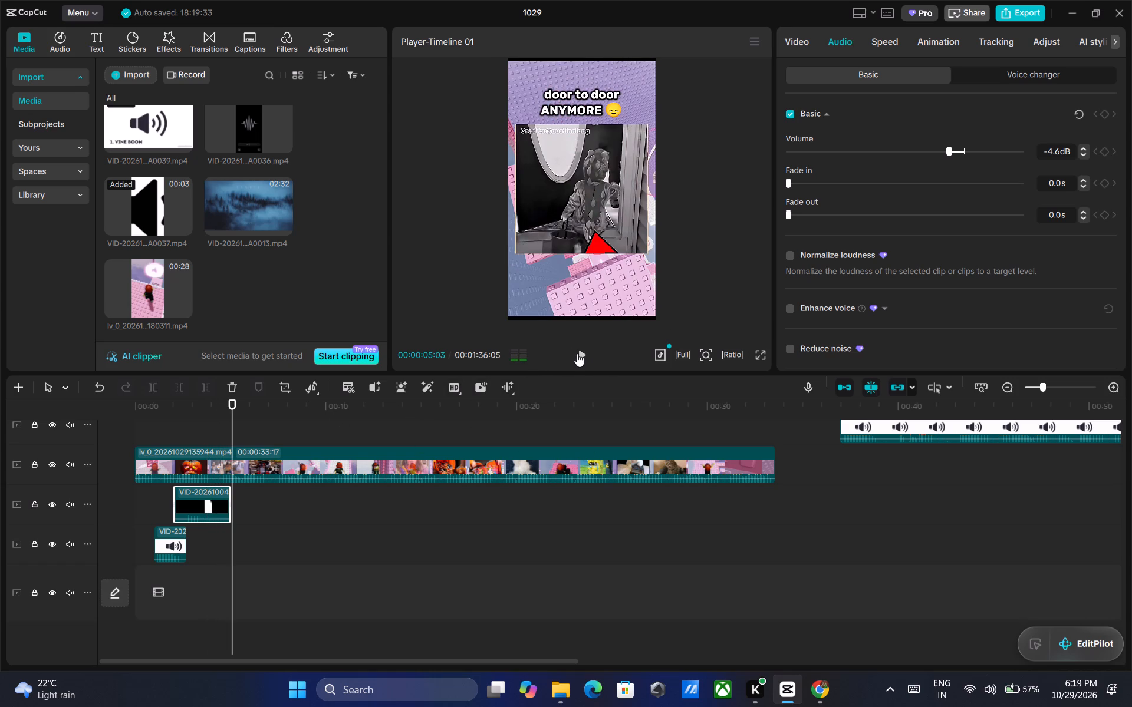
click(233, 402)
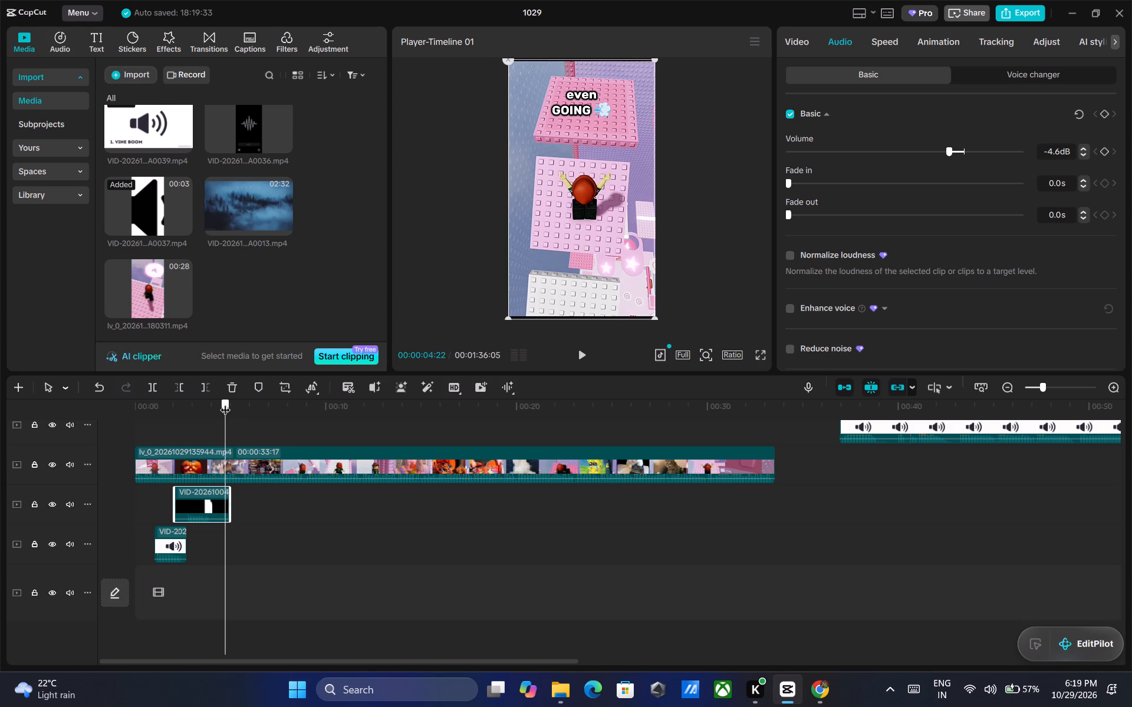
Switch to the PenguinRants Short in Chrome and replay the crying man to door image section to hear its sound effects.
click(808, 685)
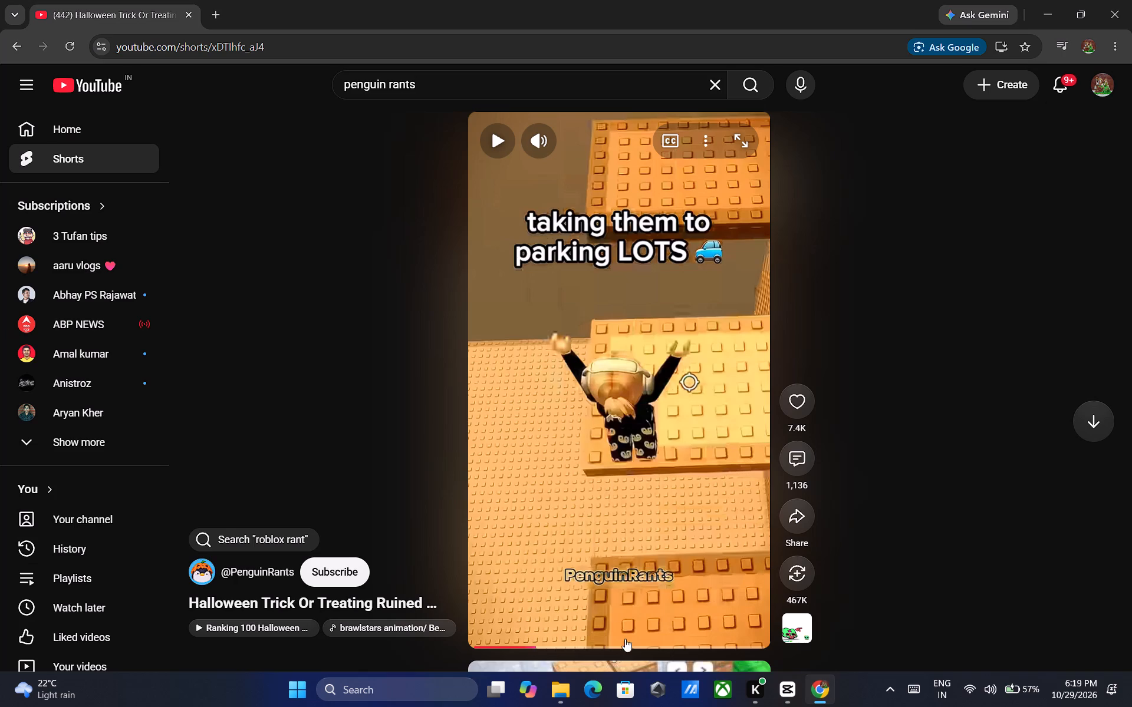
drag(535, 646, 504, 646)
click(573, 522)
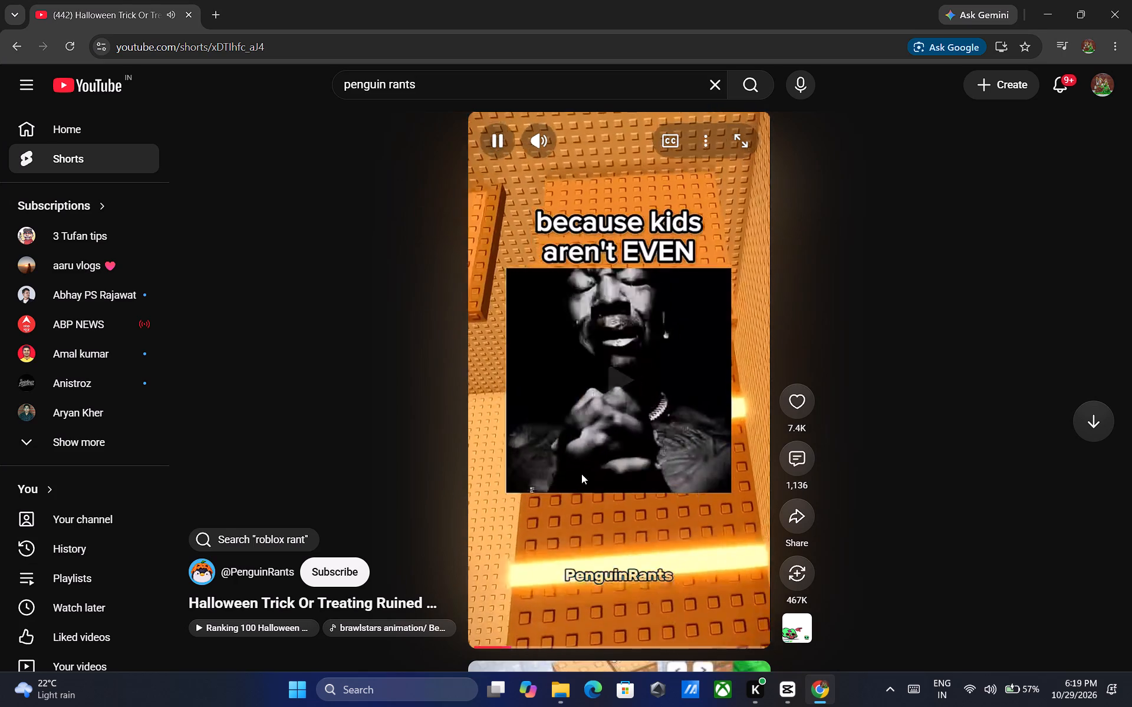
click(579, 460)
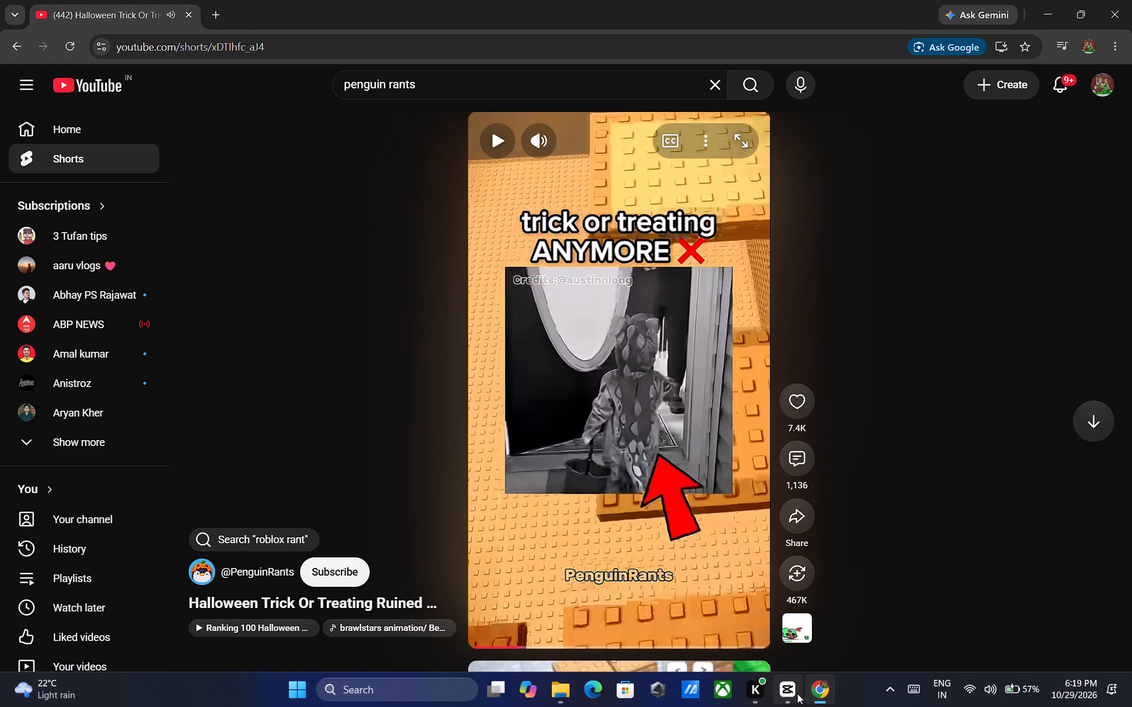
click(785, 689)
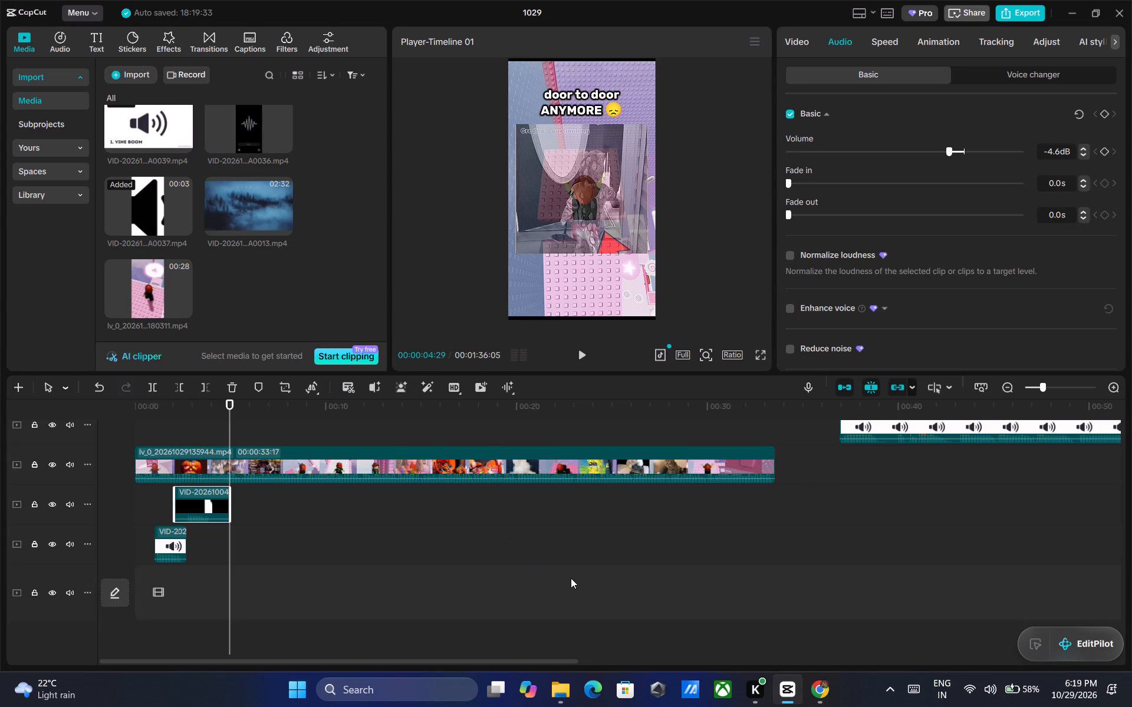
In CapCut, split the long A0039 sound compilation at 00:00:40:27 and 00:00:42:28 to isolate the Taco Bell Bong sound.
scroll(571, 577, up, 3)
drag(228, 401, 872, 457)
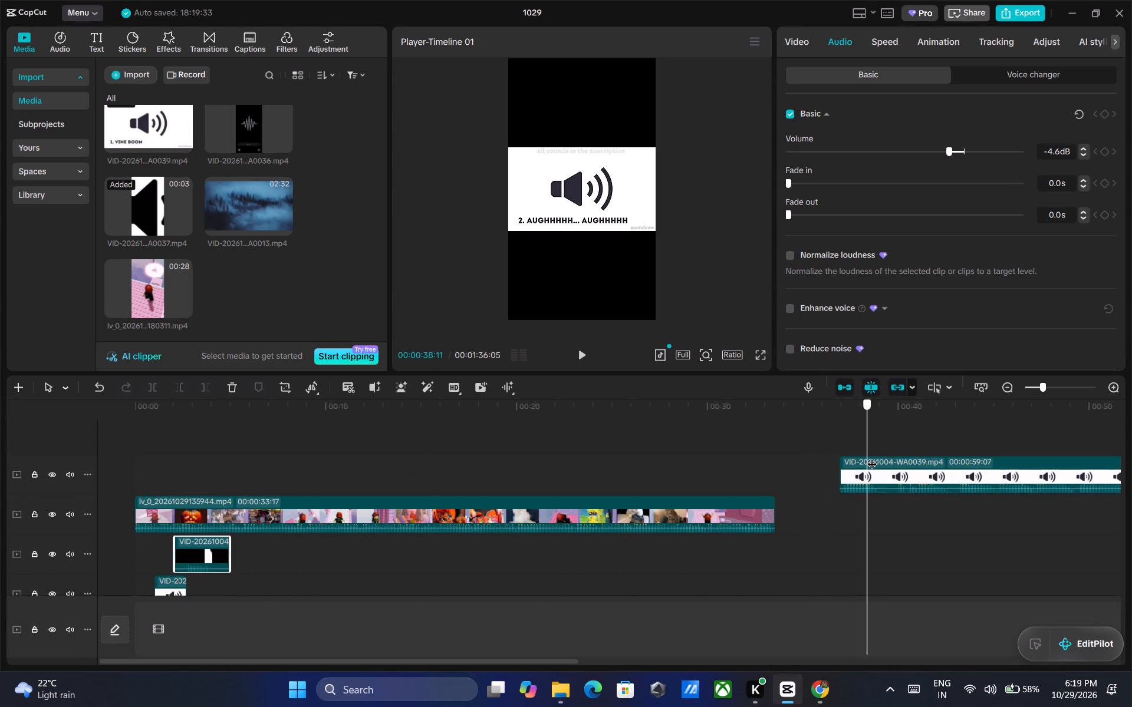
drag(872, 457, 925, 459)
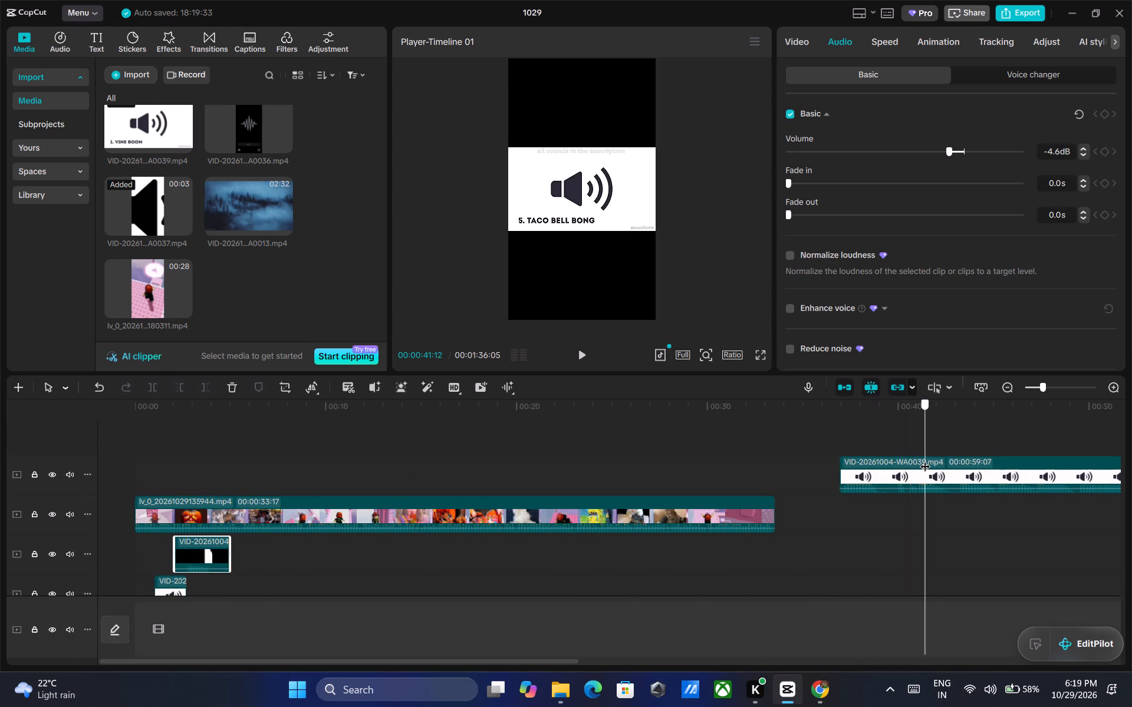
drag(925, 459, 917, 459)
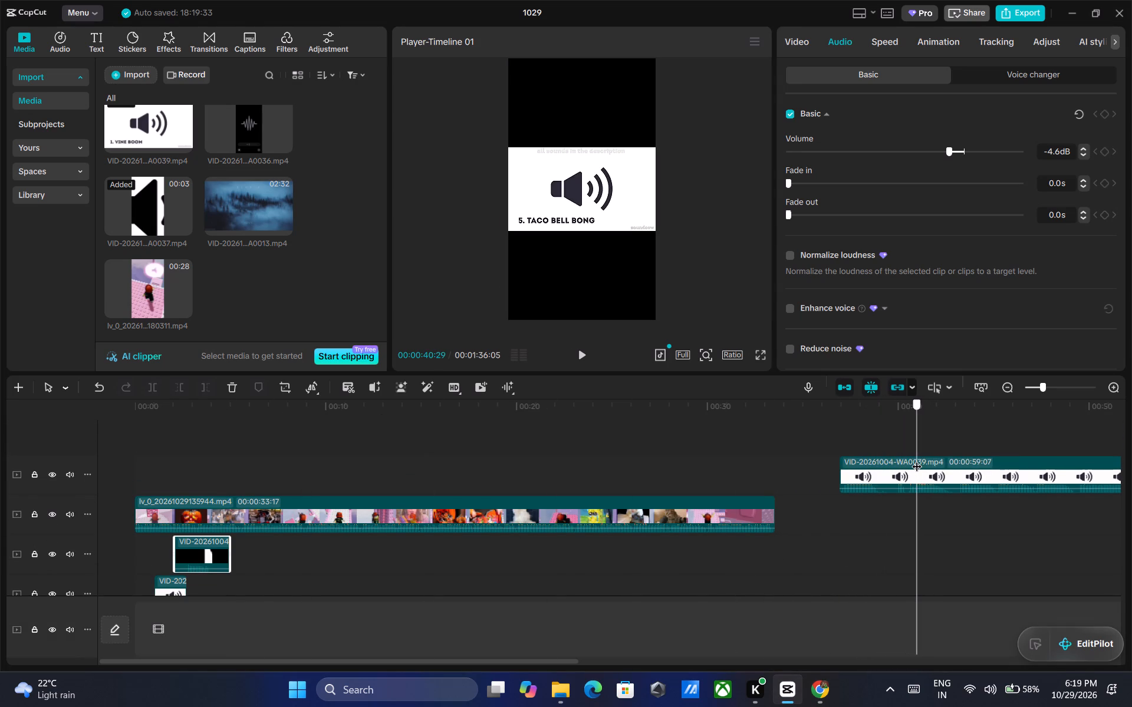
drag(917, 459, 916, 459)
click(915, 474)
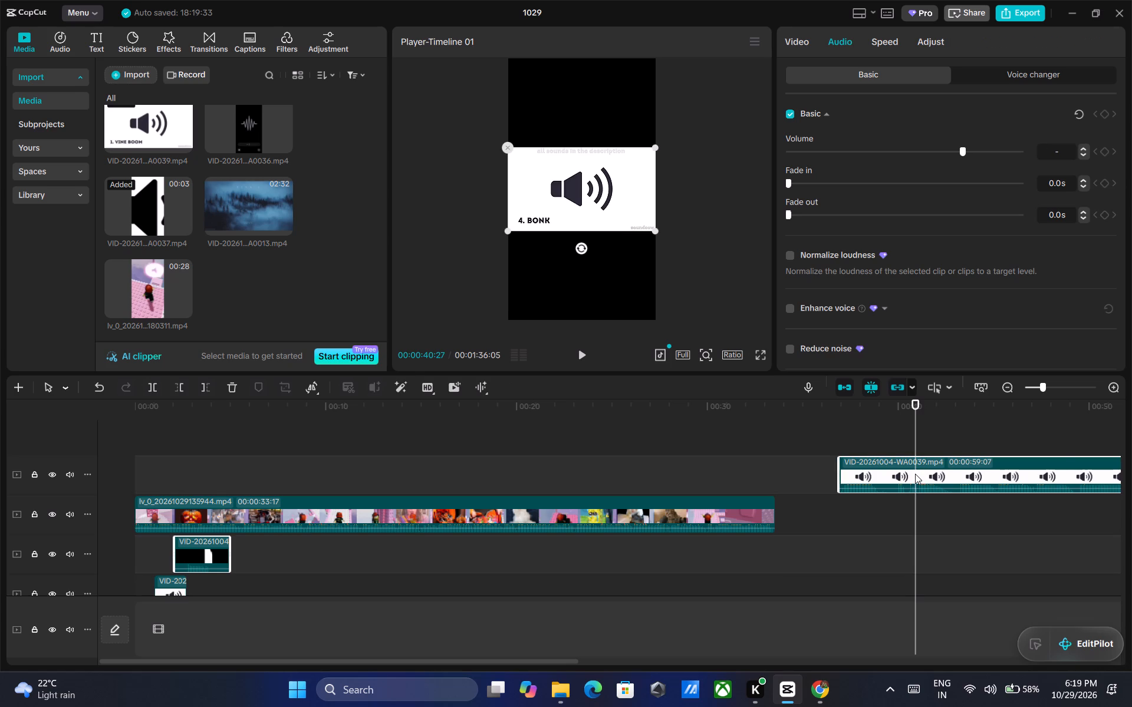
key(ctrl+b)
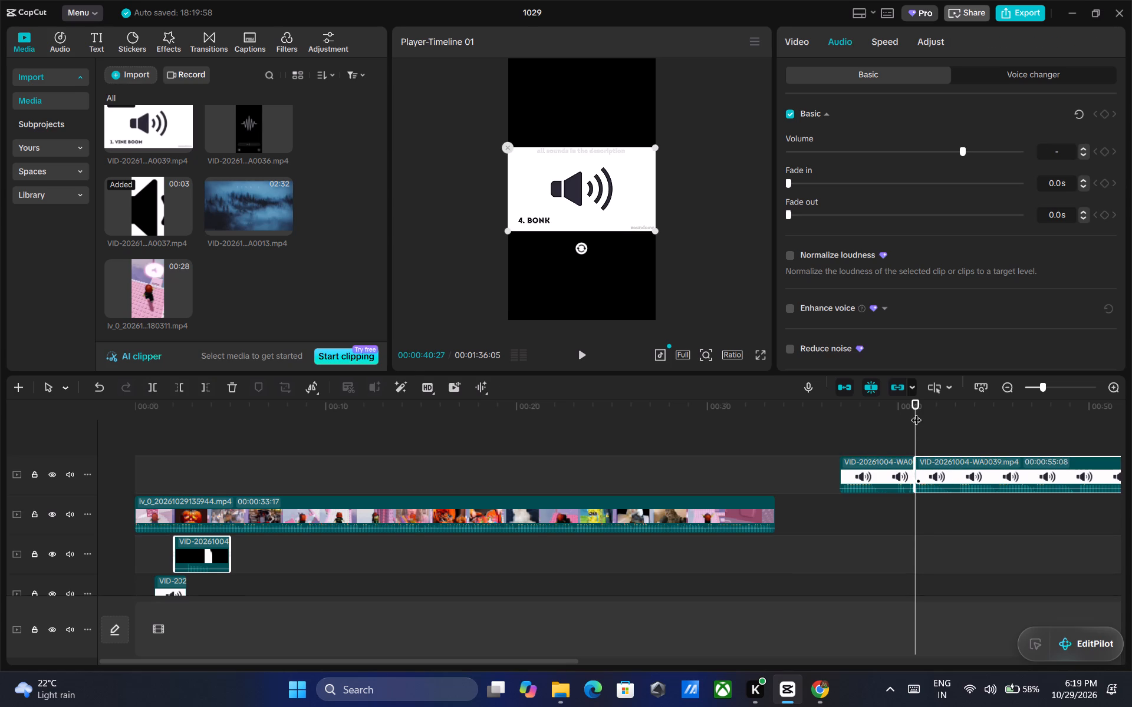
drag(916, 412, 939, 418)
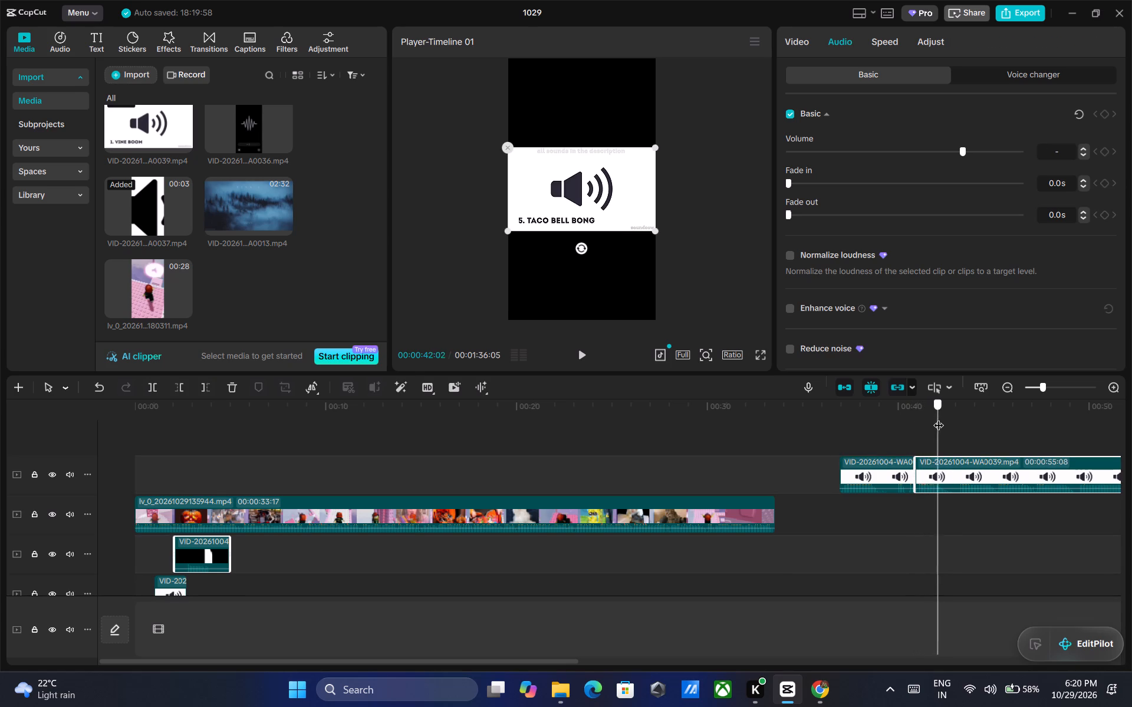
drag(939, 418, 957, 421)
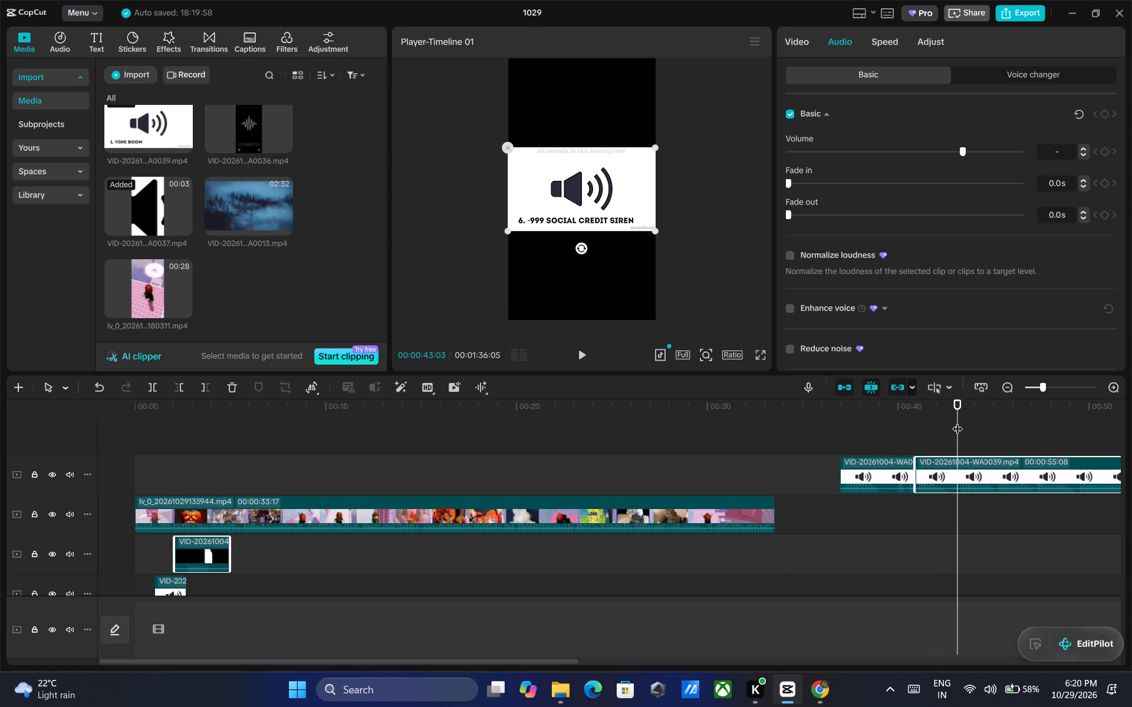
ctrl+click(957, 421)
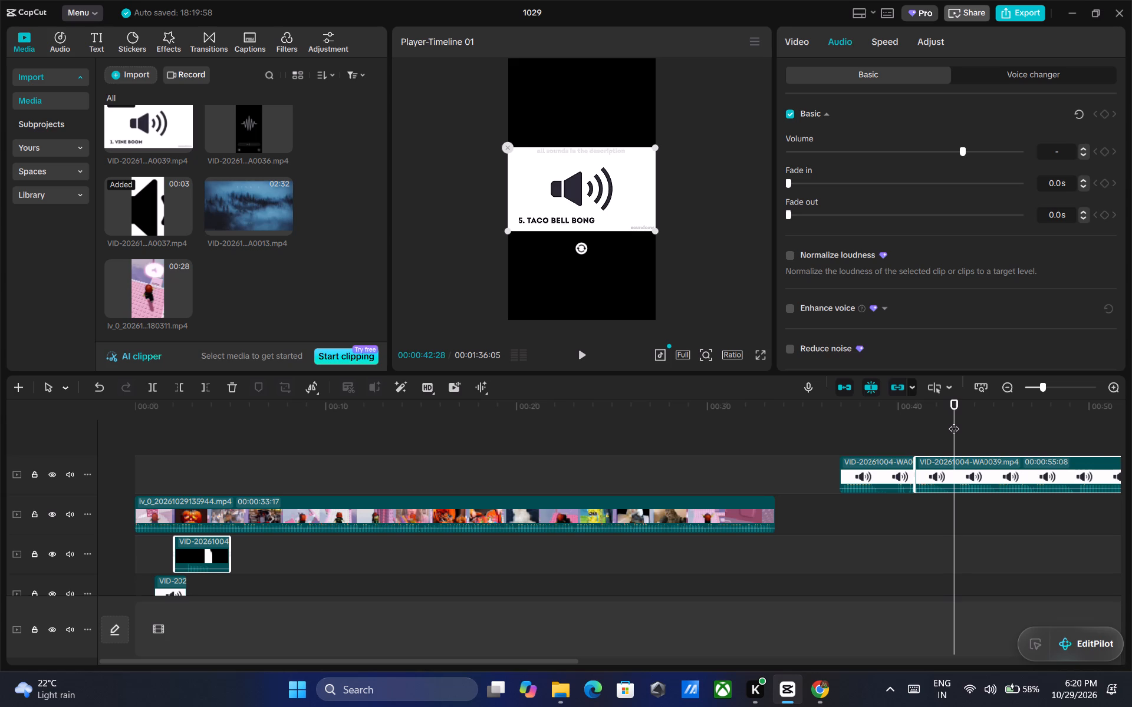
key(ctrl+b)
Move the Taco Bell Bong segment onto the Vine Boom track, starting about 4.7 seconds in, for the black-and-white door image.
drag(930, 468, 258, 544)
drag(951, 405, 252, 404)
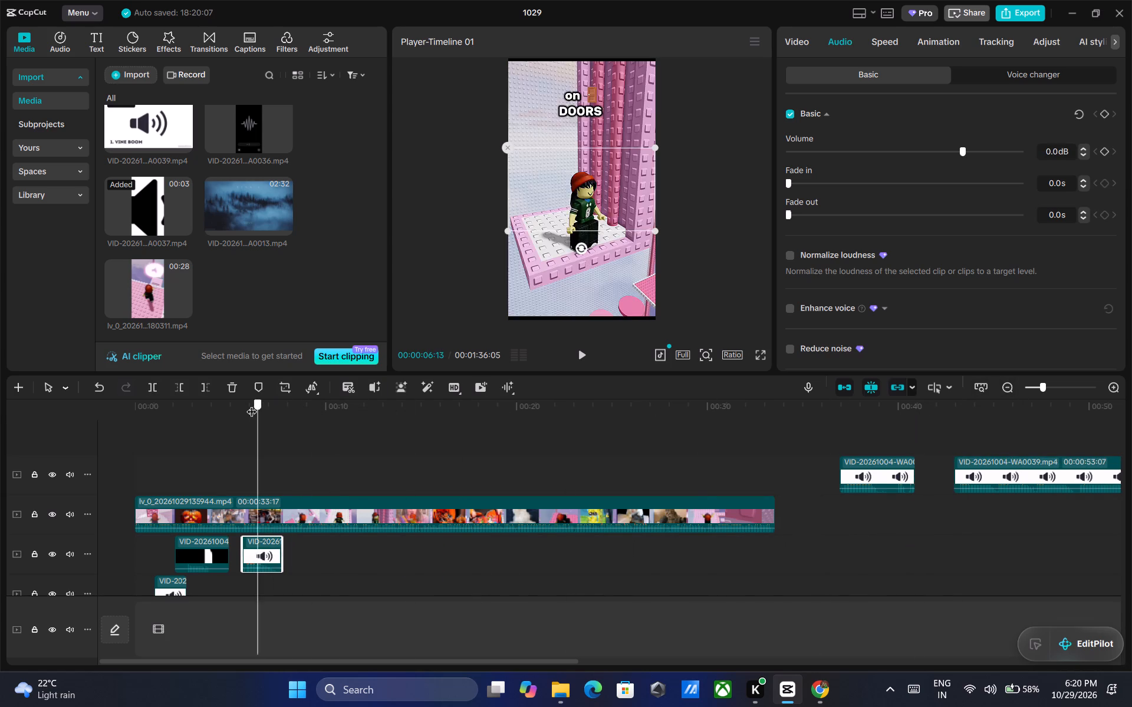
drag(252, 404, 244, 404)
scroll(397, 422, down, 2)
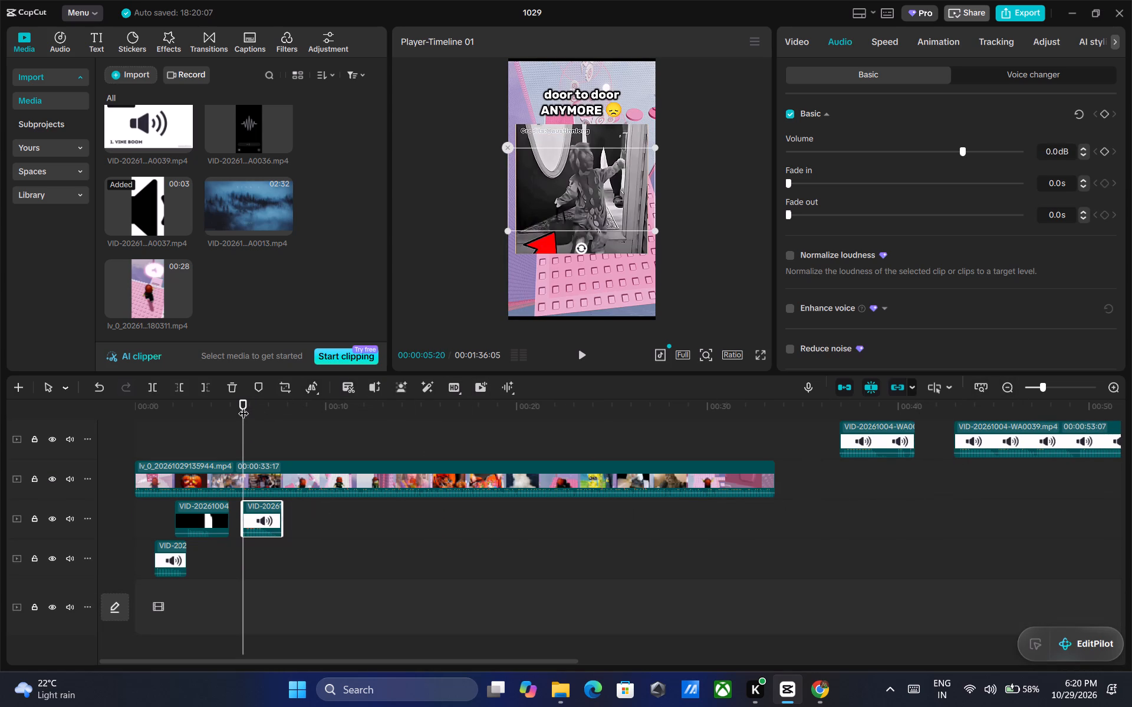
drag(243, 406, 233, 406)
drag(266, 504, 249, 515)
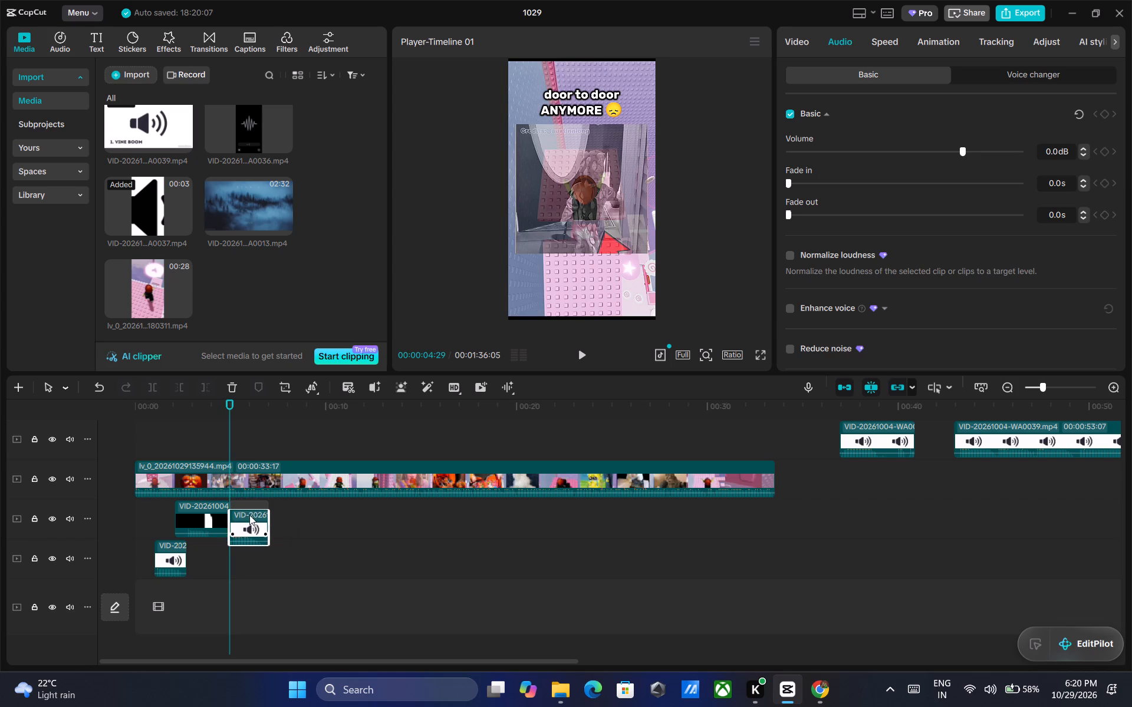
drag(249, 515, 248, 545)
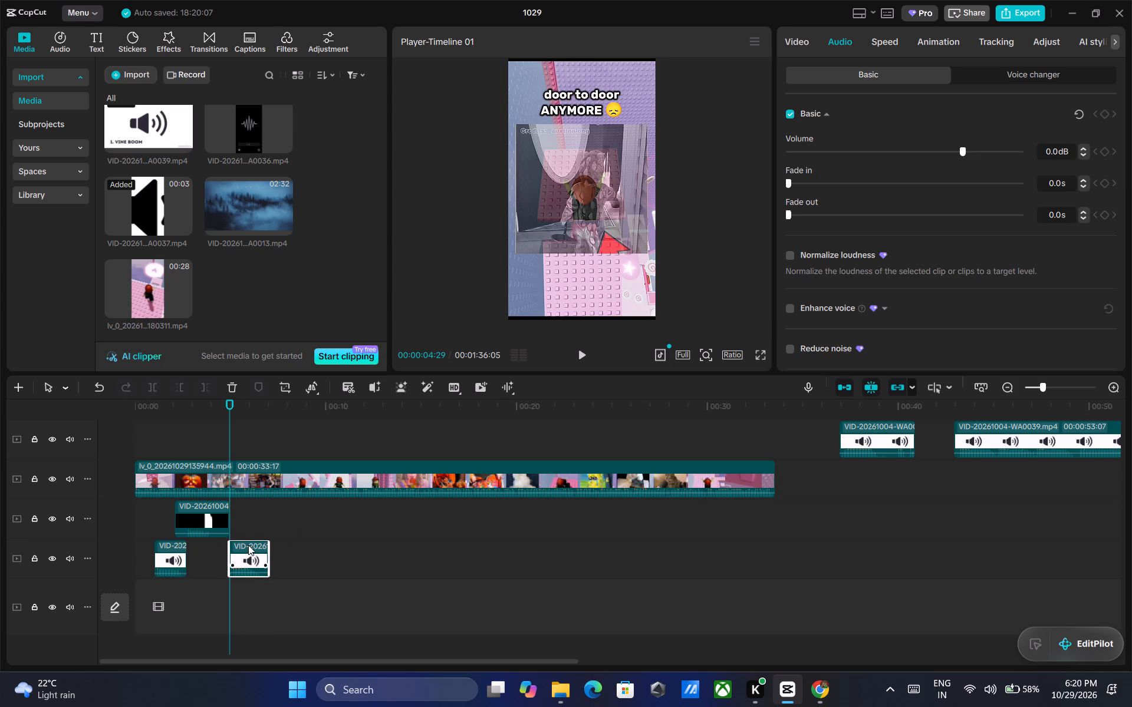
drag(248, 545, 244, 543)
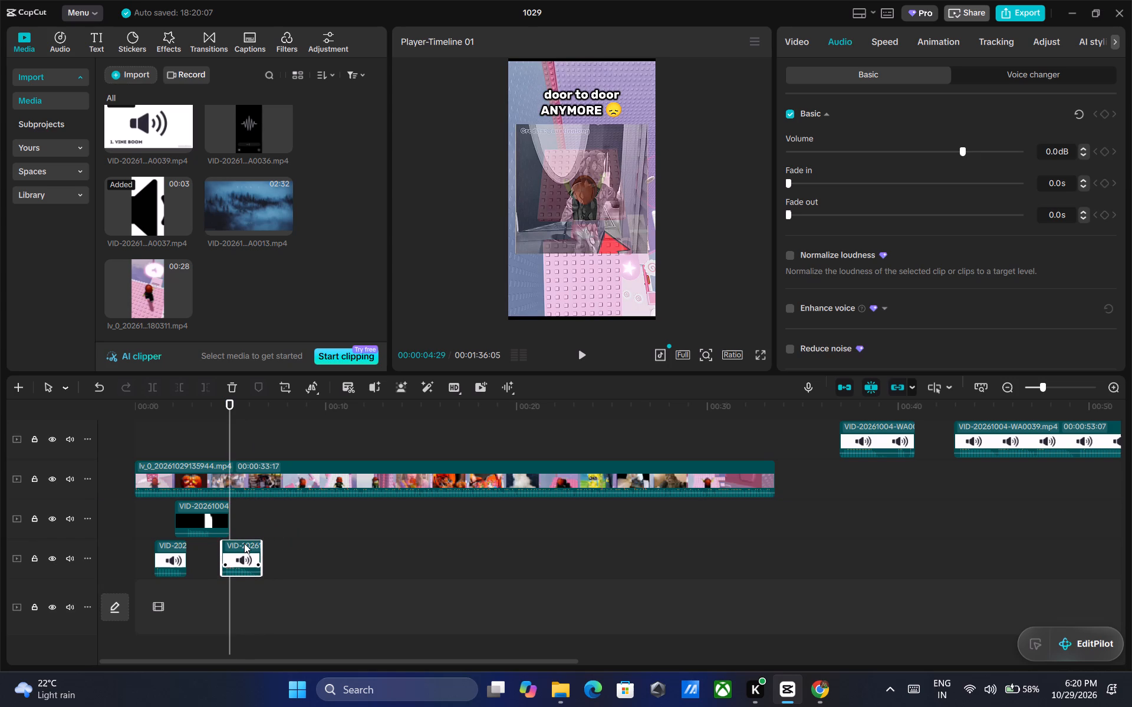
drag(244, 543, 248, 548)
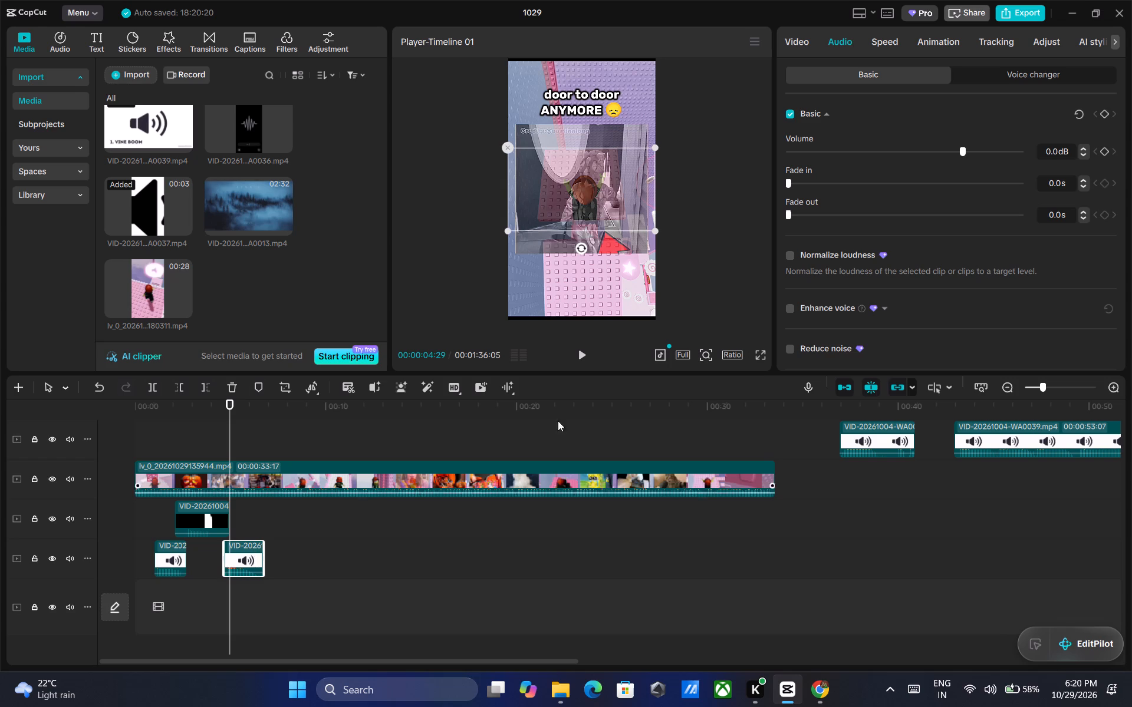
Lower the Taco Bell Bong segment's volume to -9.5 dB, playing it over the door image to judge the level.
click(947, 150)
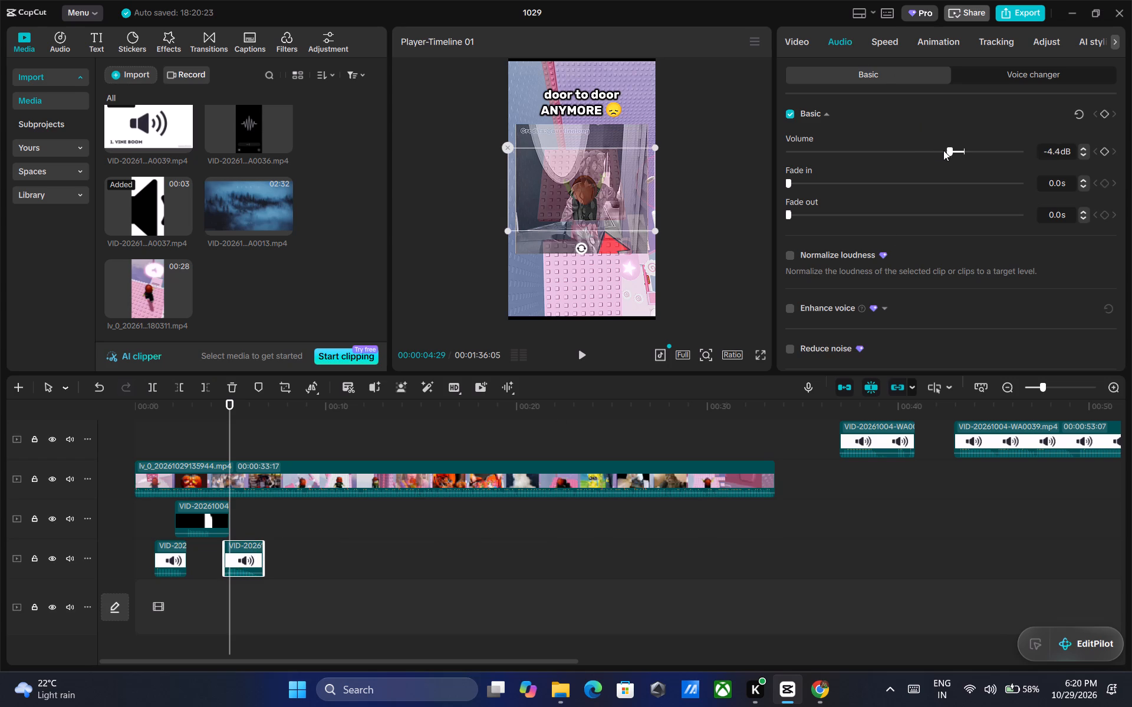
click(942, 150)
click(579, 356)
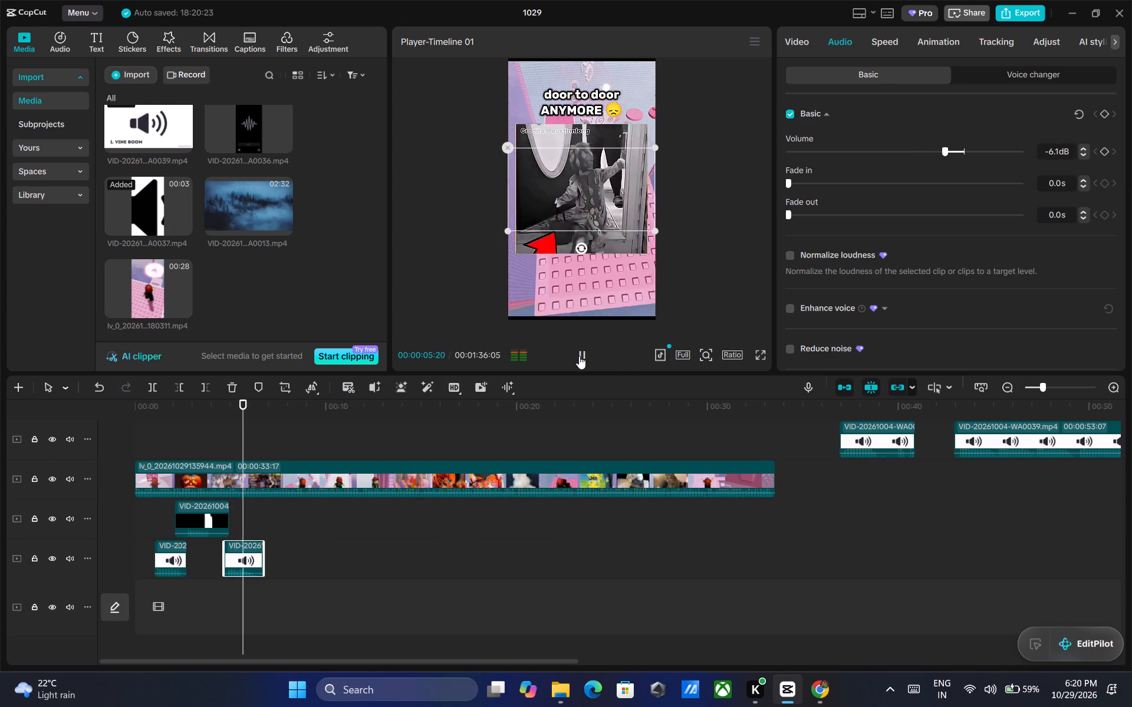
click(579, 356)
click(932, 153)
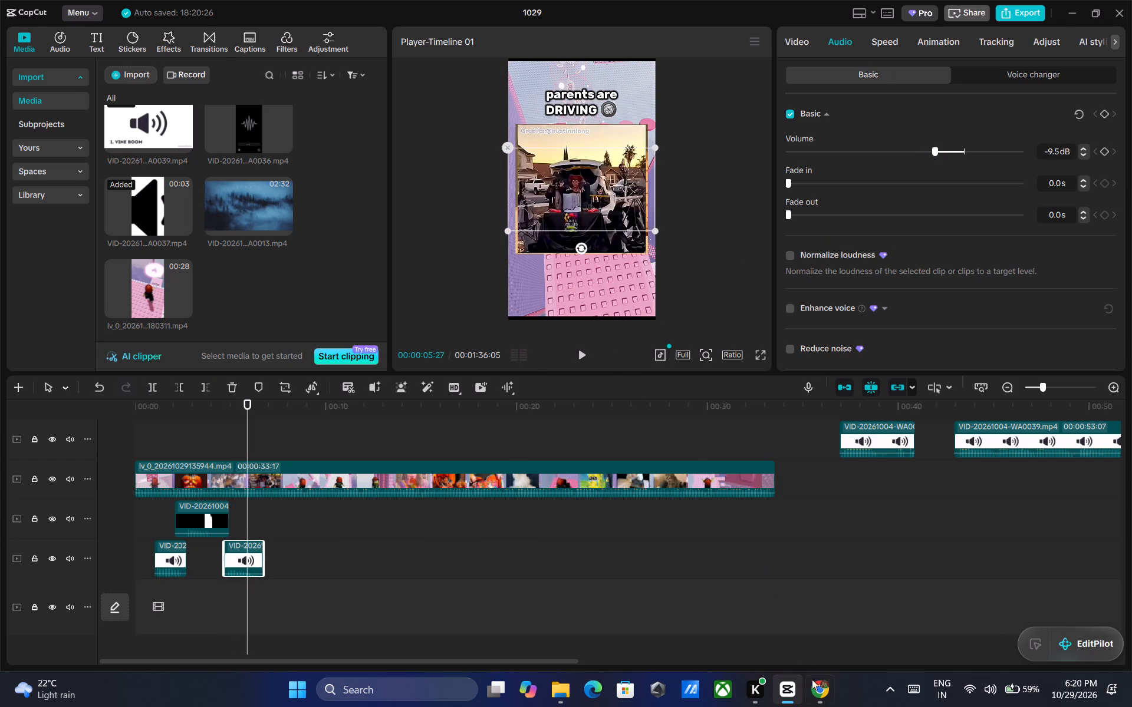
Play the reference Short in Chrome past the door image to hear the next sound effect, and return to CapCut.
click(823, 695)
click(651, 379)
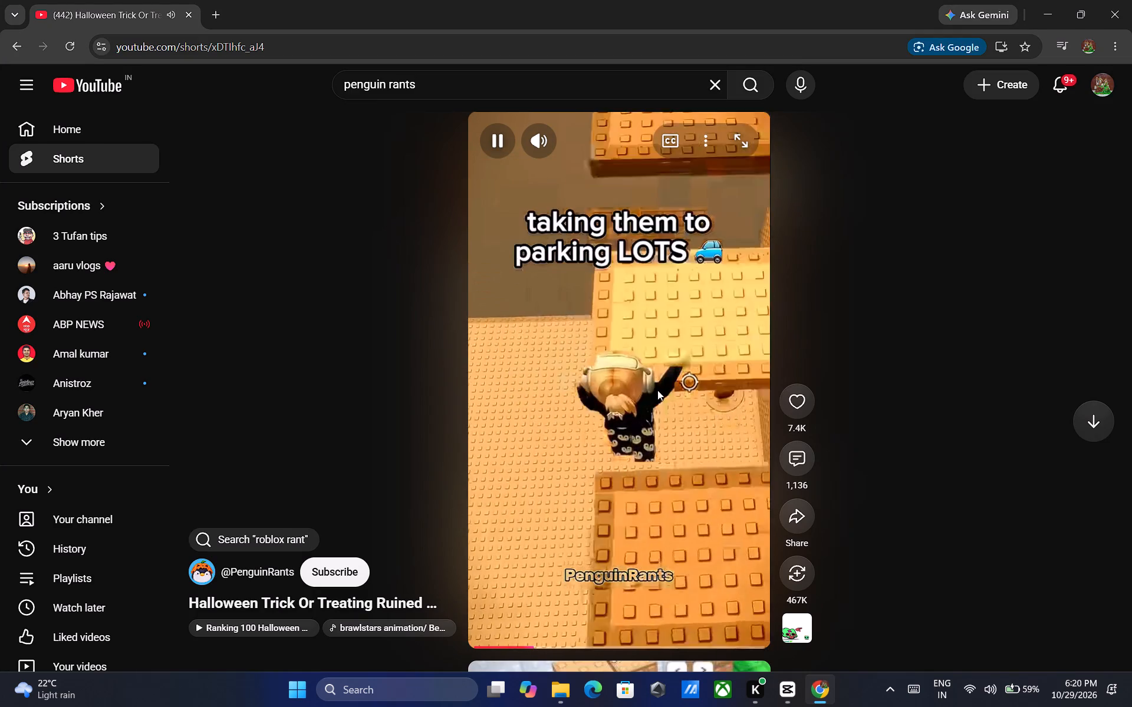
click(656, 391)
click(779, 687)
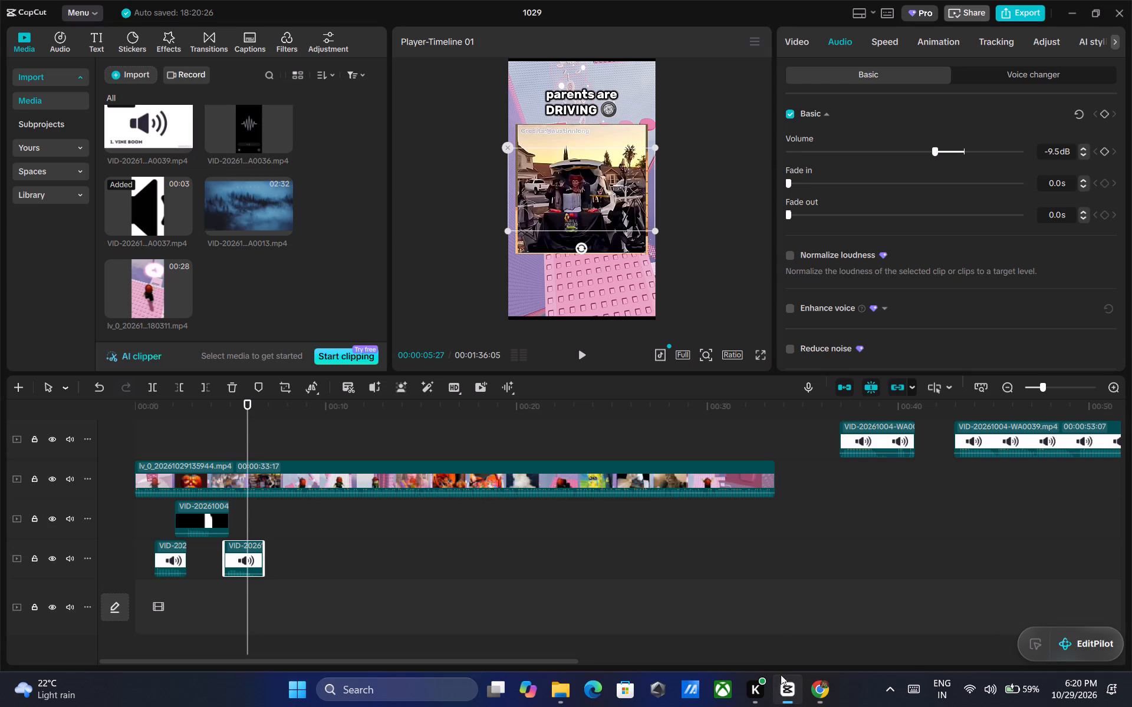
Add the A0036 sound video on its own track directly beneath the gameplay clip, starting about 4.8 seconds in.
click(254, 132)
drag(244, 128, 243, 515)
ctrl+scroll(422, 524, up, 10)
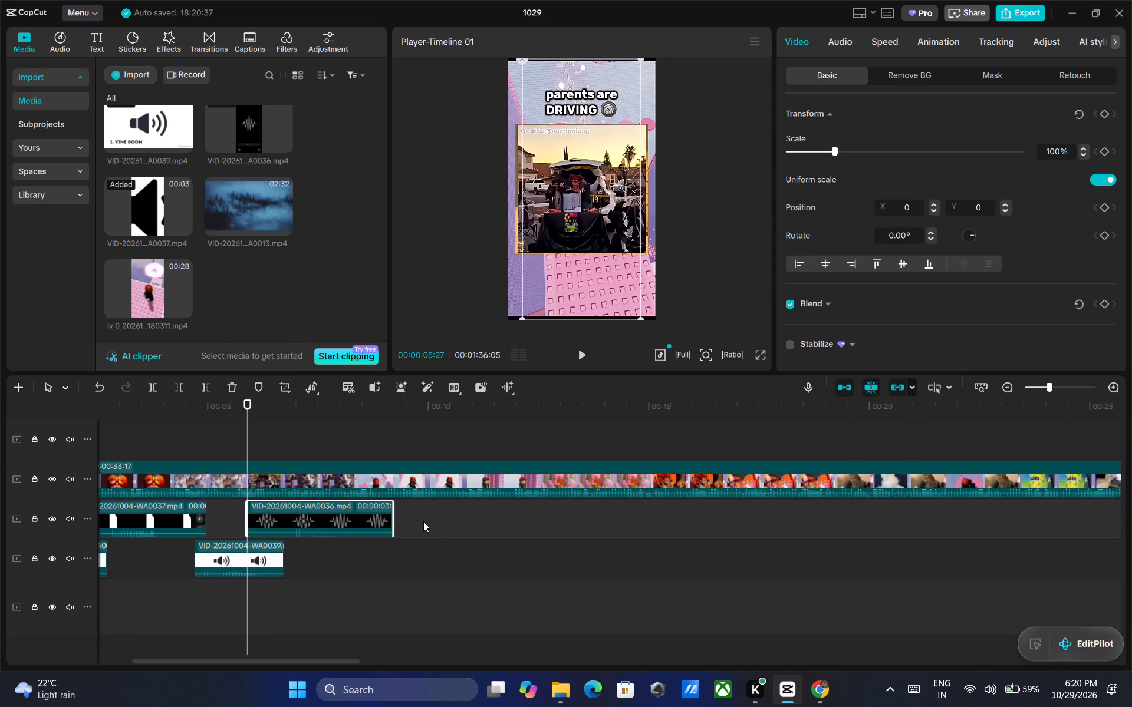
drag(318, 508, 297, 497)
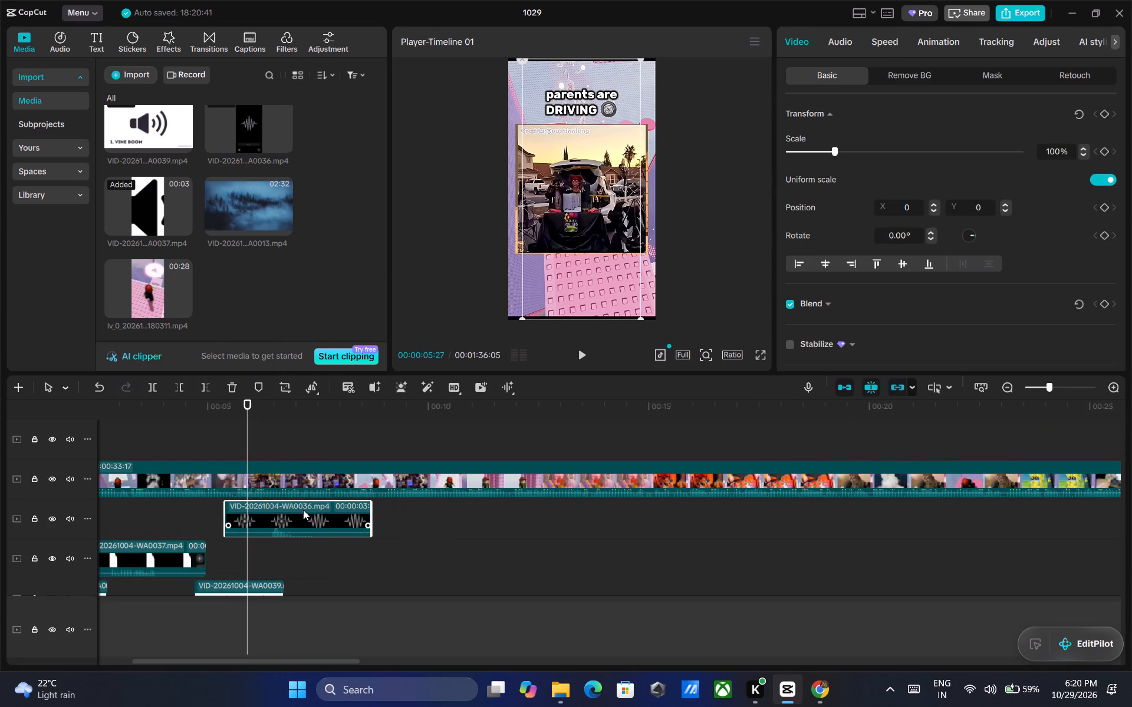
drag(303, 510, 278, 508)
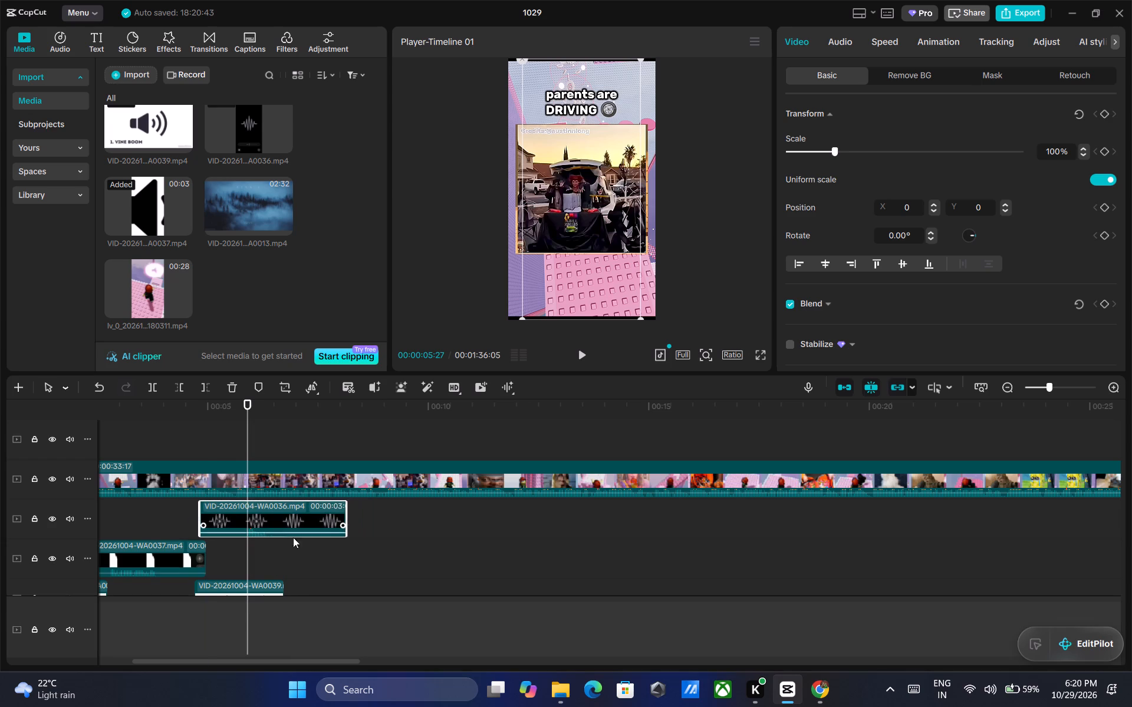
Split the A0036 and Taco Bell Bong clips at 00:00:05:27 and delete the remaining end piece of the Taco Bell Bong.
scroll(305, 561, down, 1)
click(250, 577)
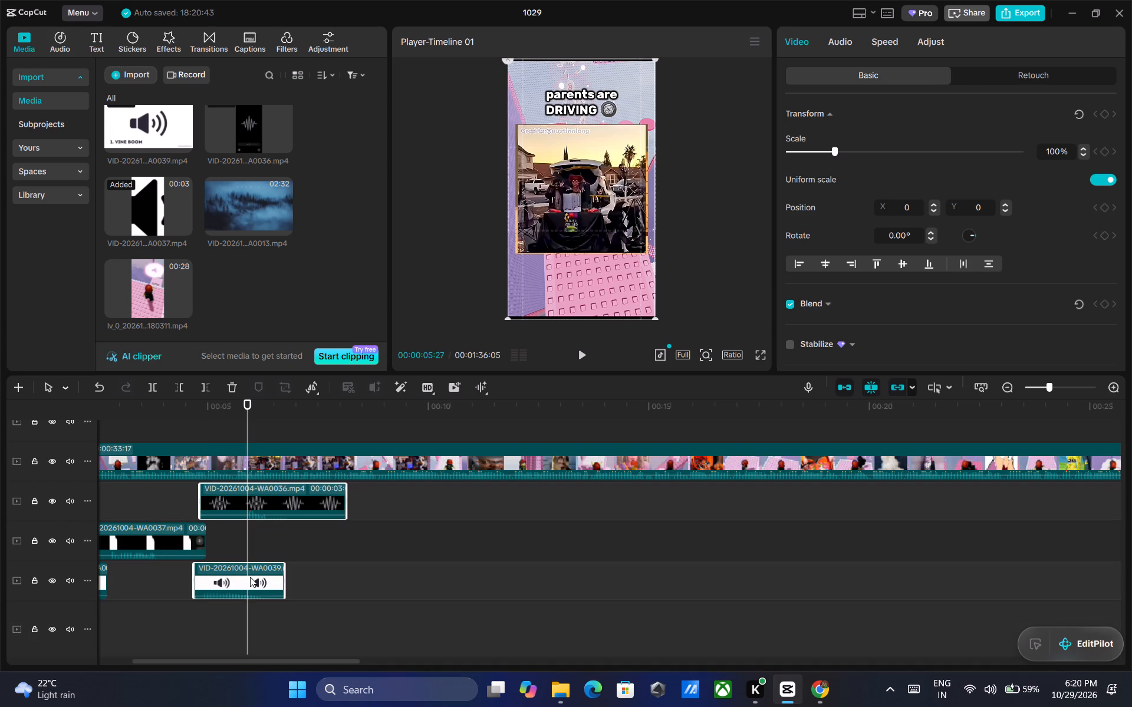
key(ctrl+b)
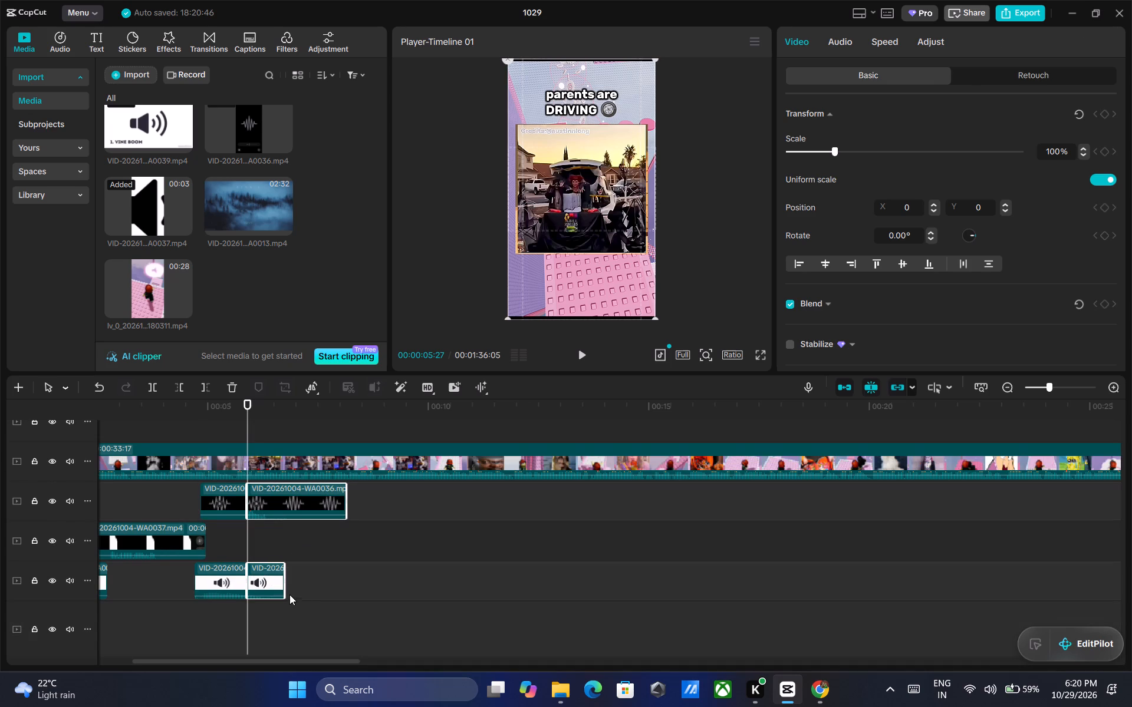
click(271, 580)
click(271, 580)
double_click(269, 577)
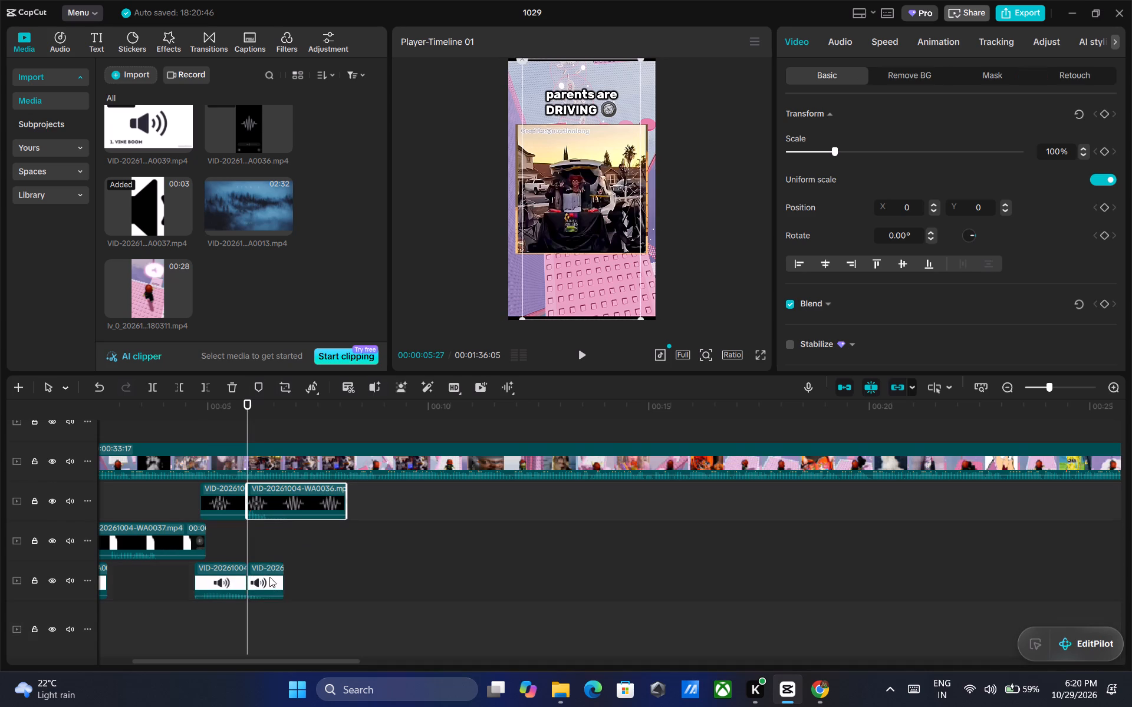
key(Delete)
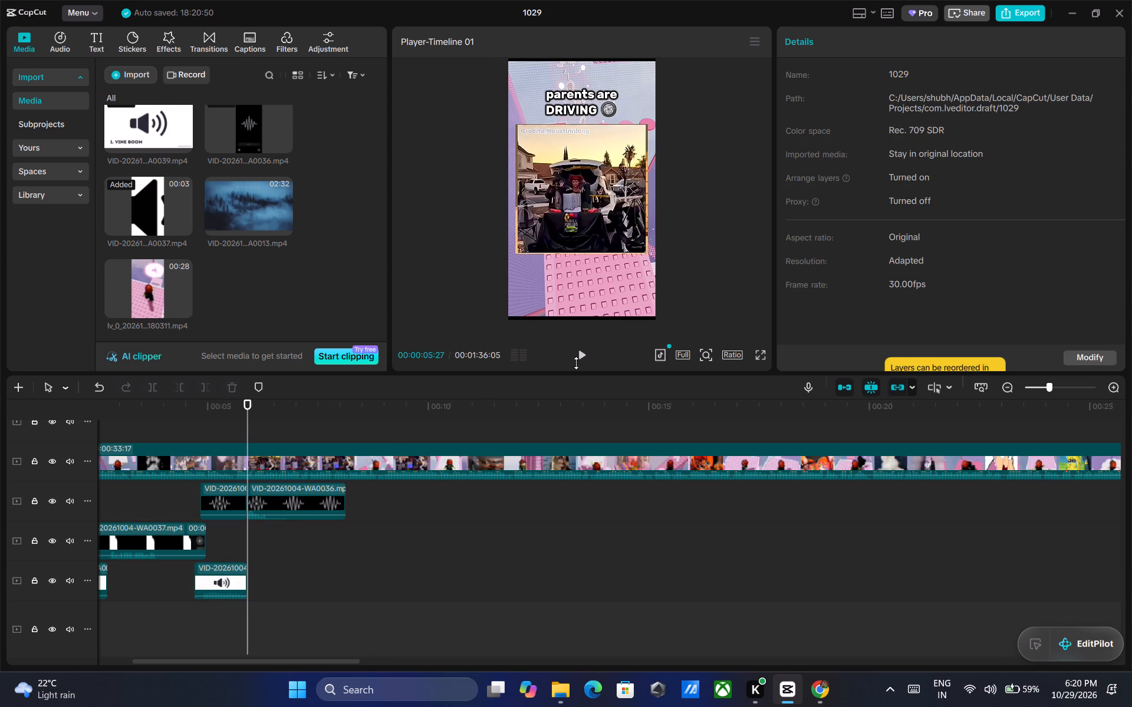
Lower the volume of the second A0036 piece to -6.5 dB.
click(312, 488)
click(845, 40)
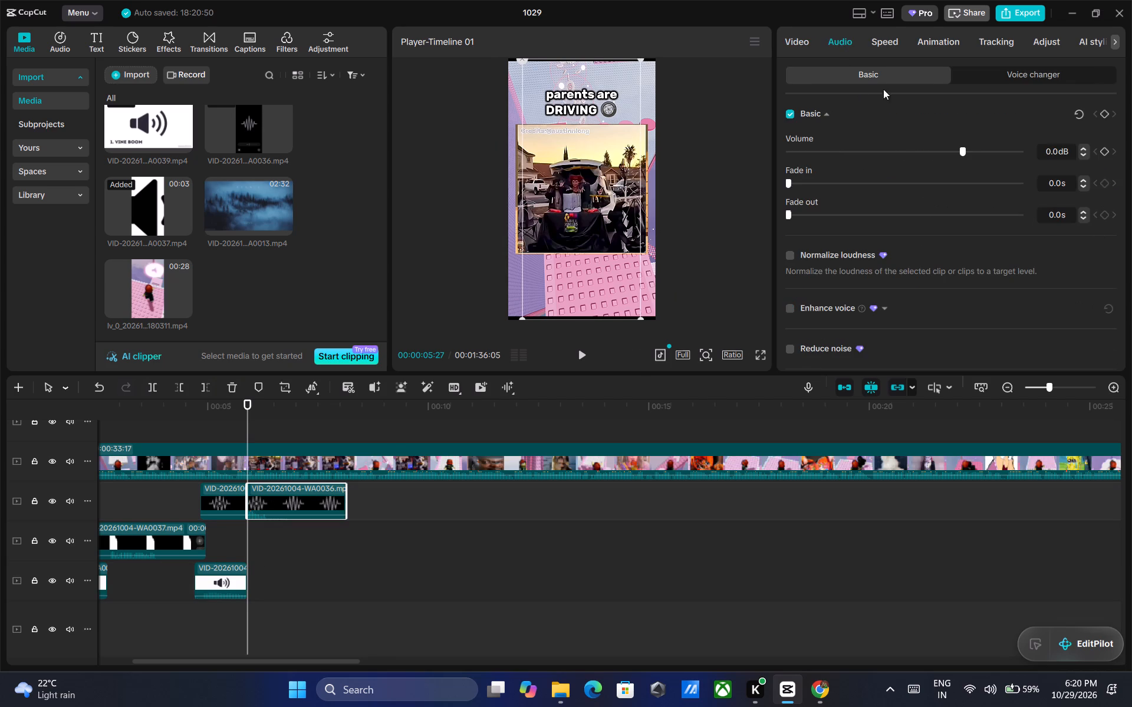
click(941, 150)
Play the car trunk image section from 00:00:05:27 to check the A0036 sound, and set the playhead to 00:00:07:17.
click(575, 351)
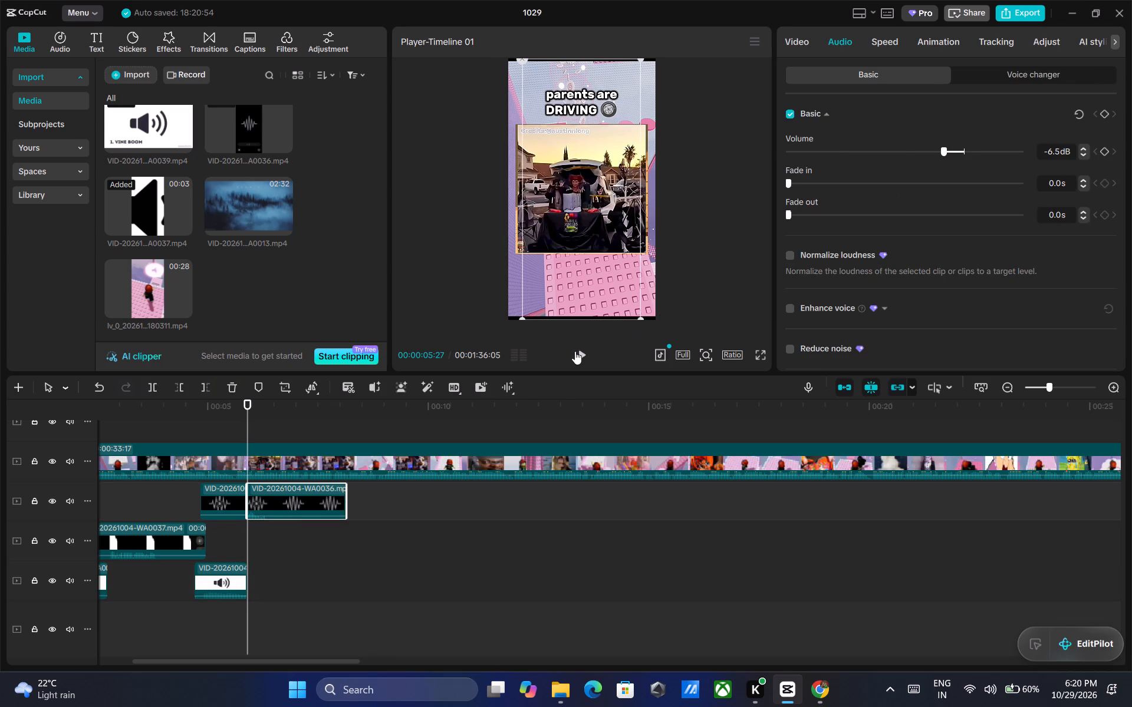
triple_click(575, 351)
triple_click(575, 351)
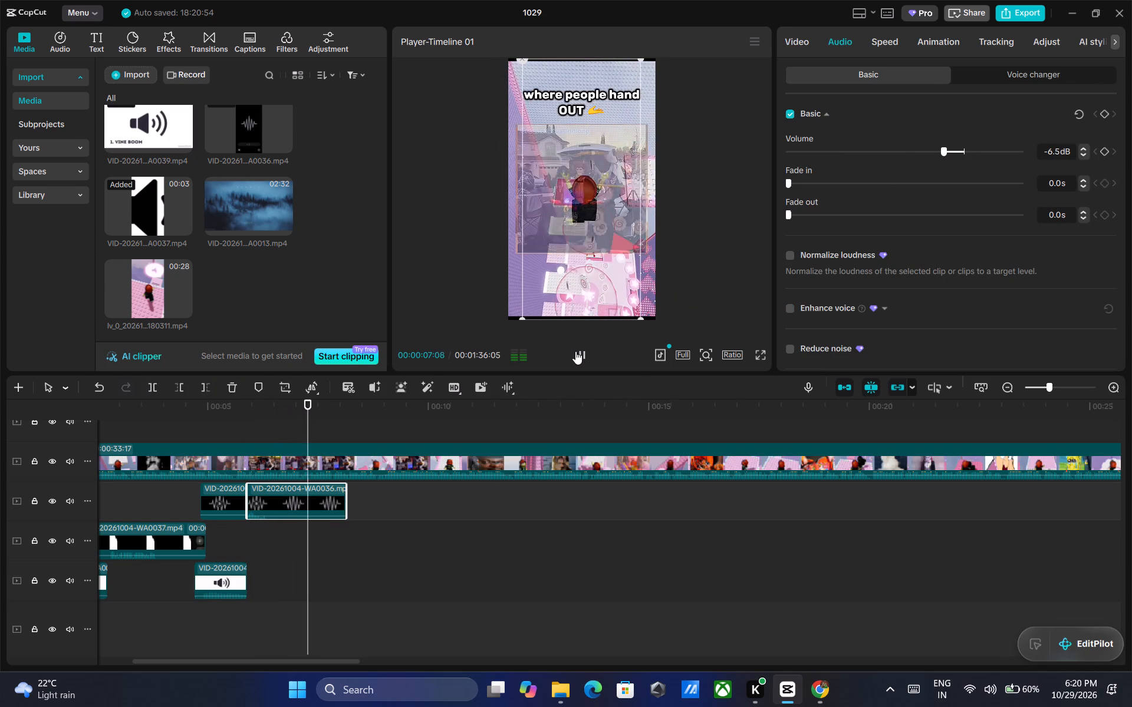
click(575, 351)
drag(323, 405, 319, 405)
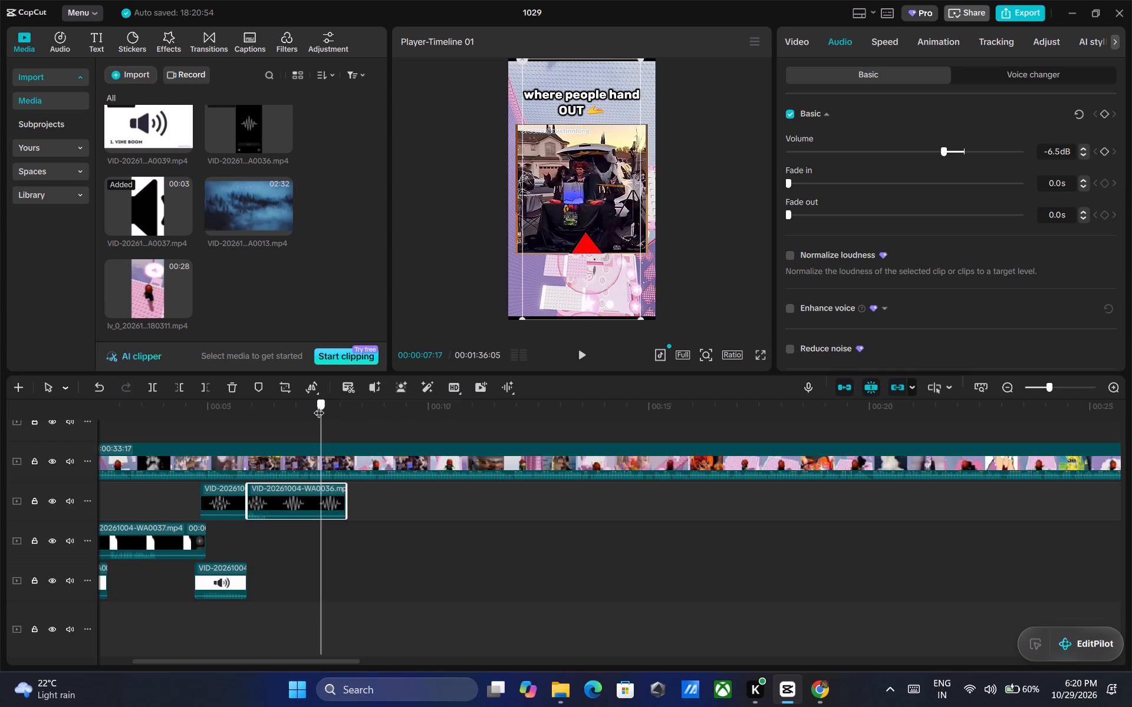
Add the A0033 sound video to the gameplay clip's track just past that clip's end, starting about 34.8 seconds in.
drag(319, 405, 312, 405)
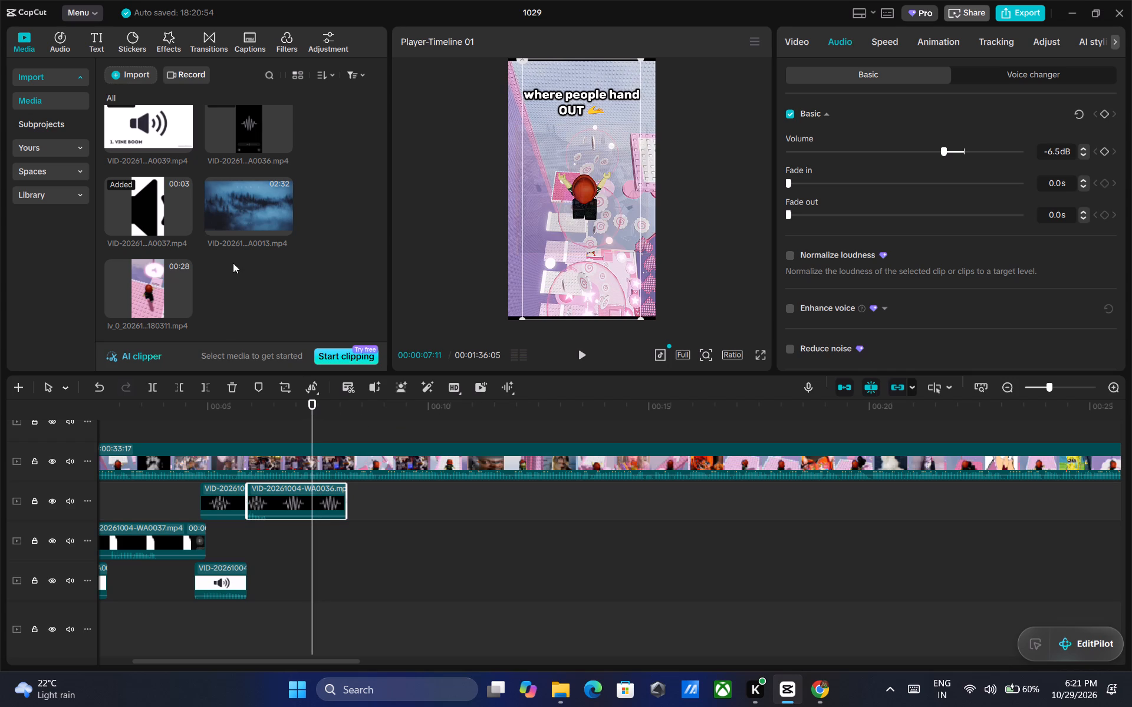
scroll(232, 259, up, 11)
scroll(232, 216, down, 6)
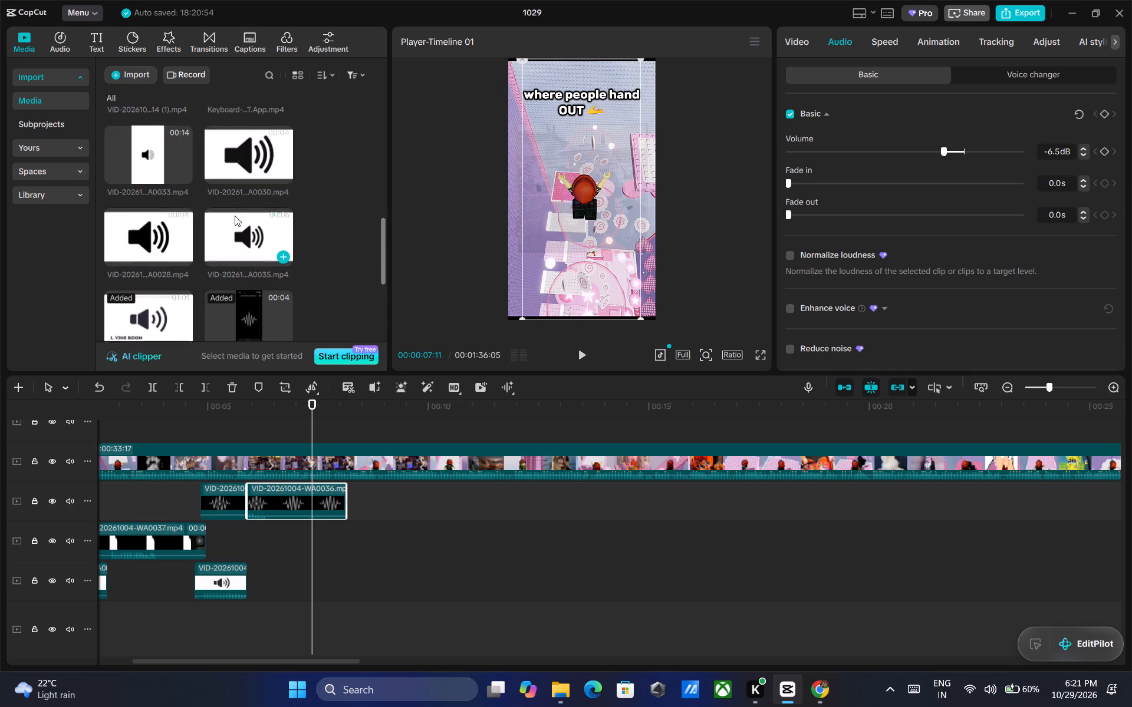
scroll(235, 215, down, 3)
scroll(235, 214, up, 3)
click(162, 173)
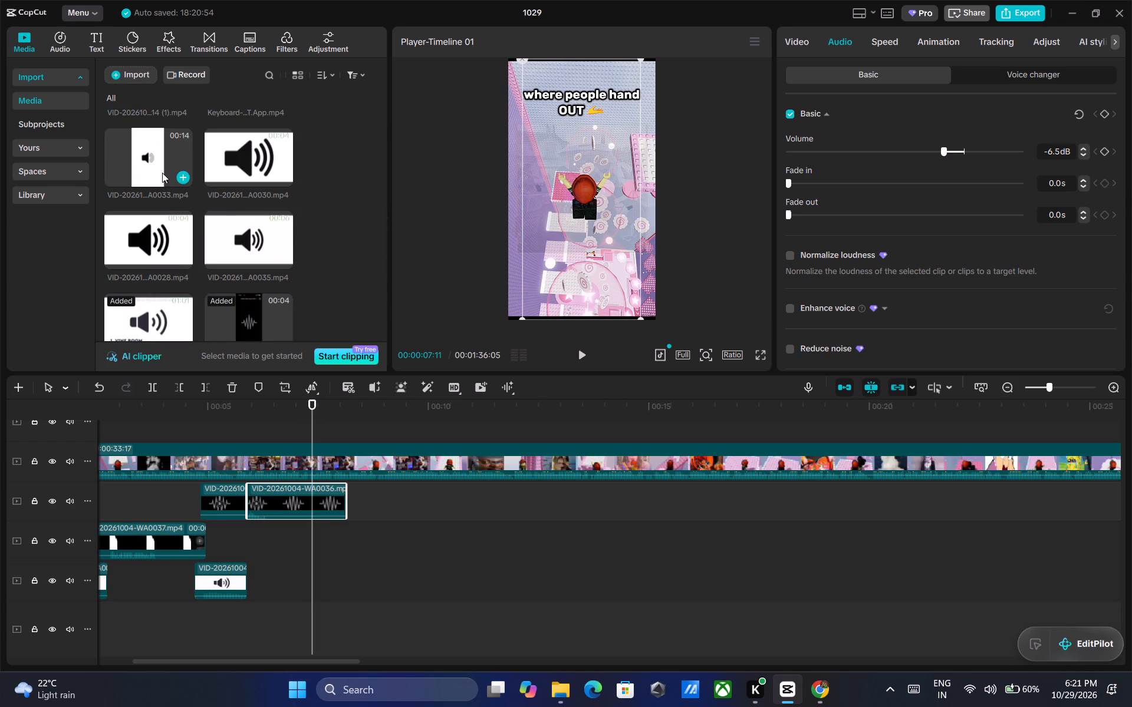
scroll(450, 523, down, 9)
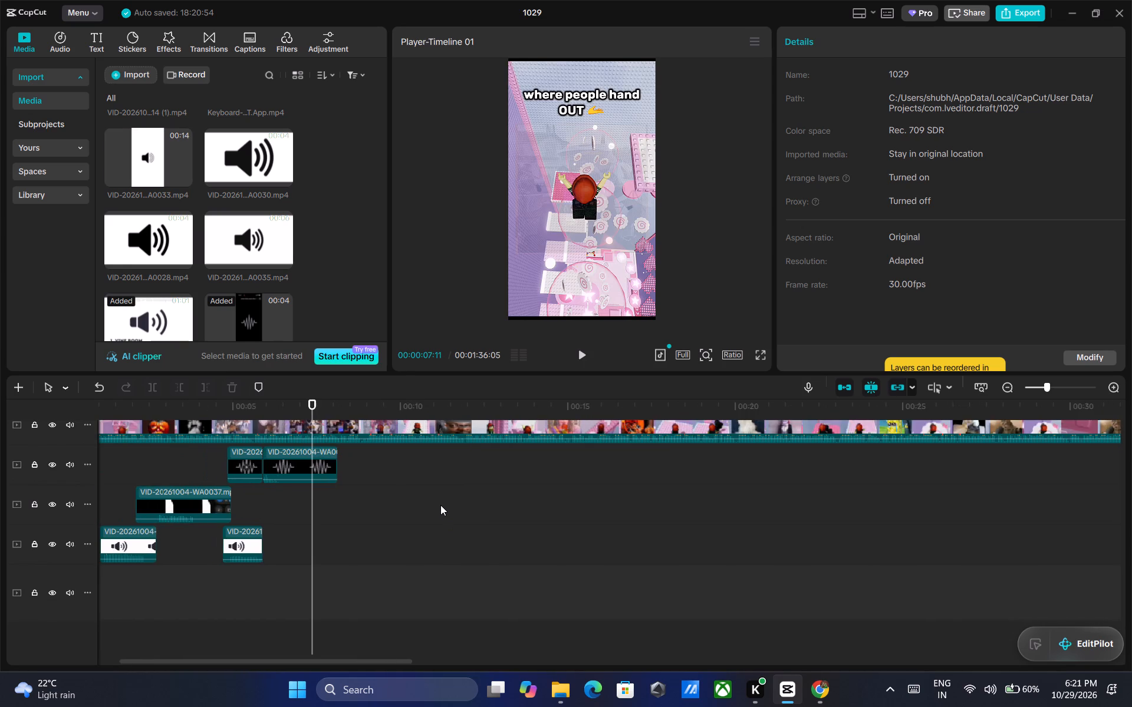
scroll(422, 508, up, 2)
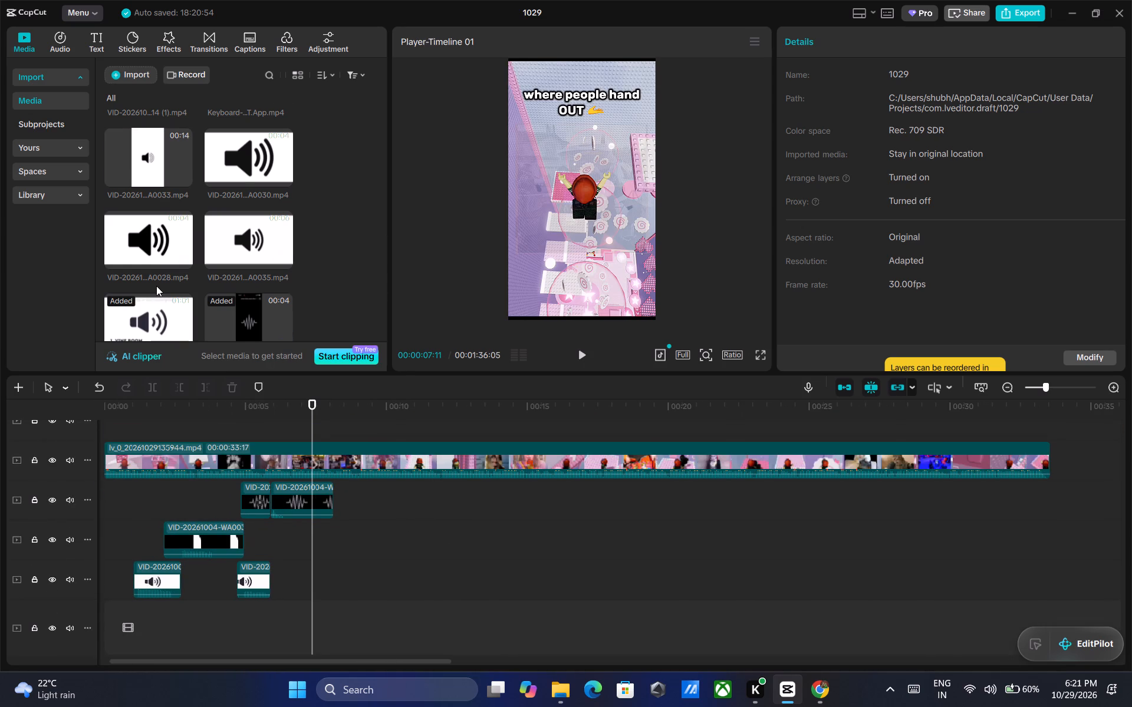
scroll(156, 286, down, 2)
scroll(162, 275, up, 6)
scroll(167, 269, down, 3)
scroll(168, 268, up, 3)
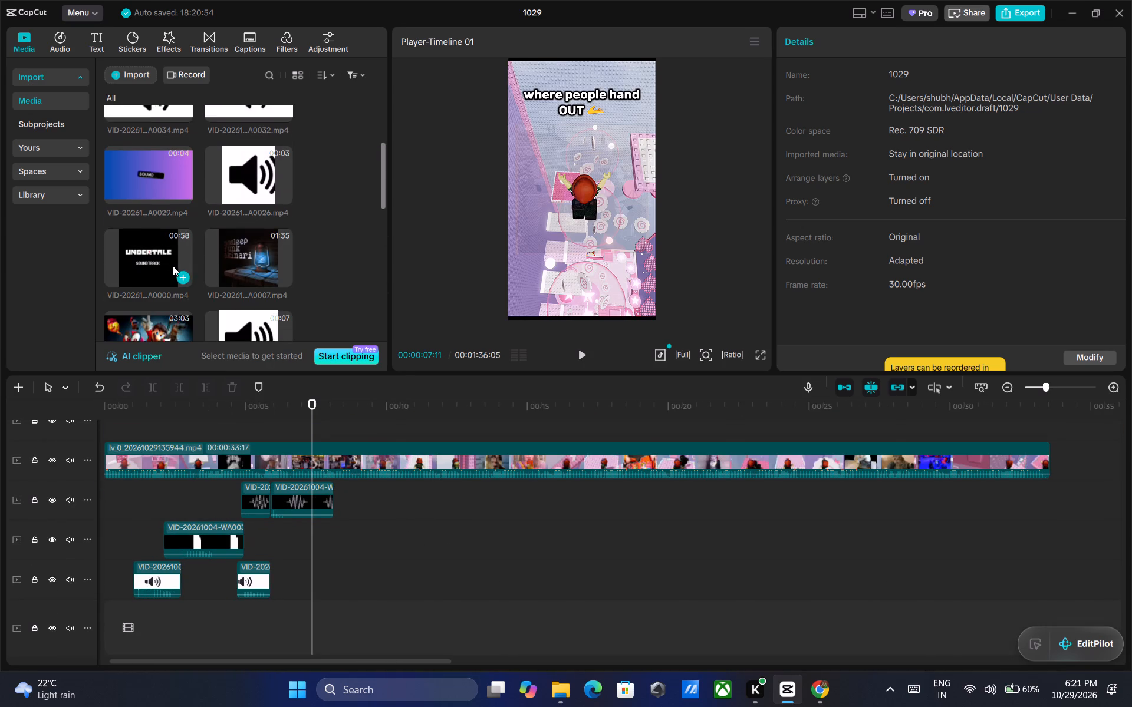
scroll(173, 265, up, 3)
scroll(173, 265, down, 4)
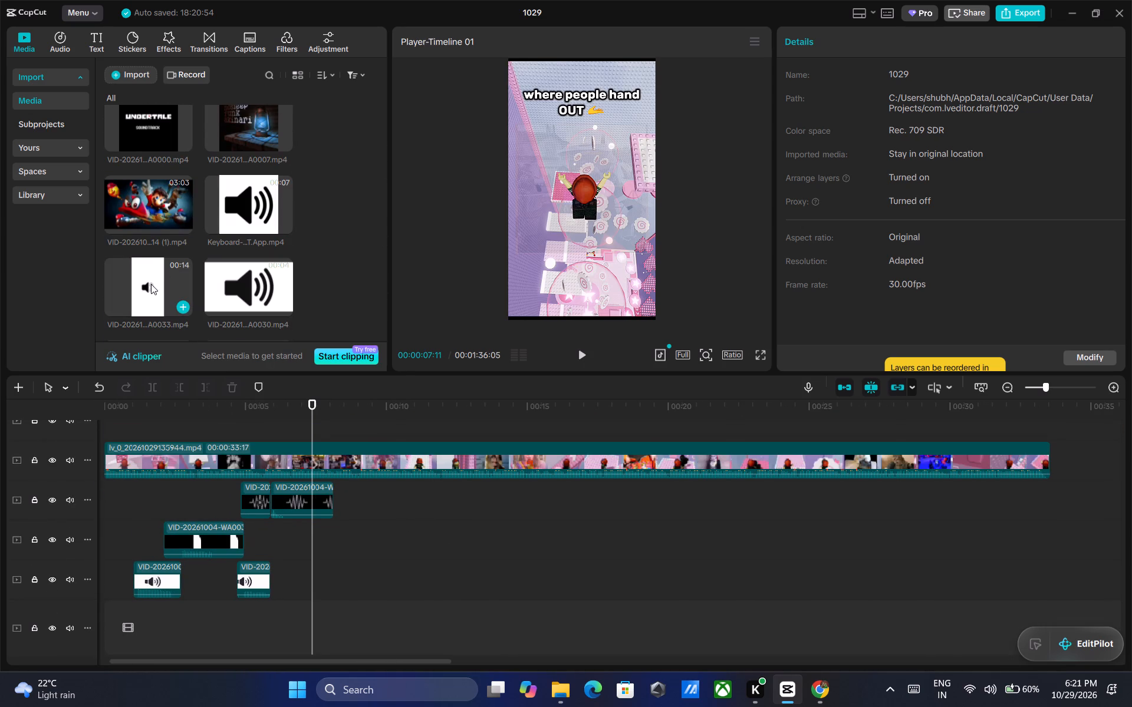
drag(149, 286, 1082, 458)
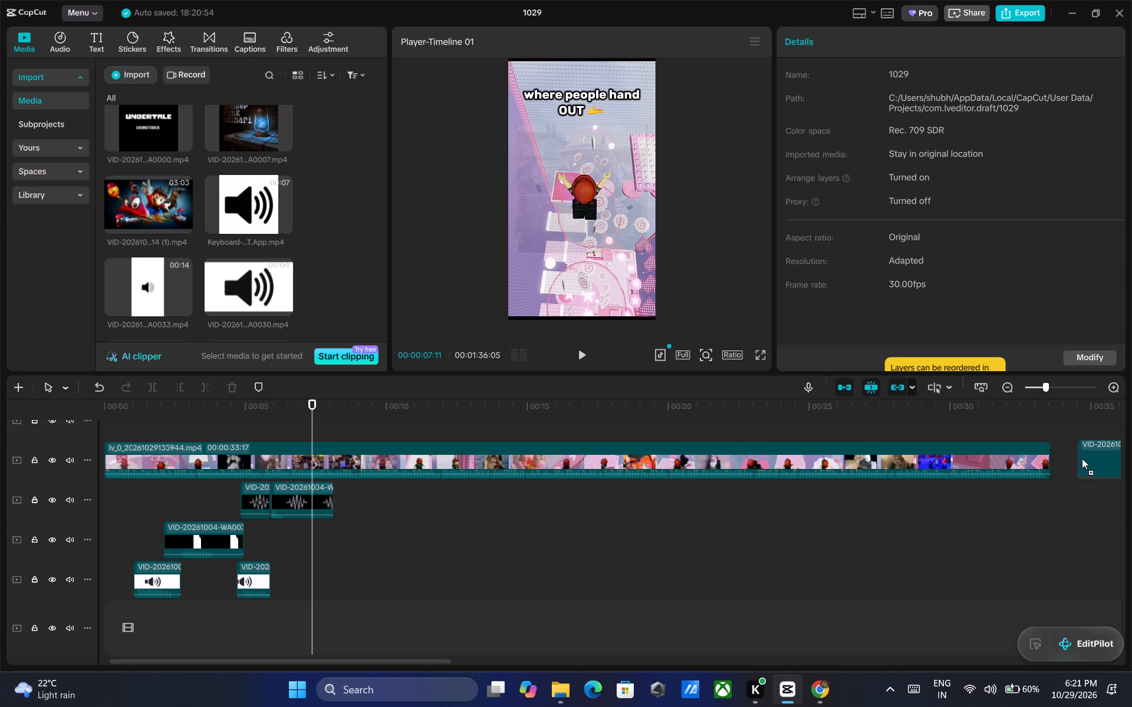
drag(1082, 458, 1085, 458)
Split the A0033 clip at about 38.2 seconds and again at 00:00:39:00 to isolate a short piece.
scroll(712, 583, down, 2)
ctrl+scroll(670, 509, down, 8)
ctrl+scroll(637, 494, up, 2)
scroll(453, 592, up, 3)
drag(448, 659, 543, 659)
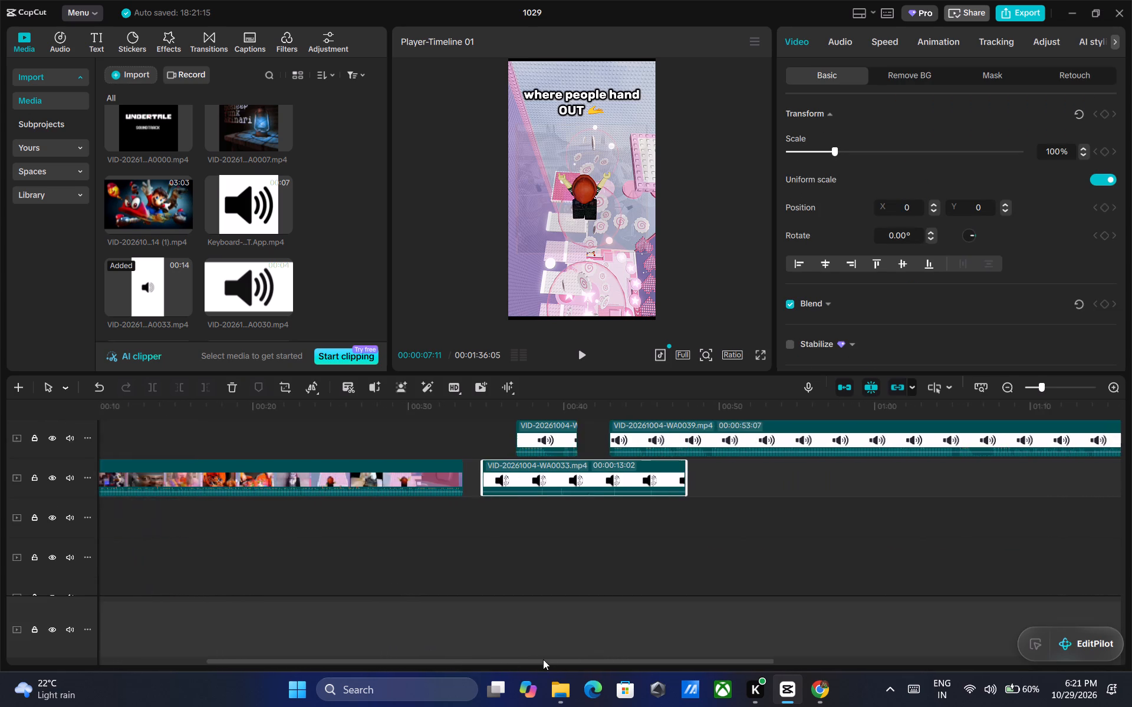
drag(543, 659, 497, 652)
drag(136, 401, 568, 427)
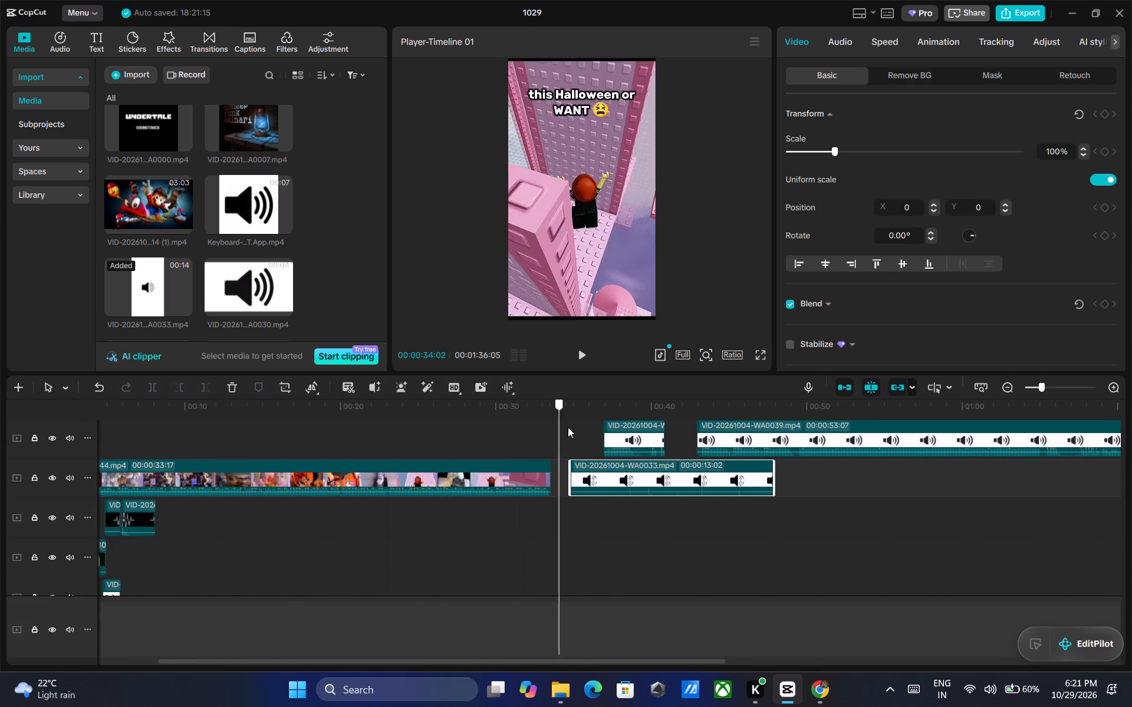
drag(568, 427, 624, 428)
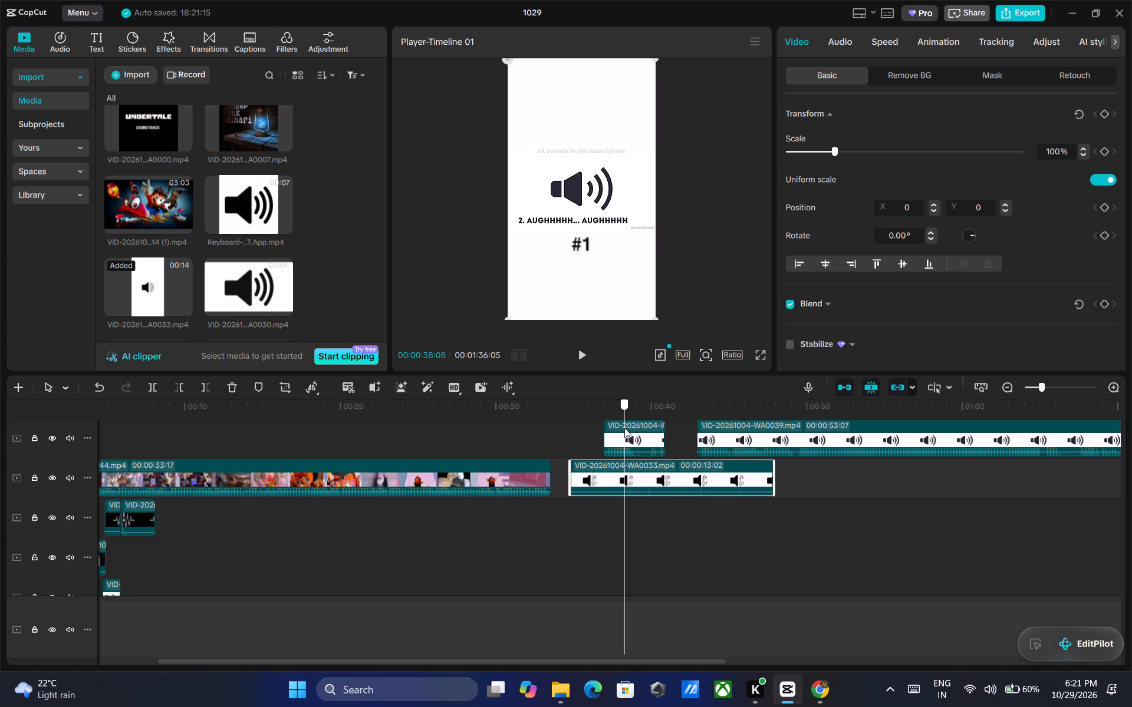
drag(624, 428, 636, 432)
key(ctrl+b)
key(ctrl+b)
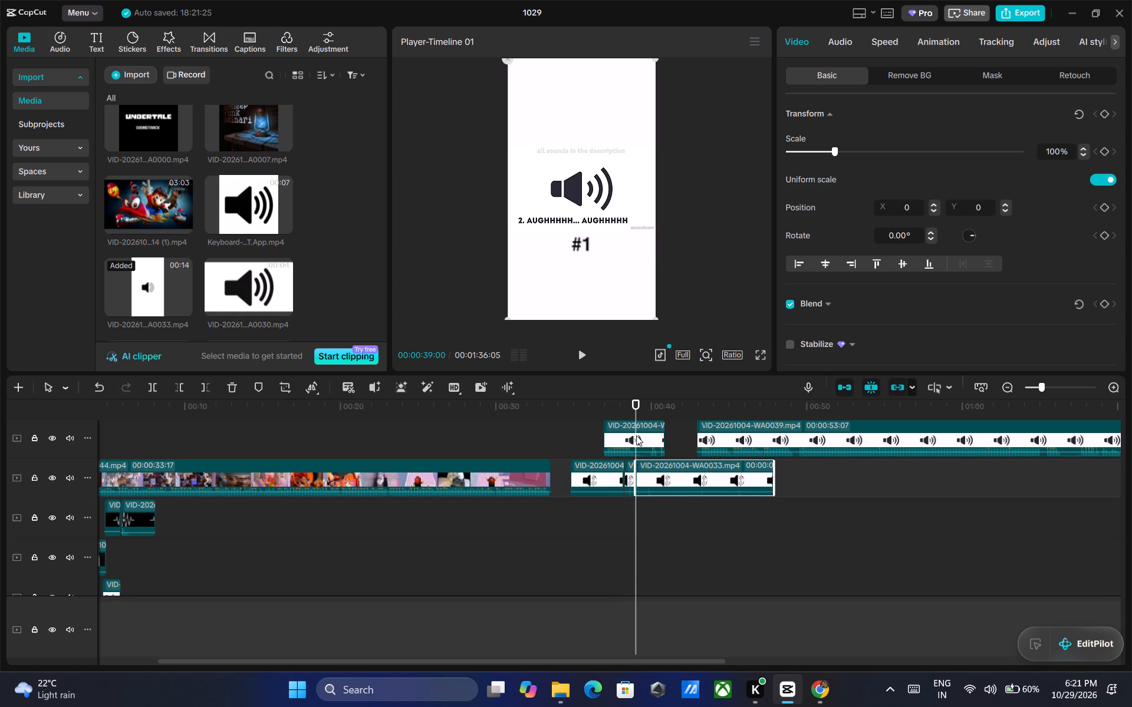
Move the short A0033 piece to its own track directly beneath the A0036 clips.
drag(630, 475, 506, 524)
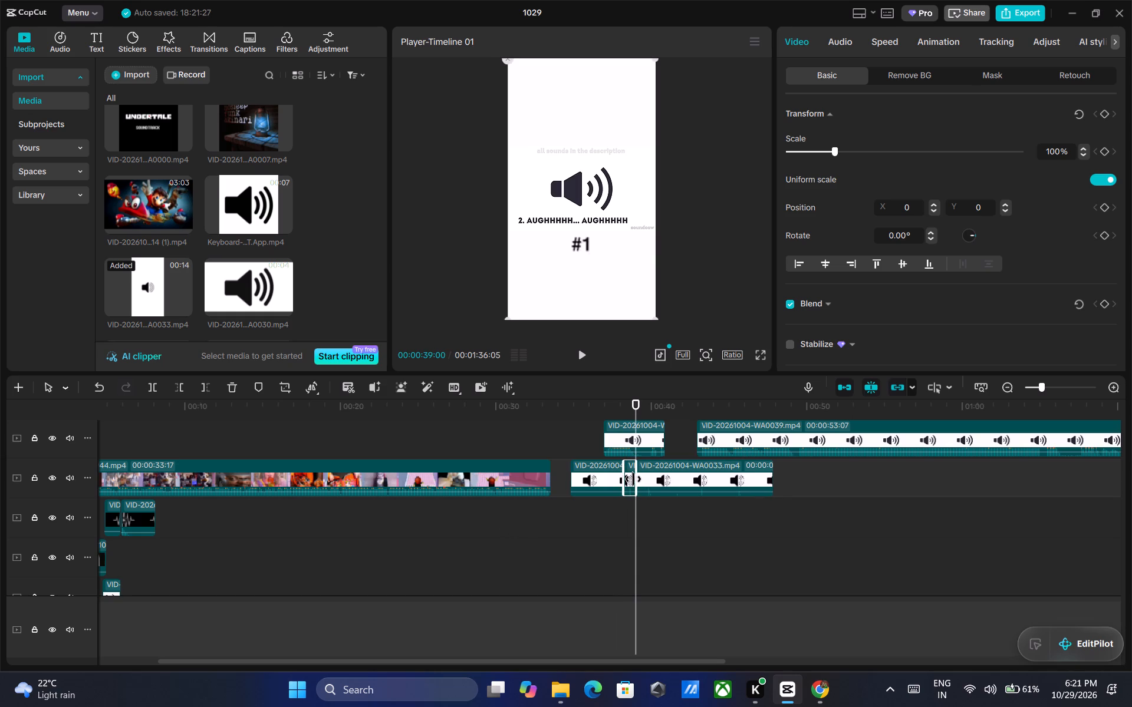
drag(629, 479, 239, 538)
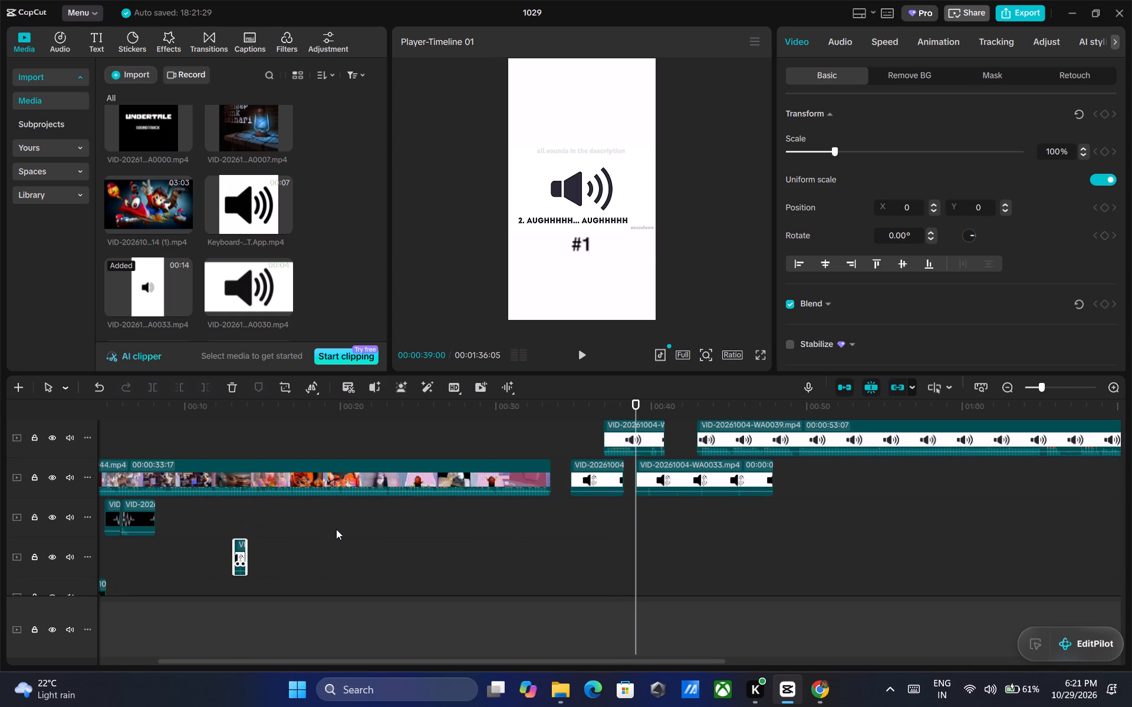
Play the timeline from the beginning through the car trunk image to check the sounds placed so far.
ctrl+scroll(348, 525, up, 3)
drag(636, 404, 86, 403)
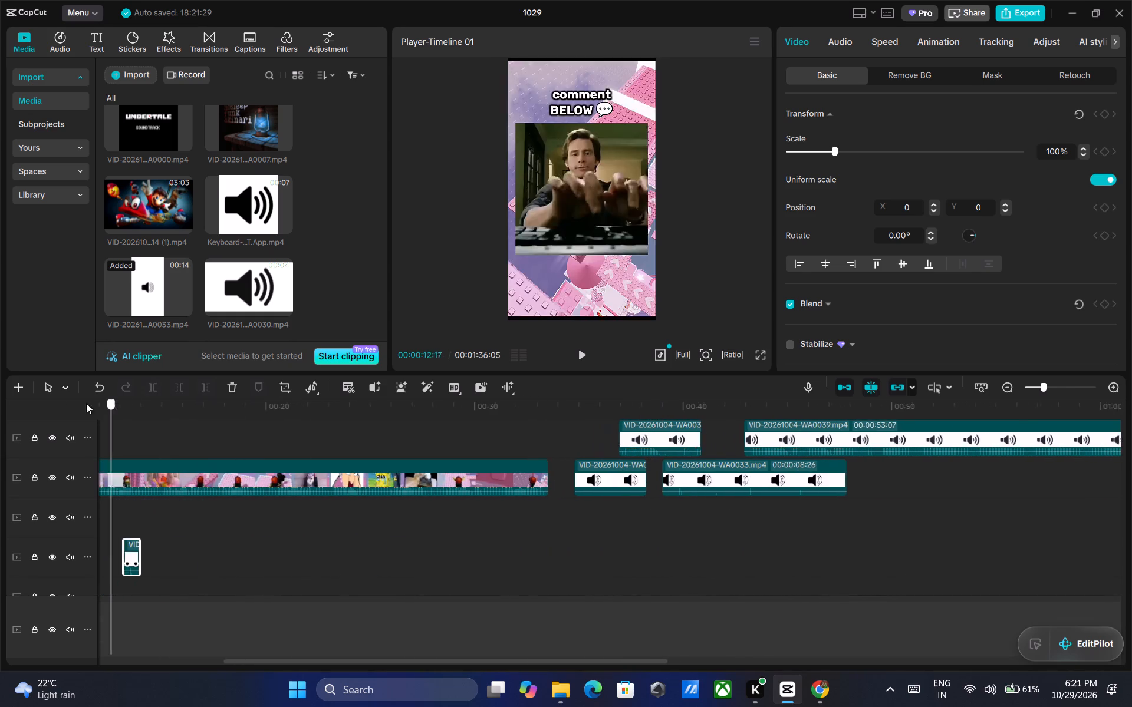
drag(86, 403, 0, 398)
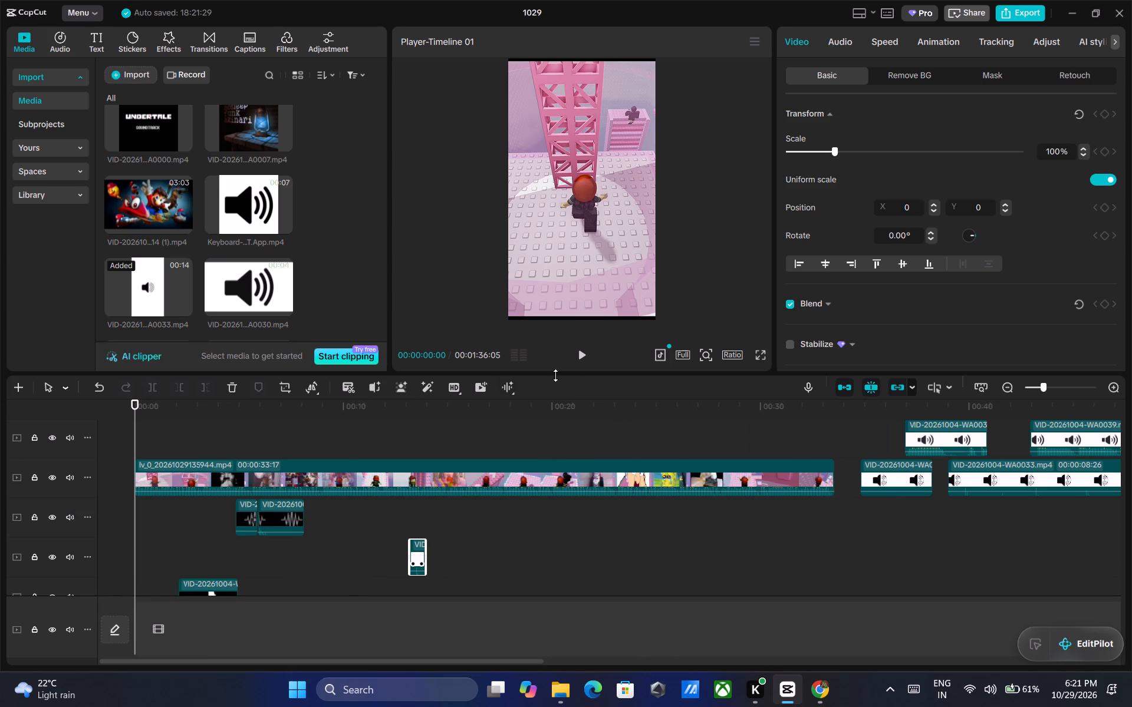
click(584, 355)
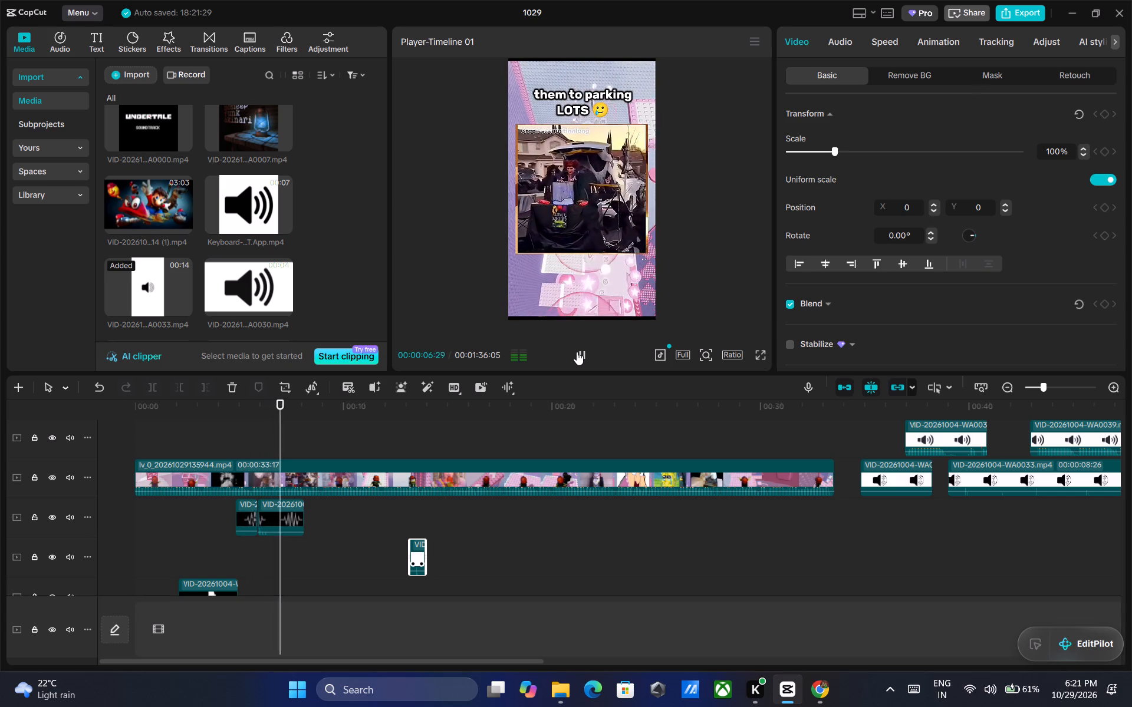
double_click(577, 352)
click(577, 352)
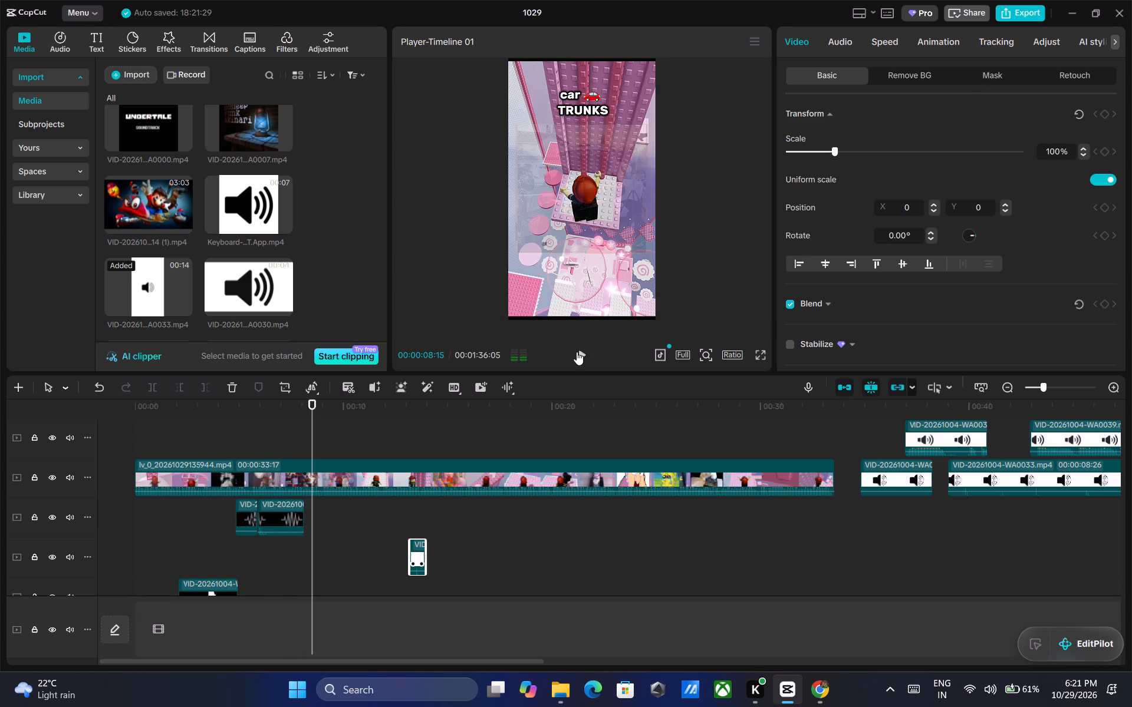
Locate the car trunk image's arrow moment at 00:00:07:12 and move the A0033 piece there, starting at about 7.1 seconds.
drag(312, 402, 309, 402)
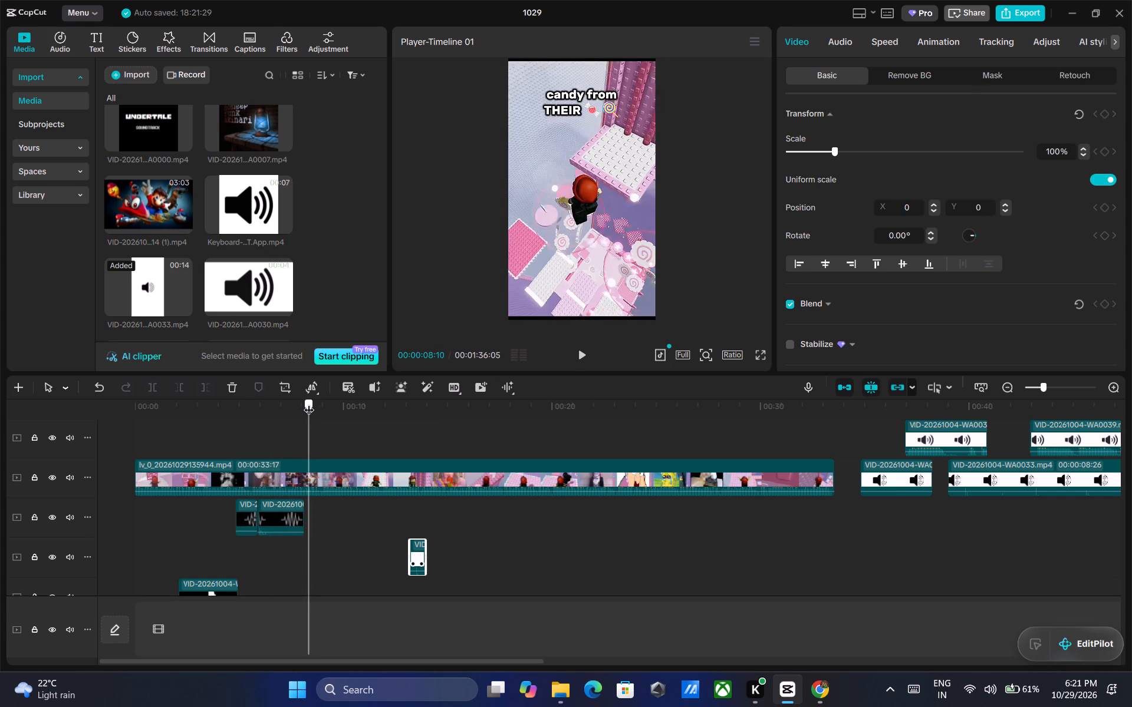
drag(309, 402, 296, 402)
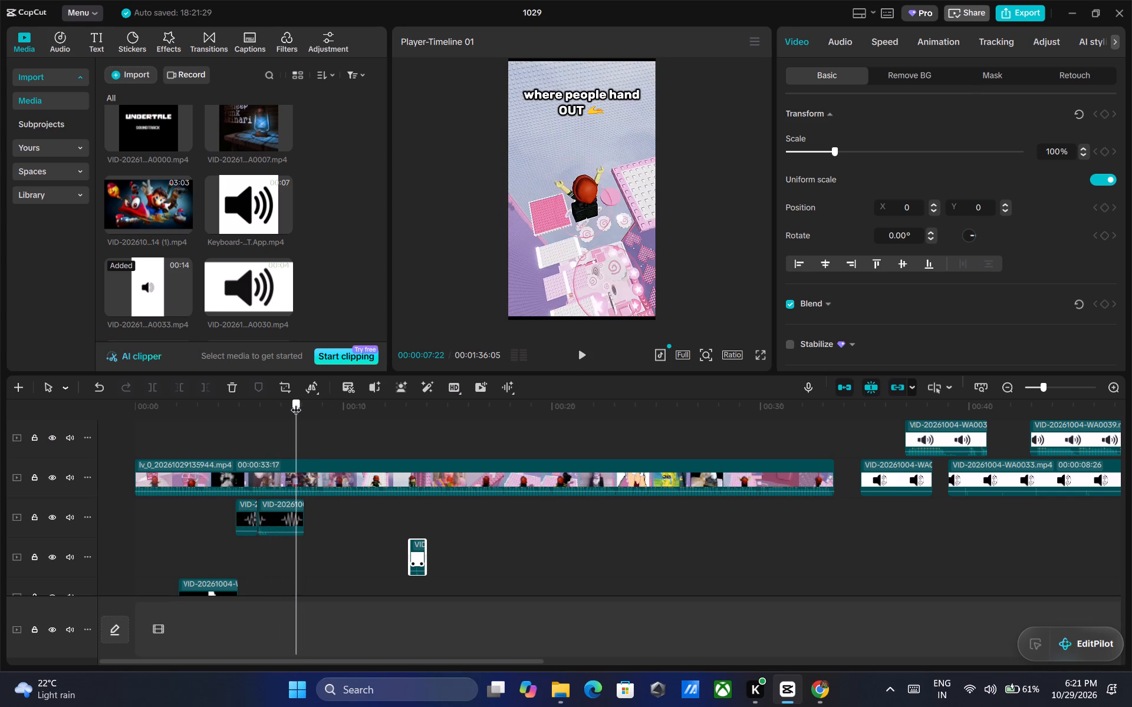
drag(296, 402, 288, 404)
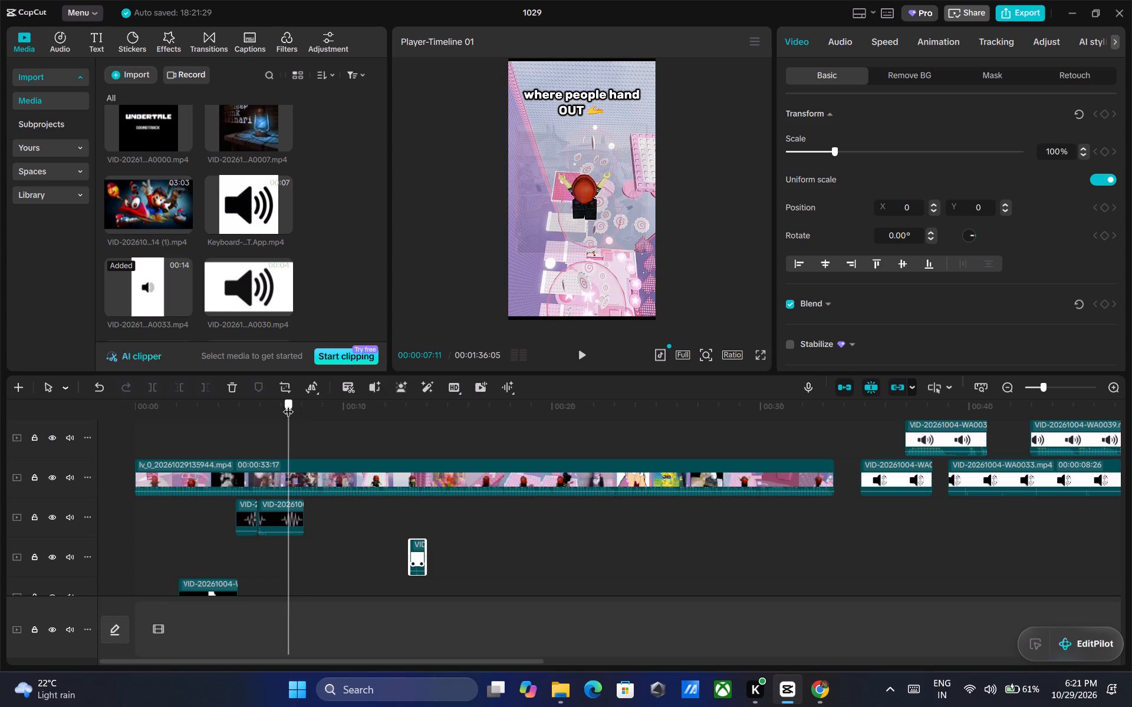
drag(288, 404, 289, 404)
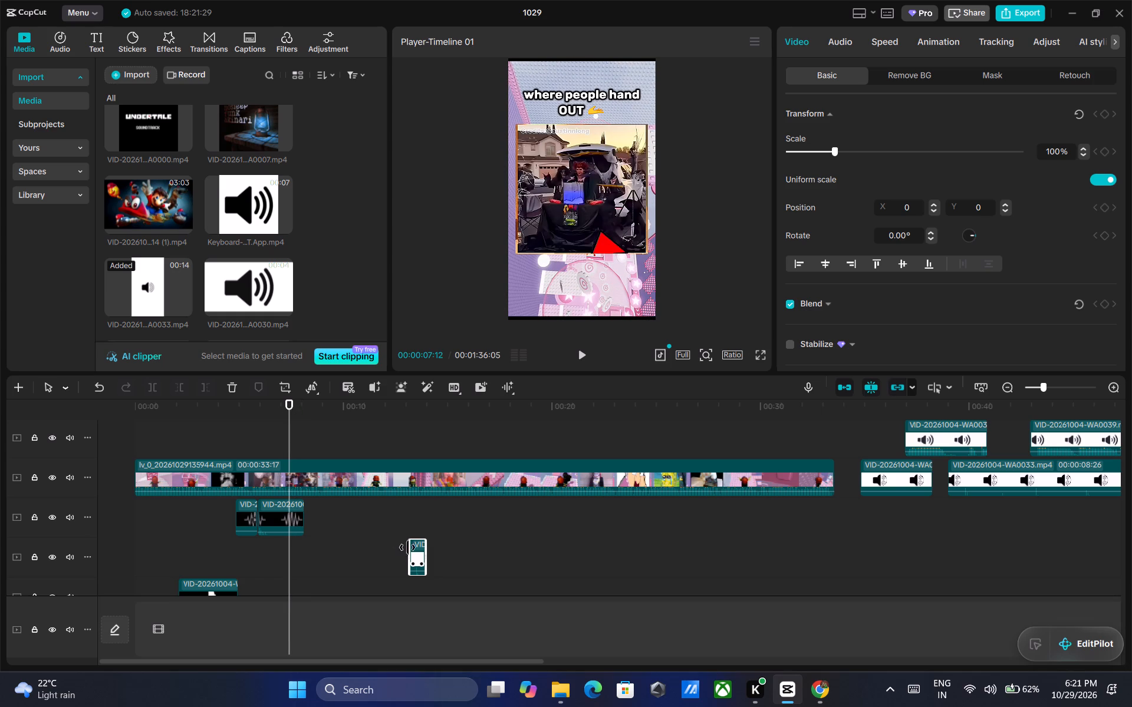
drag(416, 553, 294, 547)
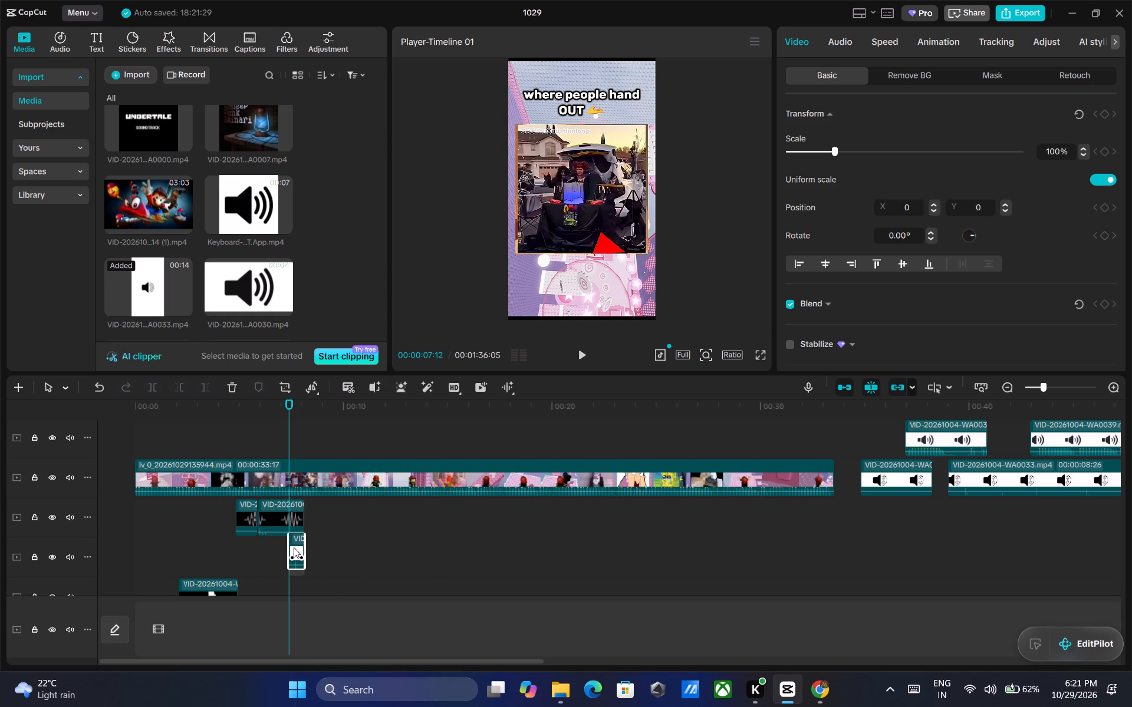
drag(294, 547, 290, 547)
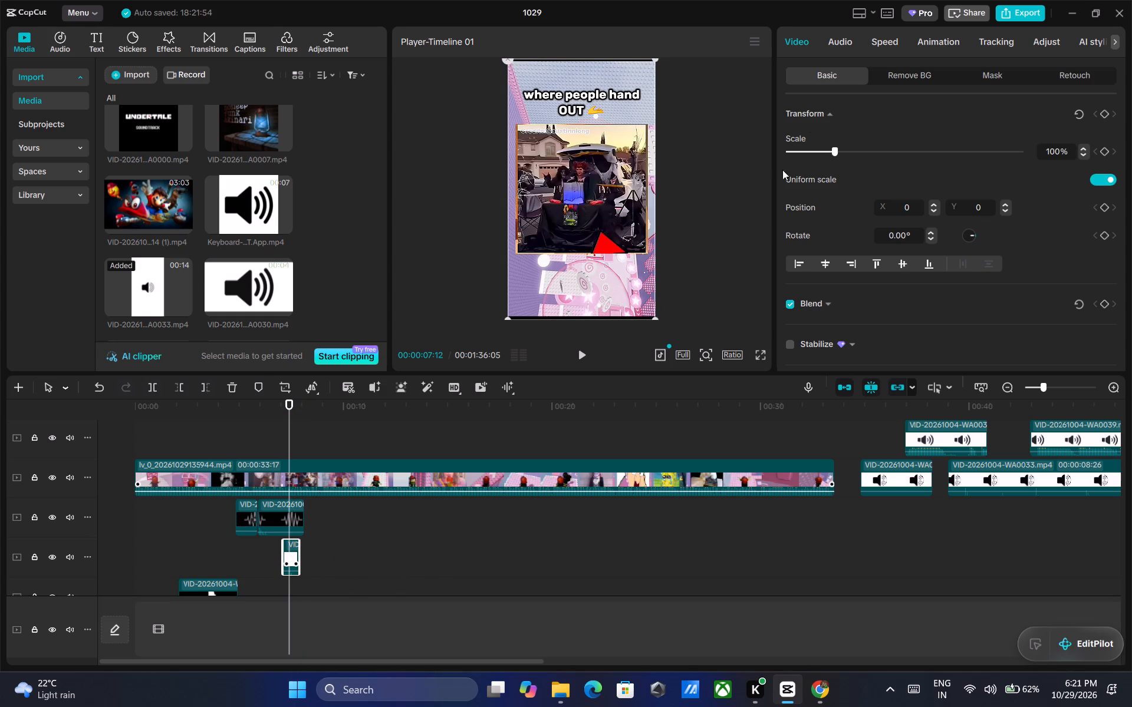
Raise the volume of the short A0033 piece to 7.8 dB and play from 00:00:07:12 to check it.
click(840, 42)
click(977, 148)
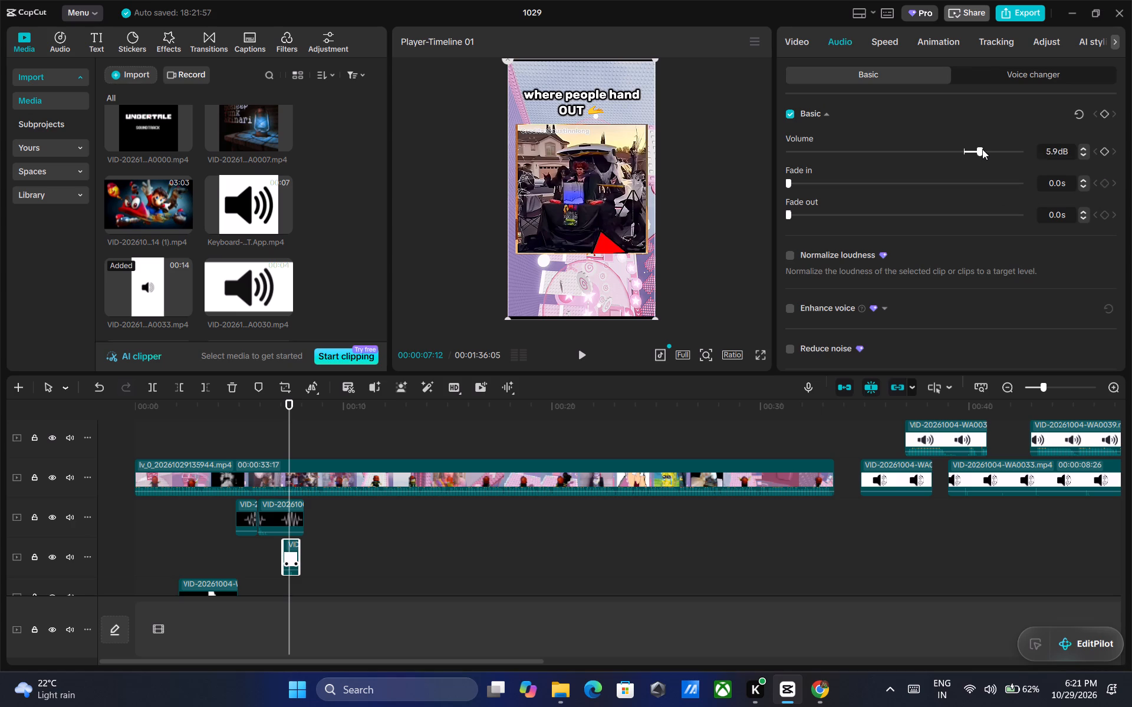
click(982, 149)
click(584, 349)
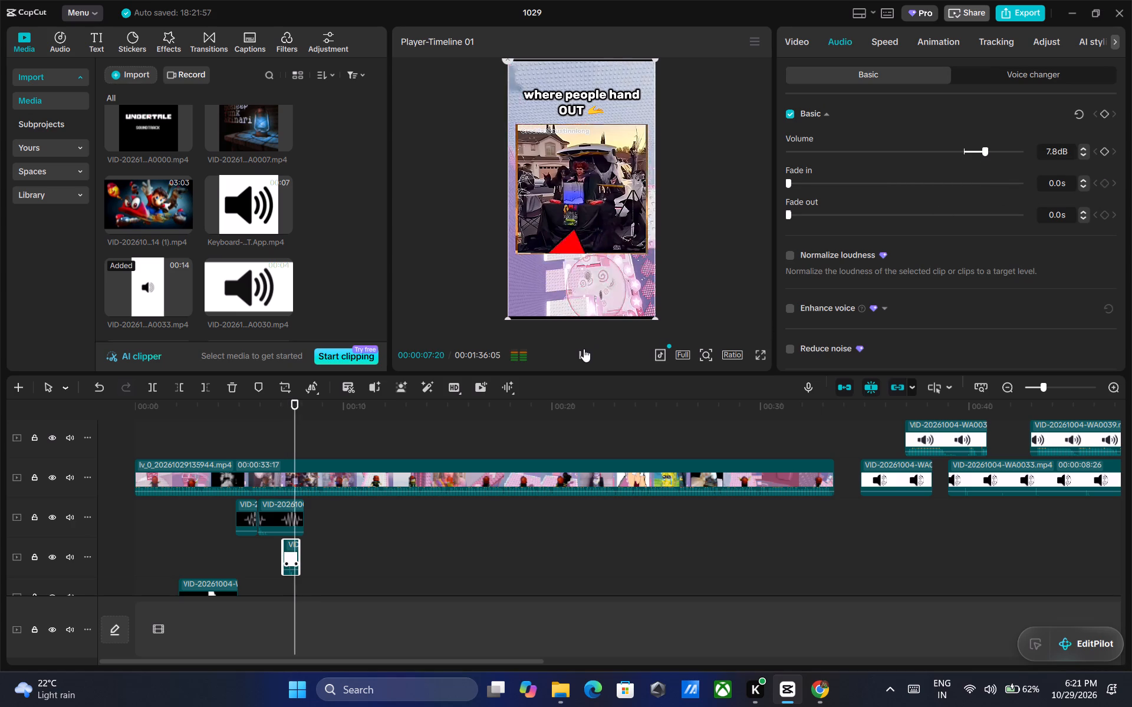
triple_click(581, 353)
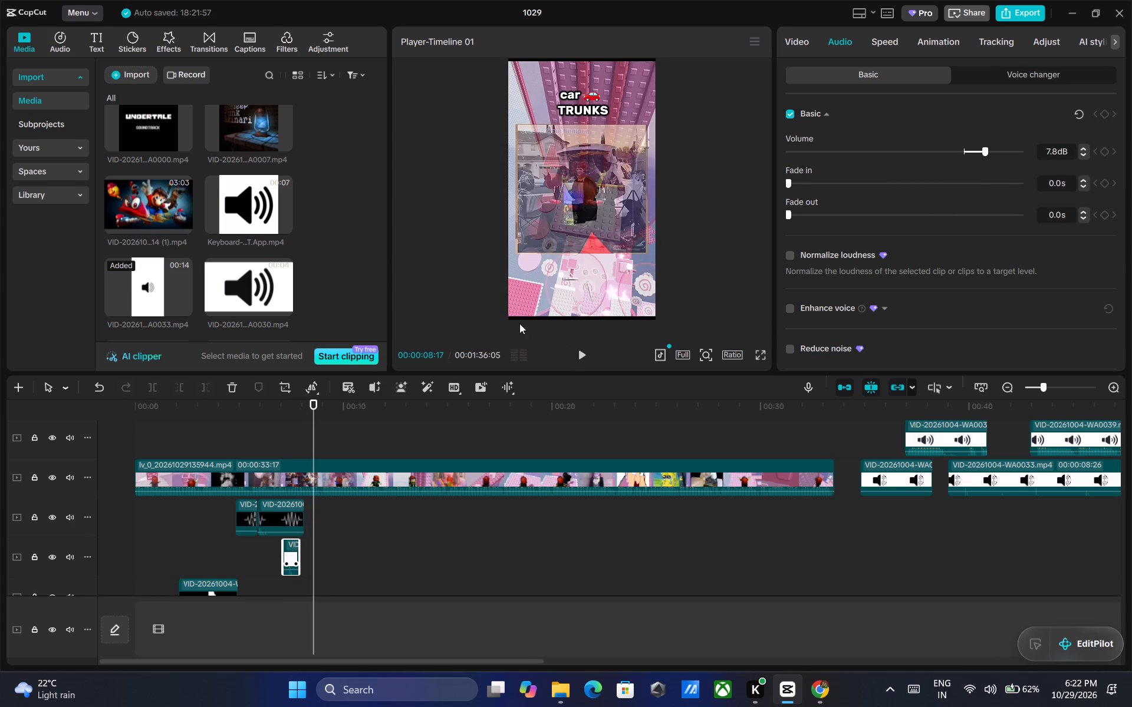
Copy the A0037 clip, paste it on the same track starting at about 7.8 seconds, and play from 00:00:08:17 to check it.
scroll(265, 221, down, 1)
ctrl+scroll(441, 534, down, 2)
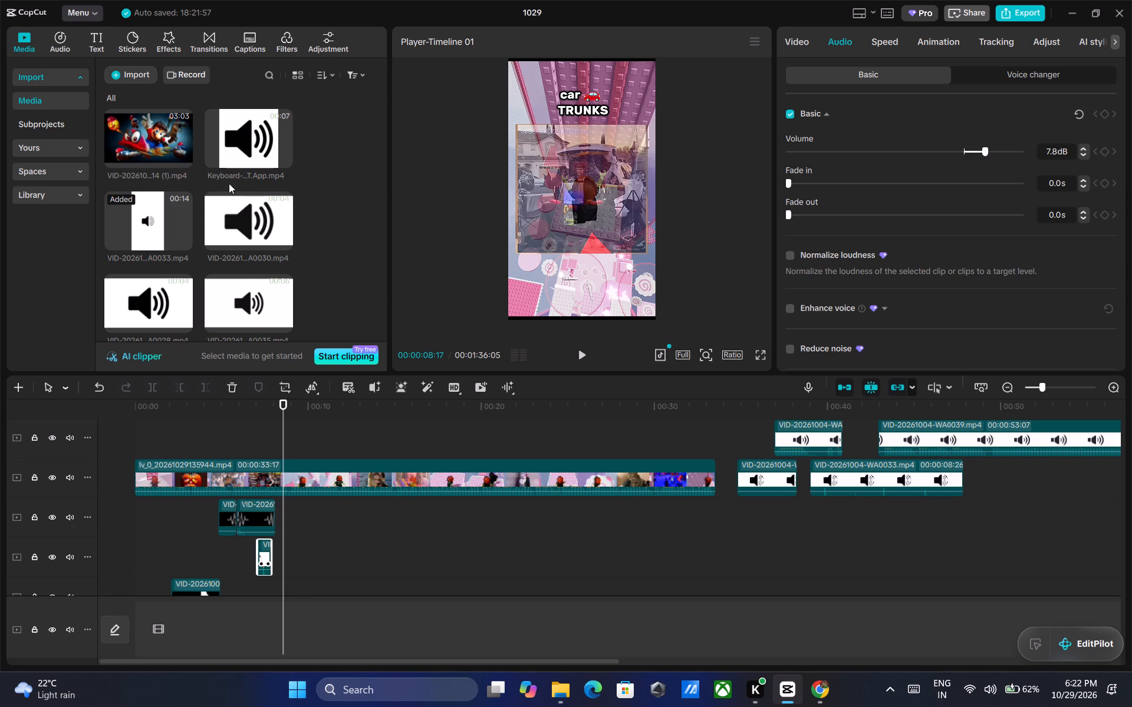
scroll(344, 544, down, 3)
right_click(186, 540)
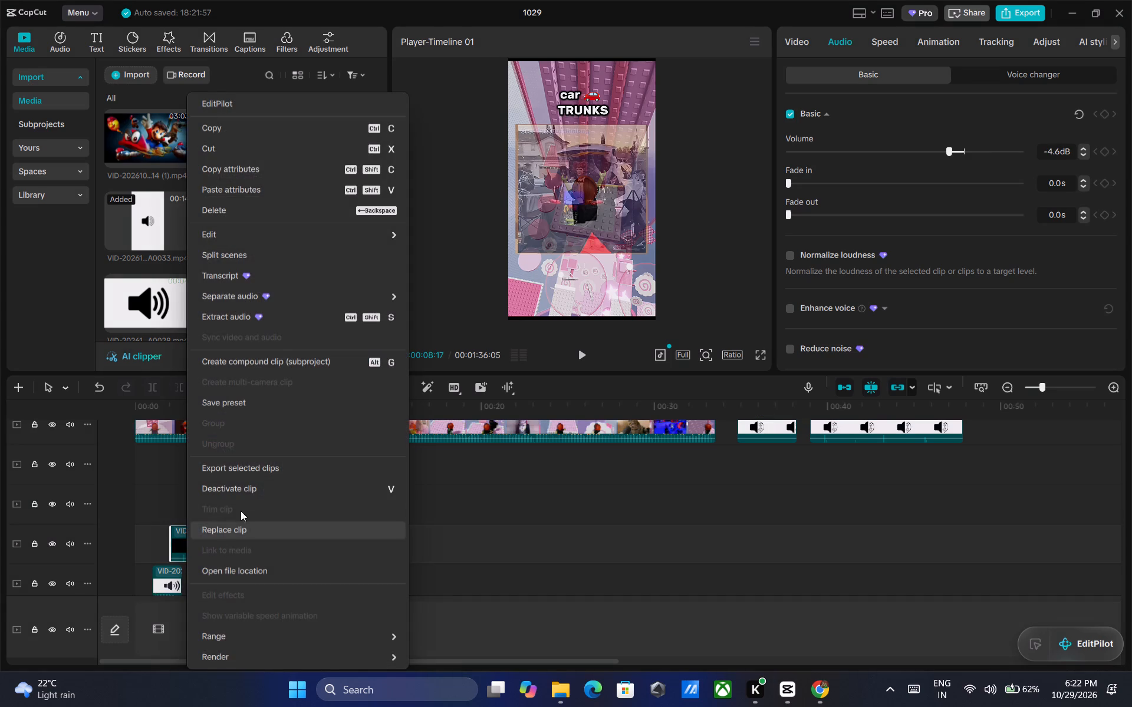
click(260, 132)
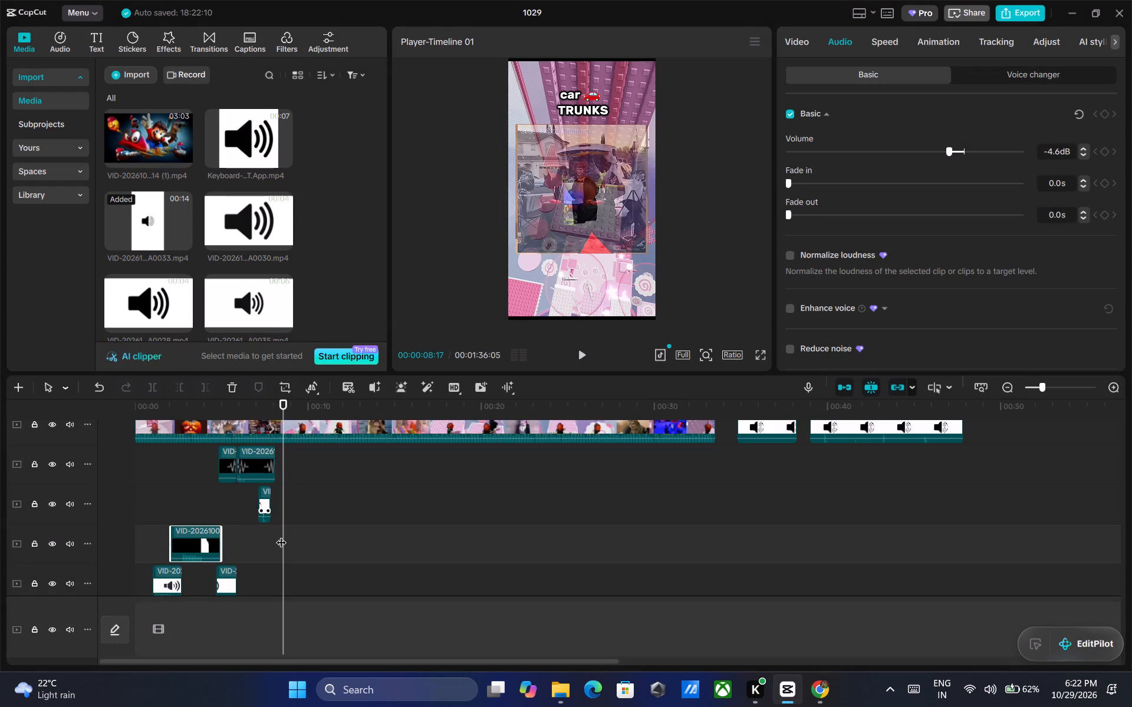
right_click(281, 536)
click(324, 617)
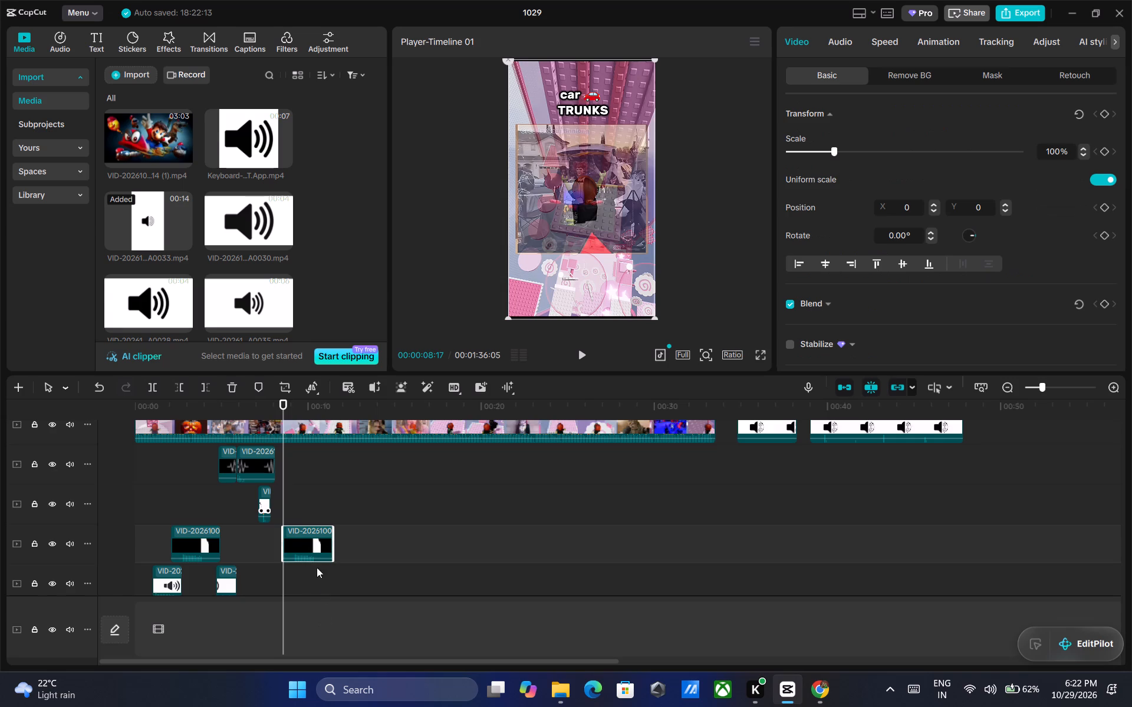
drag(309, 537, 294, 537)
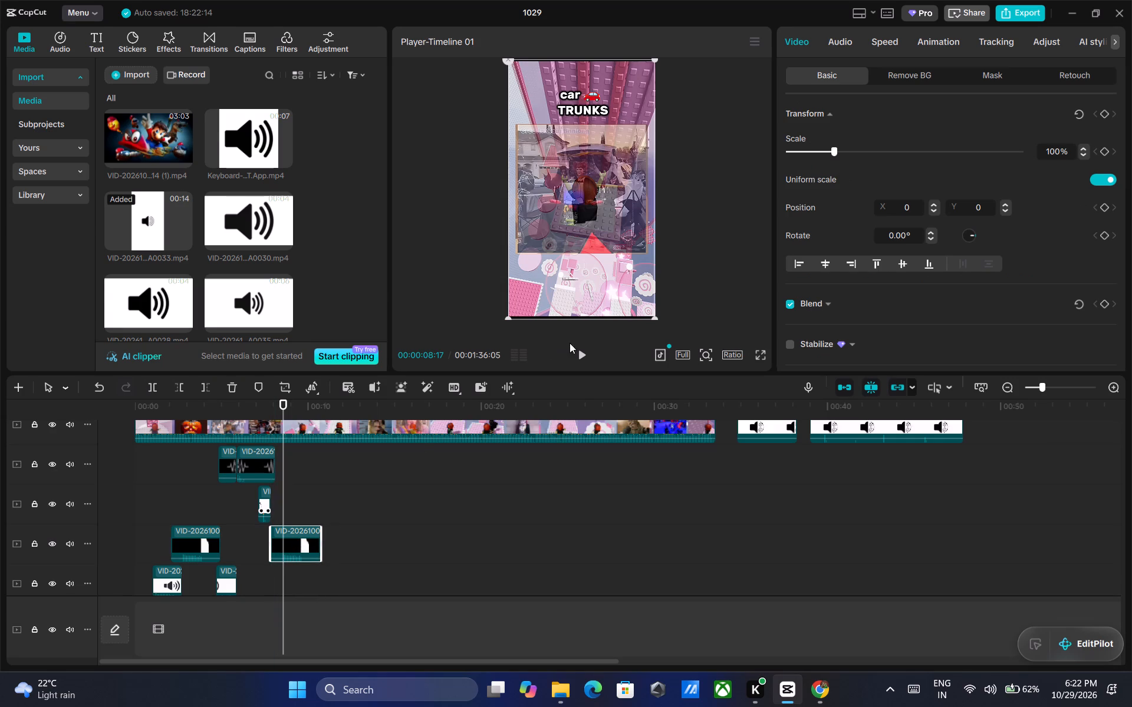
click(578, 351)
click(580, 352)
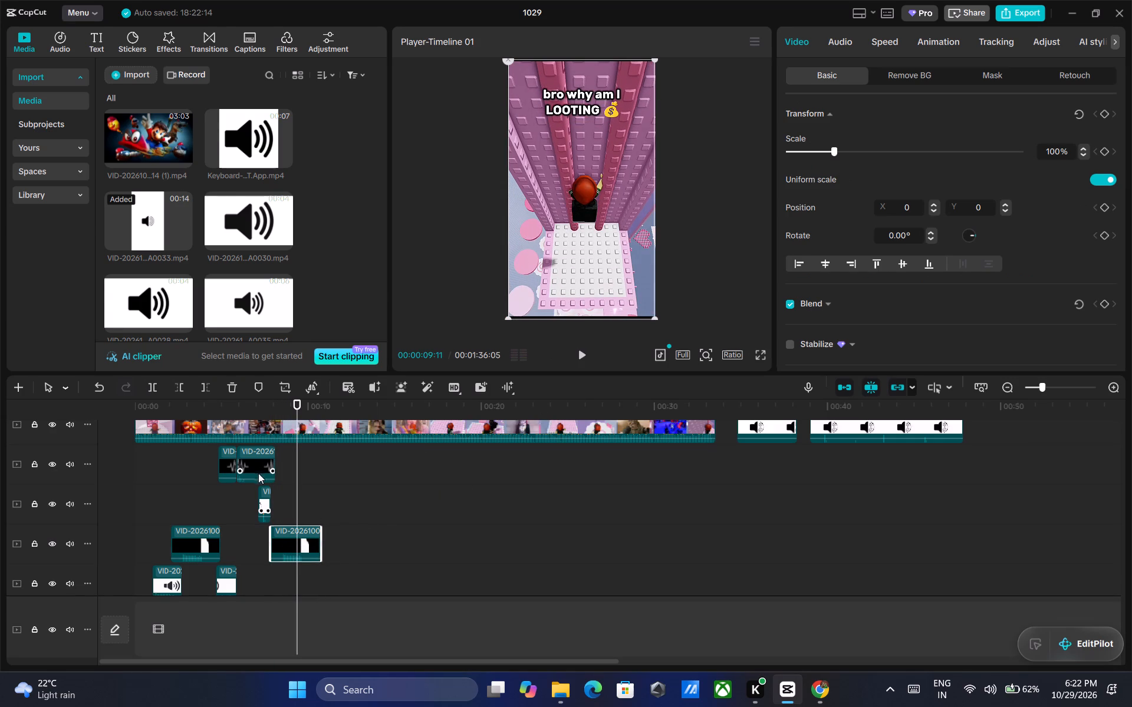
Locate the car trunks image at 00:00:08:17 and add the A0036 clip on its own track beneath the short A0033 piece, starting at about 7.5 seconds.
click(254, 458)
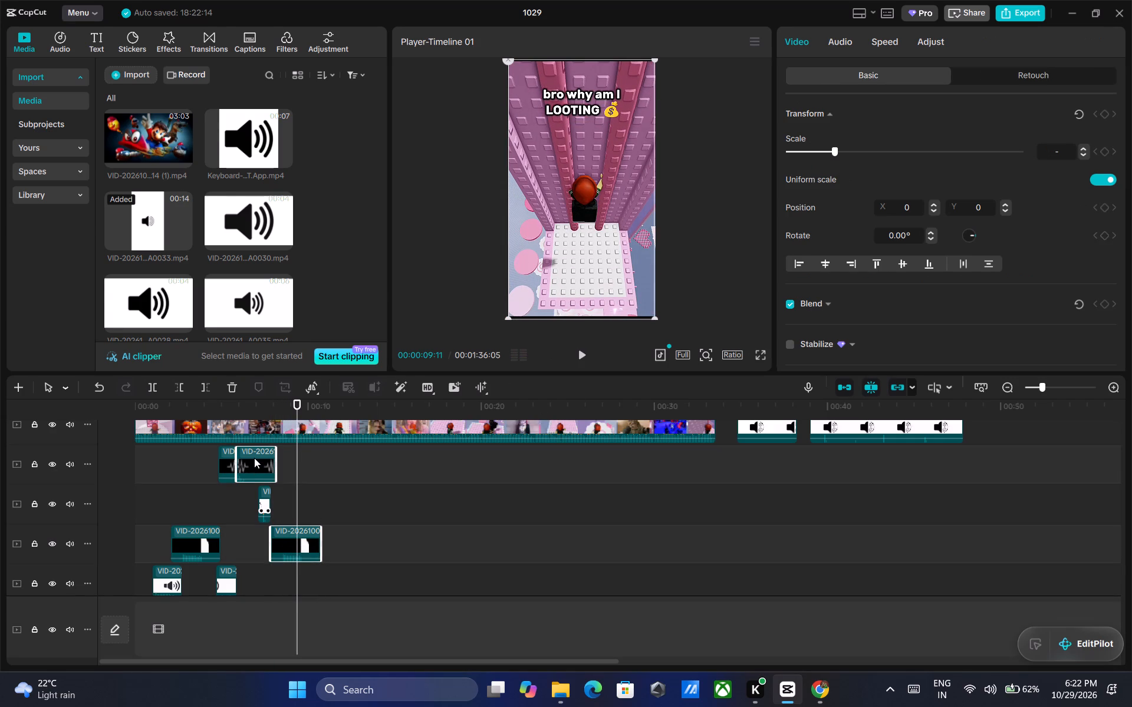
drag(298, 400, 281, 400)
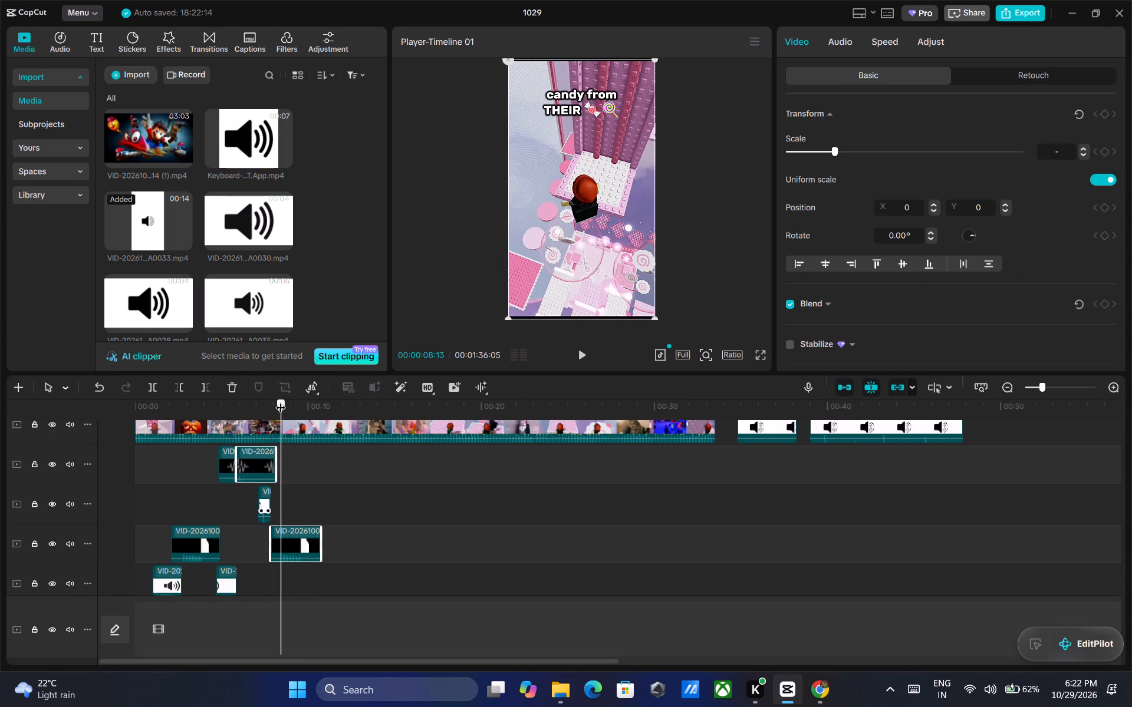
drag(281, 400, 283, 403)
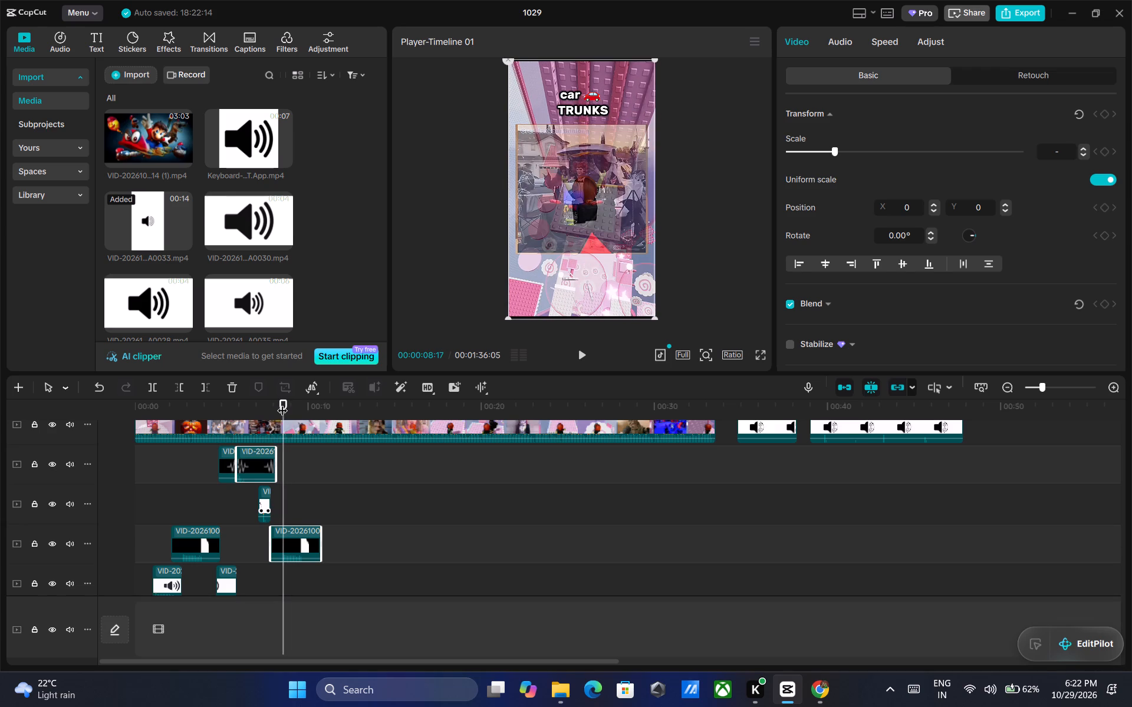
scroll(229, 237, down, 5)
scroll(221, 231, up, 2)
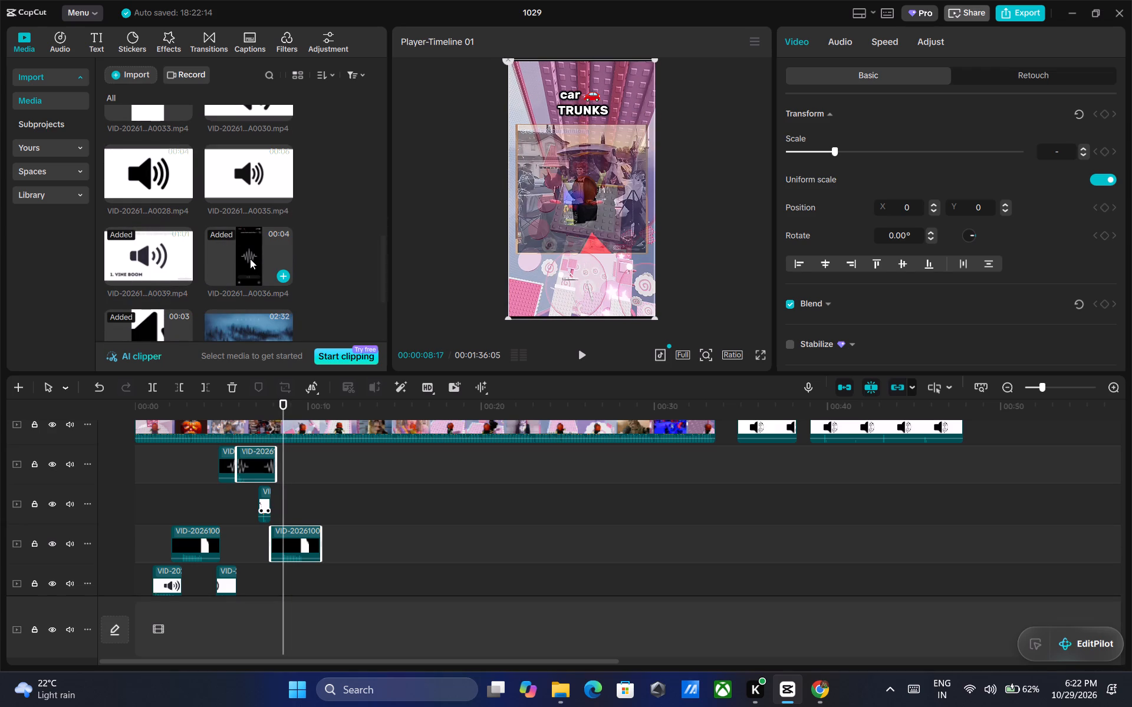
drag(247, 256, 278, 505)
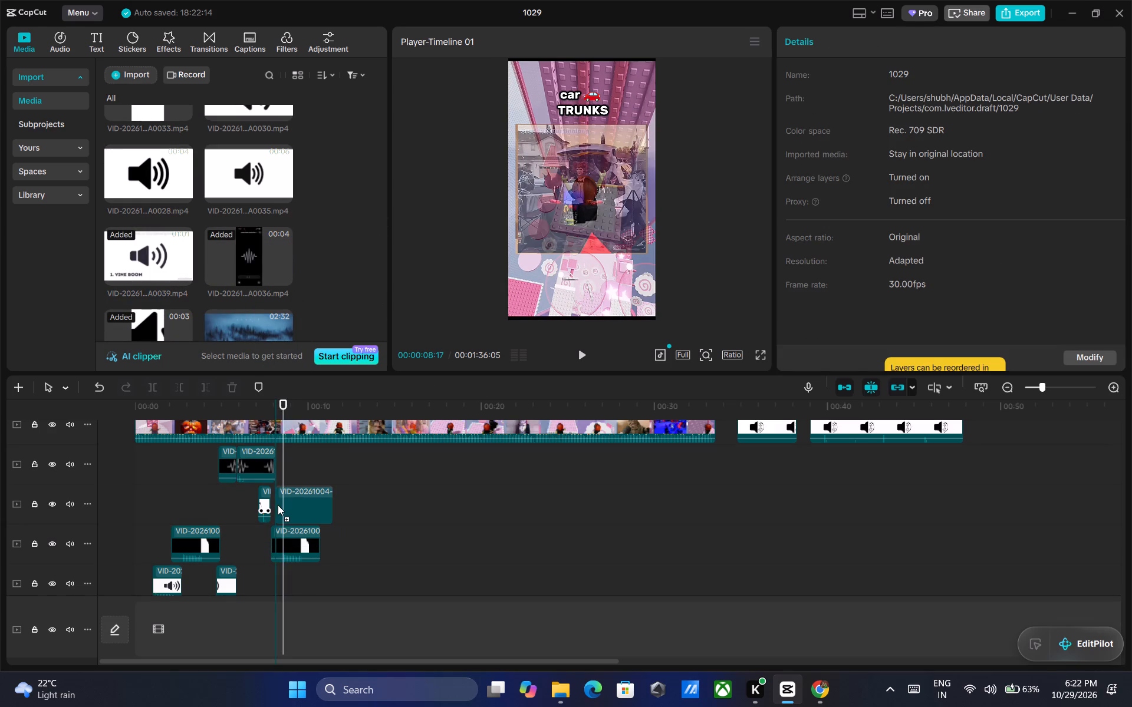
drag(278, 505, 284, 471)
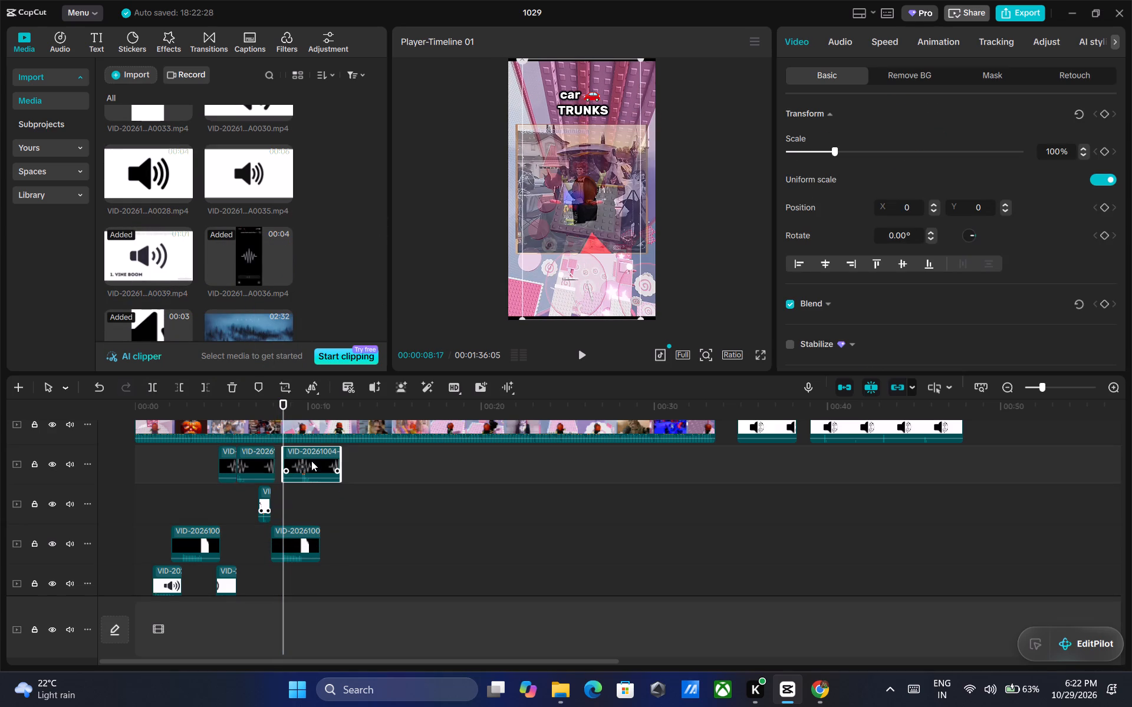
drag(309, 455, 295, 534)
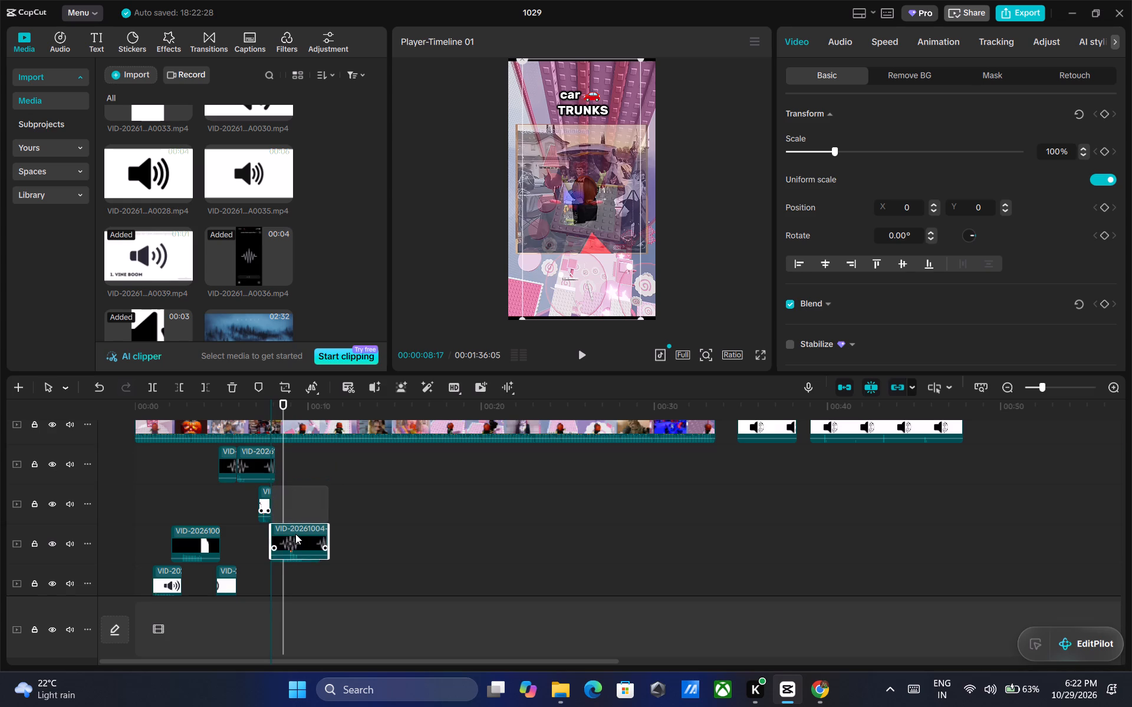
drag(295, 534, 291, 539)
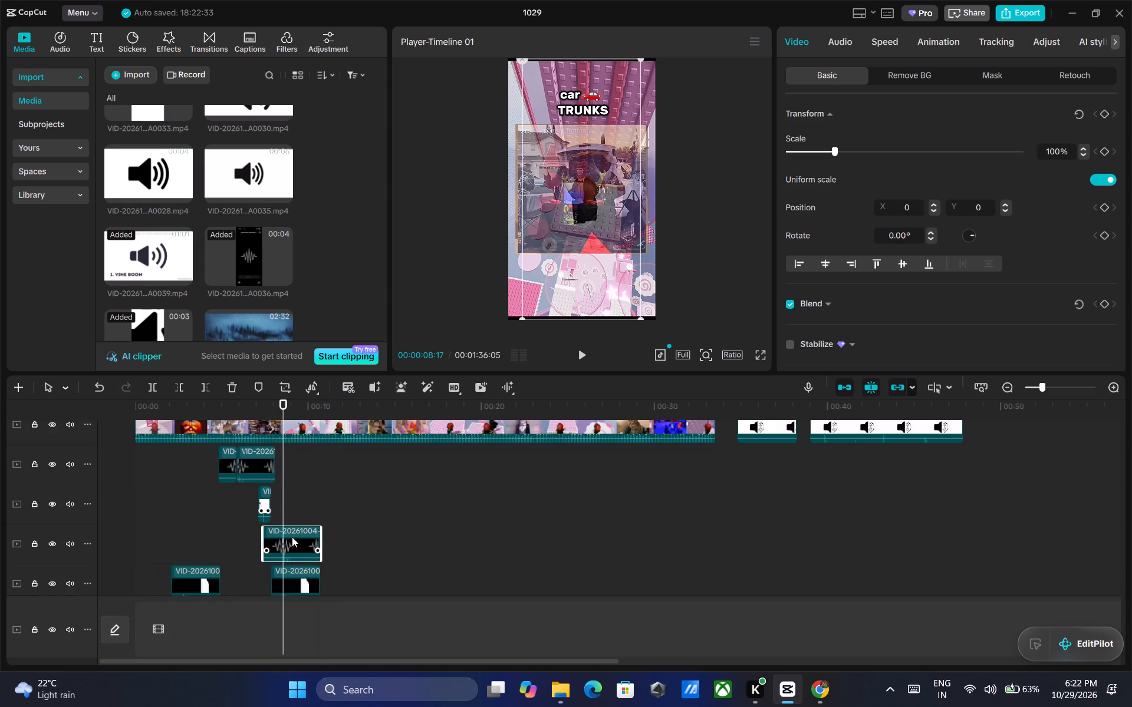
Delete the pasted A0037 clip under the new A0036 clip, keeping the A0036 clip in place.
click(293, 578)
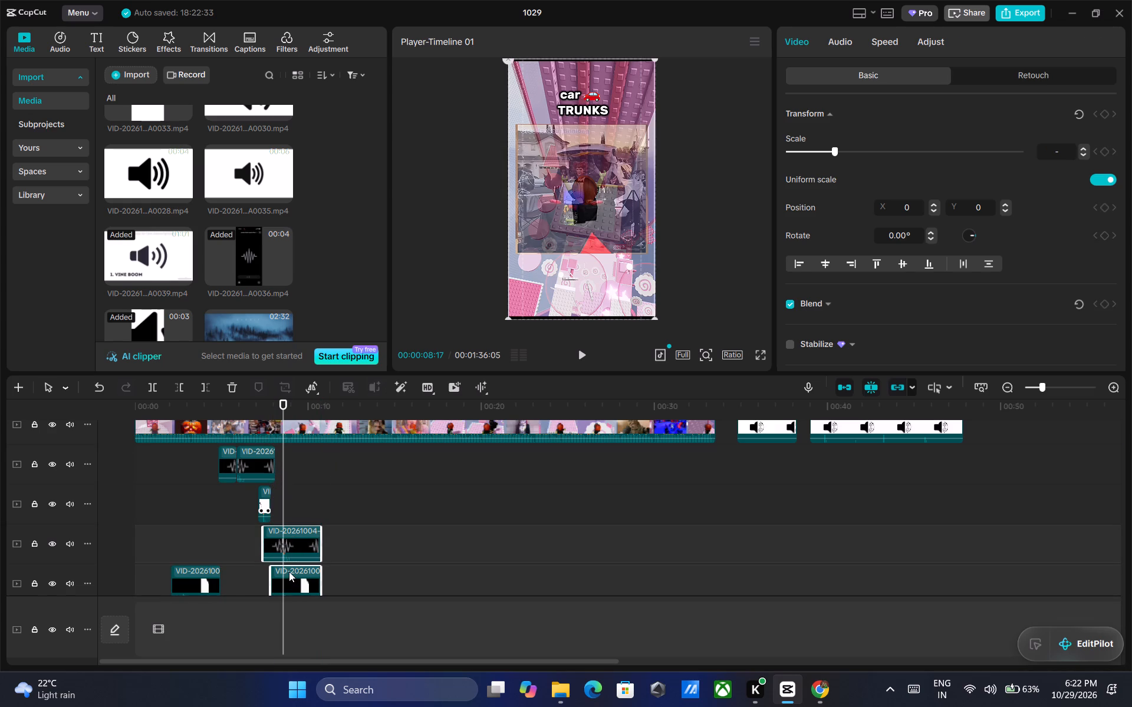
key(Delete)
scroll(298, 514, down, 4)
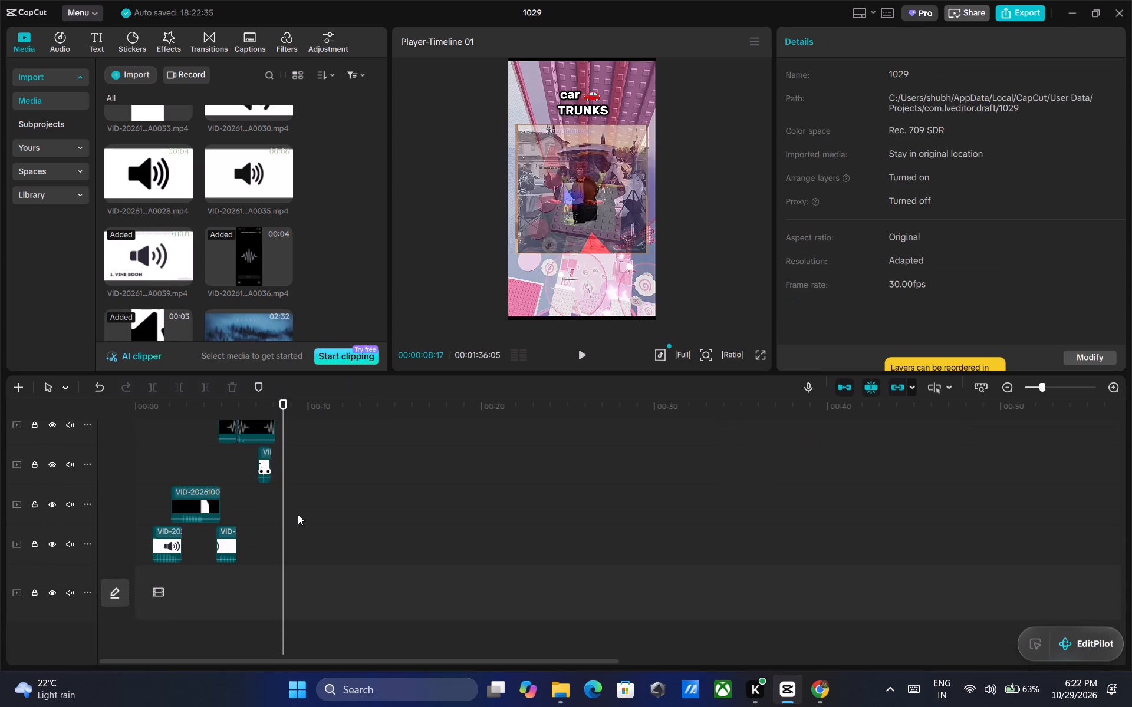
key(ctrl+z)
click(300, 540)
click(300, 540)
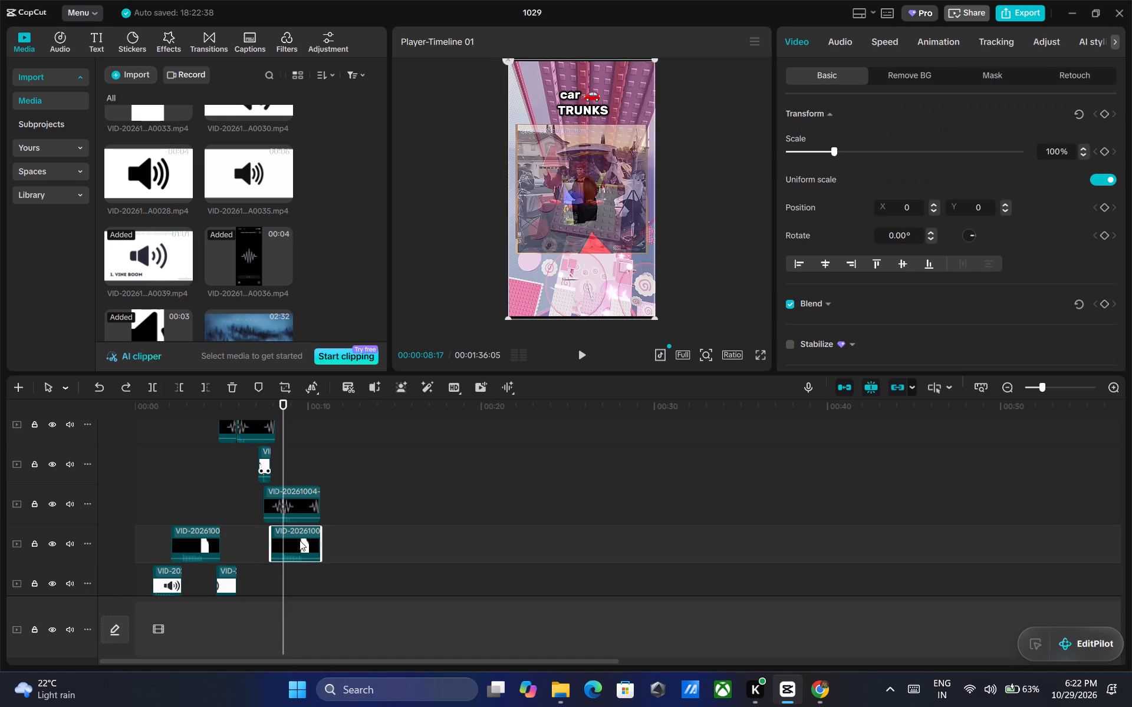
key(Delete)
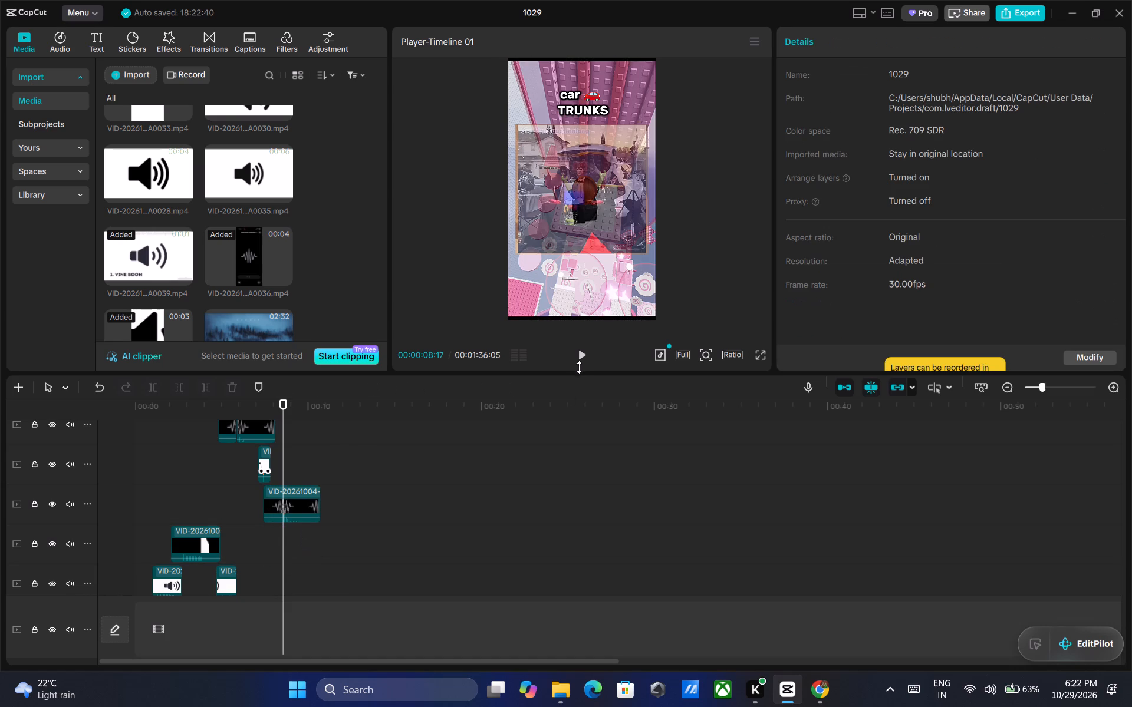
Move the A0036 clip down to the first A0037 clip's track, starting at about 7.5 seconds, and play from 00:00:08:17 to check it.
drag(296, 502, 299, 534)
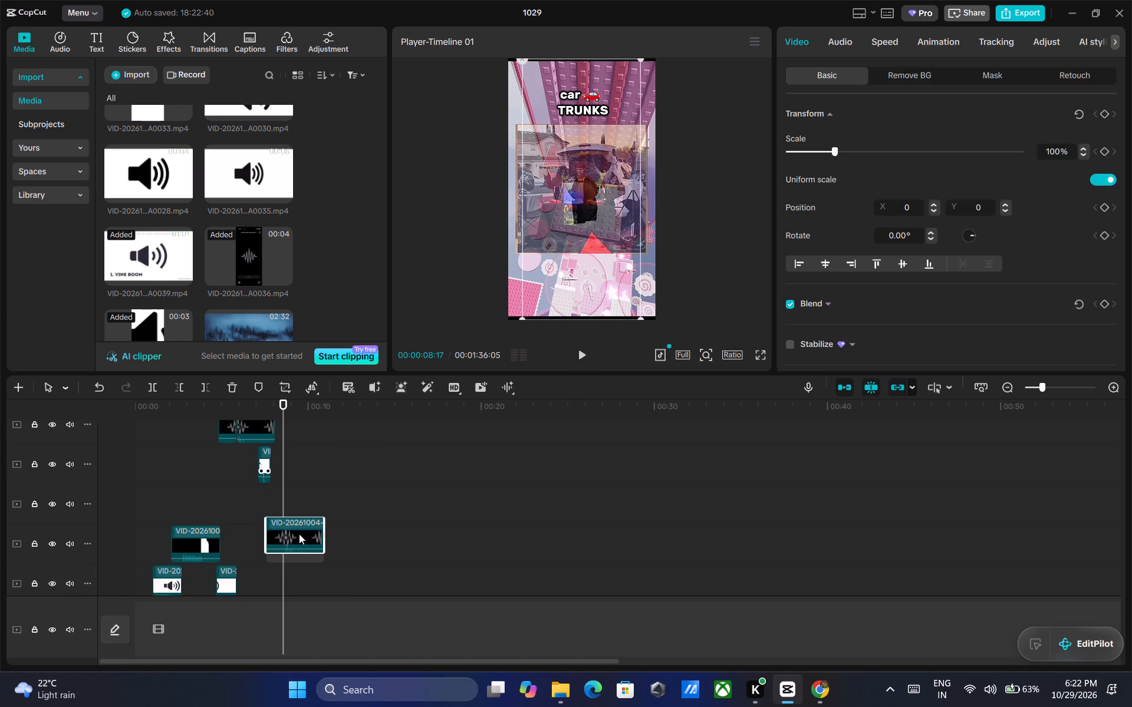
drag(299, 534, 296, 542)
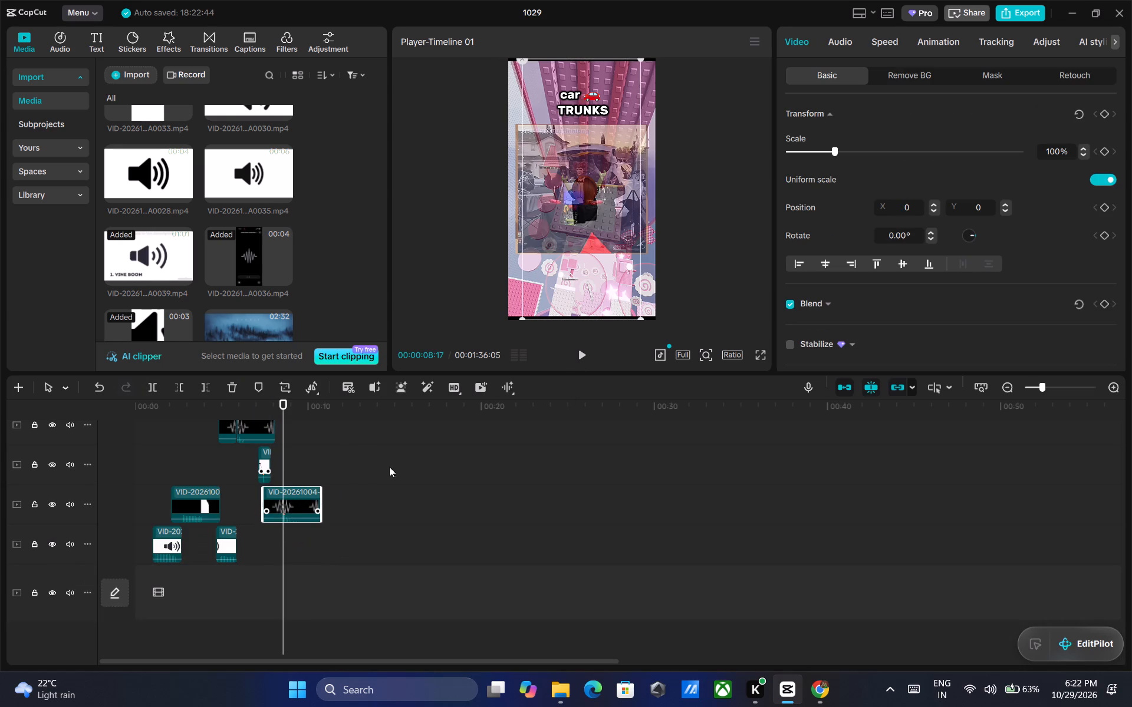
click(581, 358)
triple_click(581, 358)
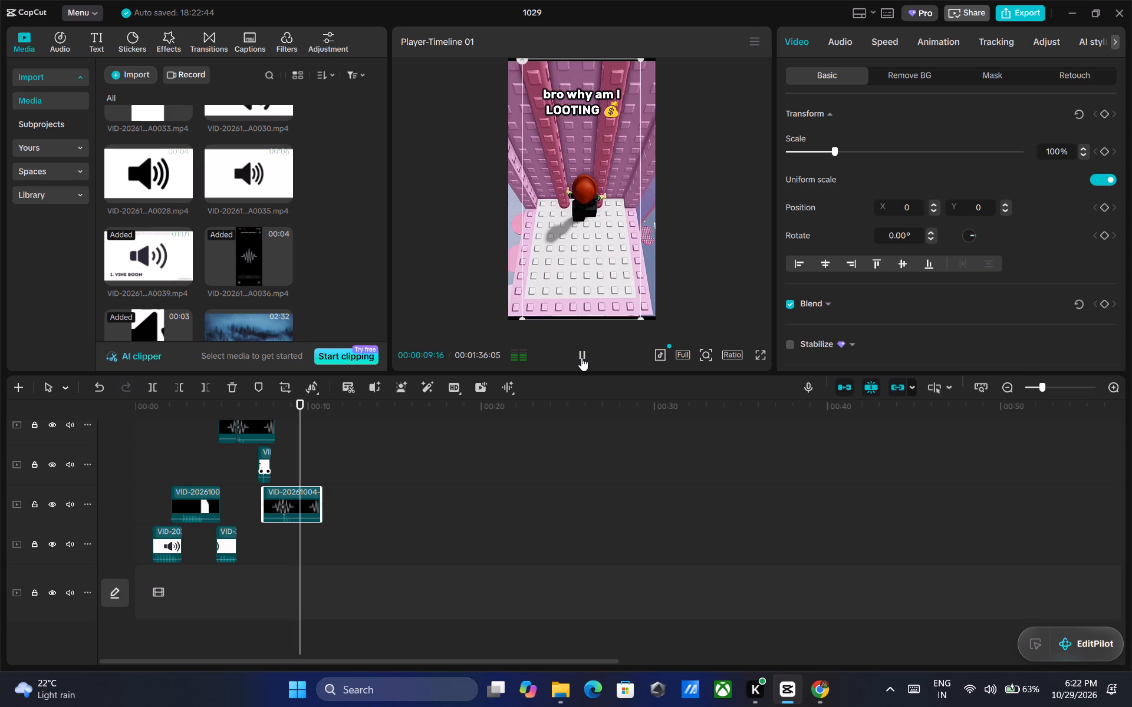
double_click(581, 358)
triple_click(581, 358)
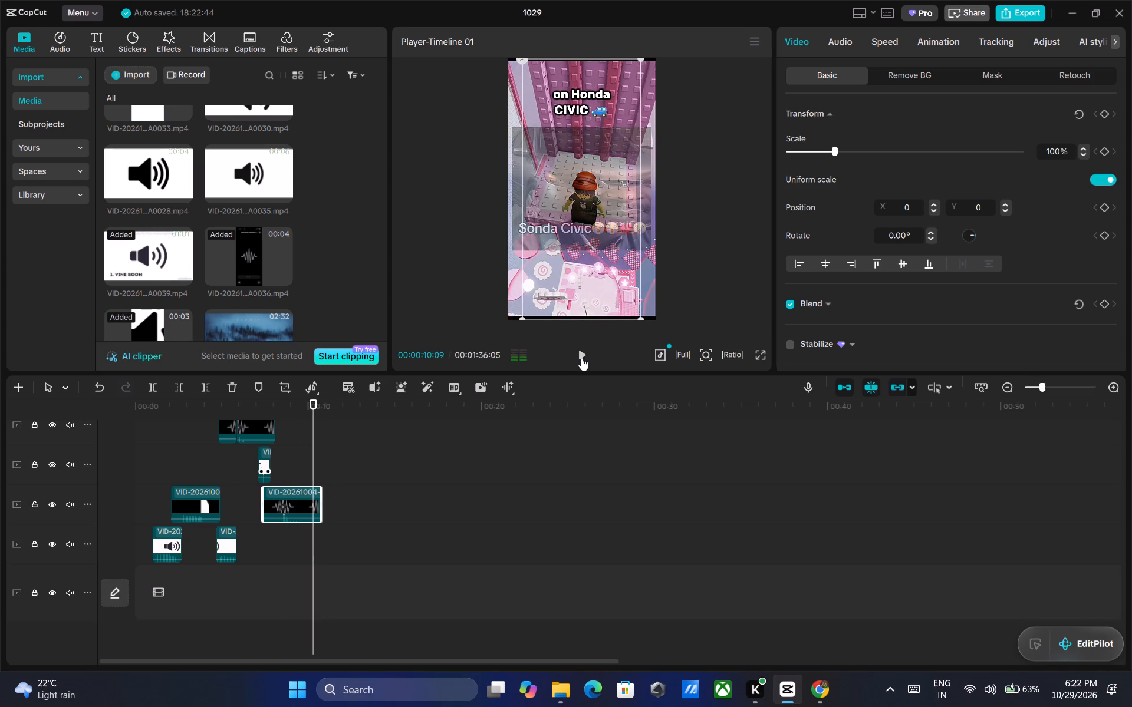
click(581, 358)
Copy the short bottom-track clip at about 4.7 seconds, paste it for the Honda Civic image starting at about 9.8 seconds, and play from 00:00:10:03.
drag(317, 404, 312, 405)
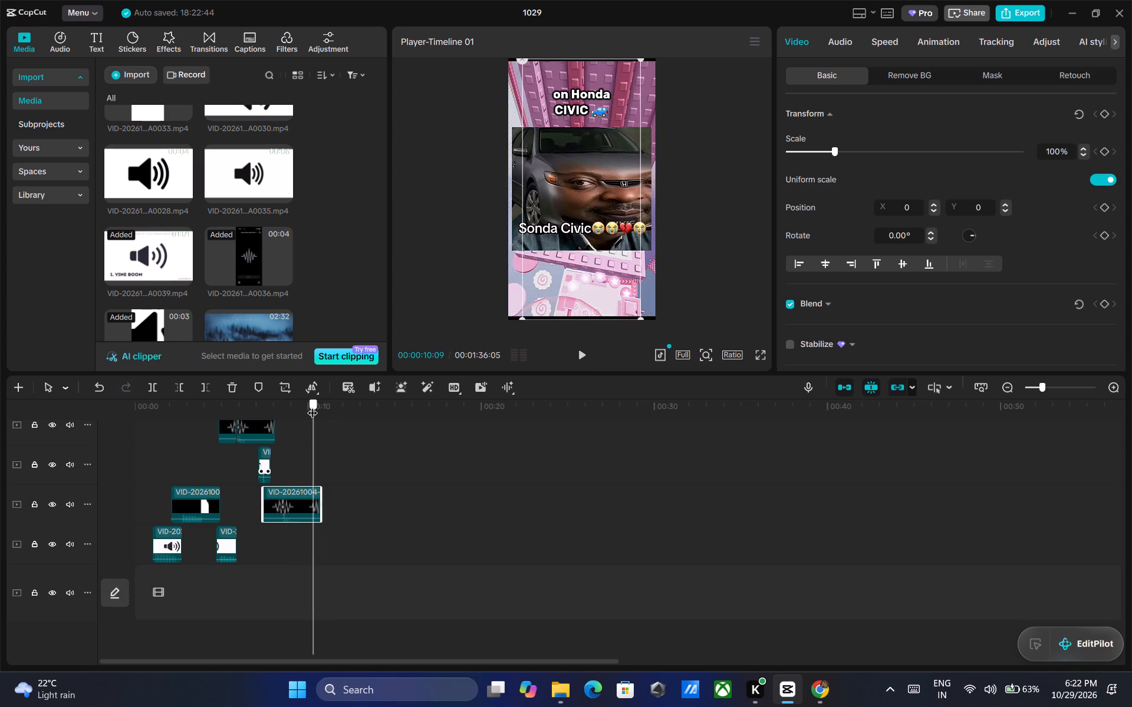
drag(312, 405, 310, 405)
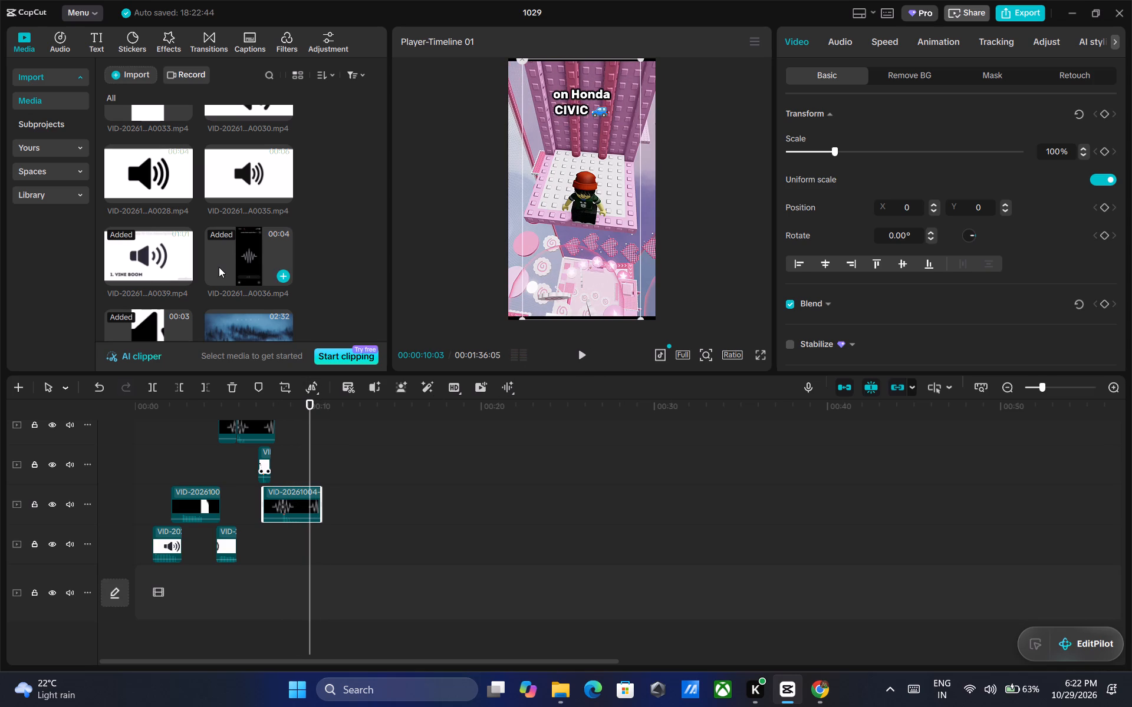
scroll(219, 267, up, 2)
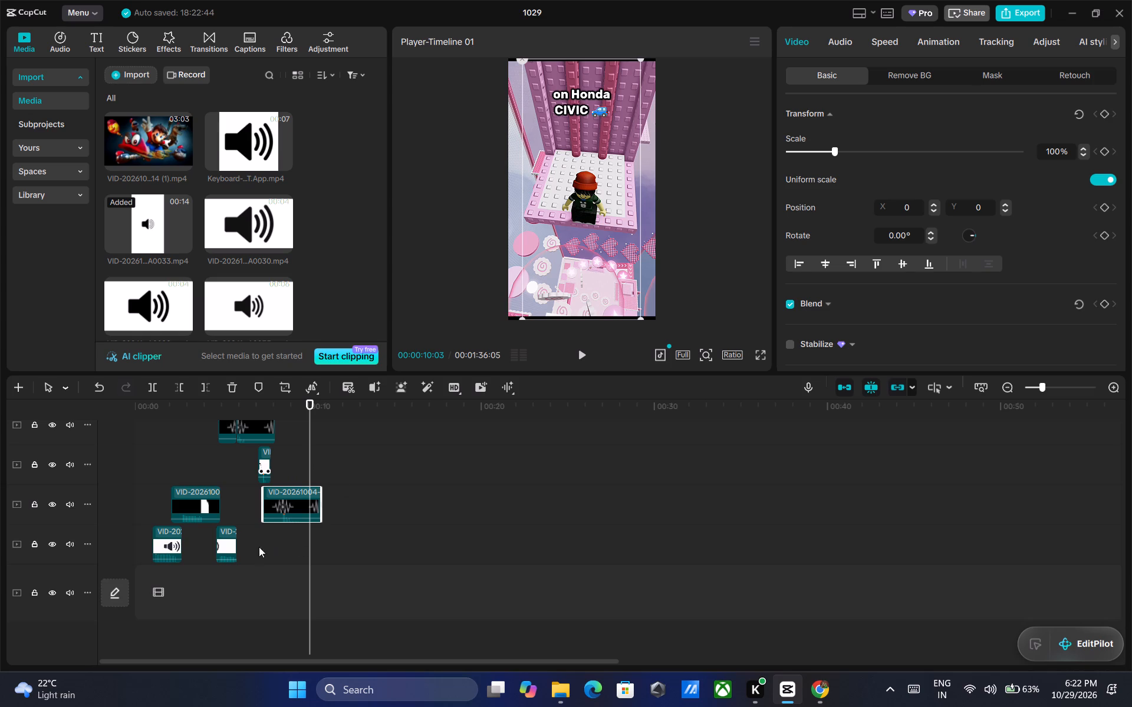
click(225, 537)
right_click(225, 537)
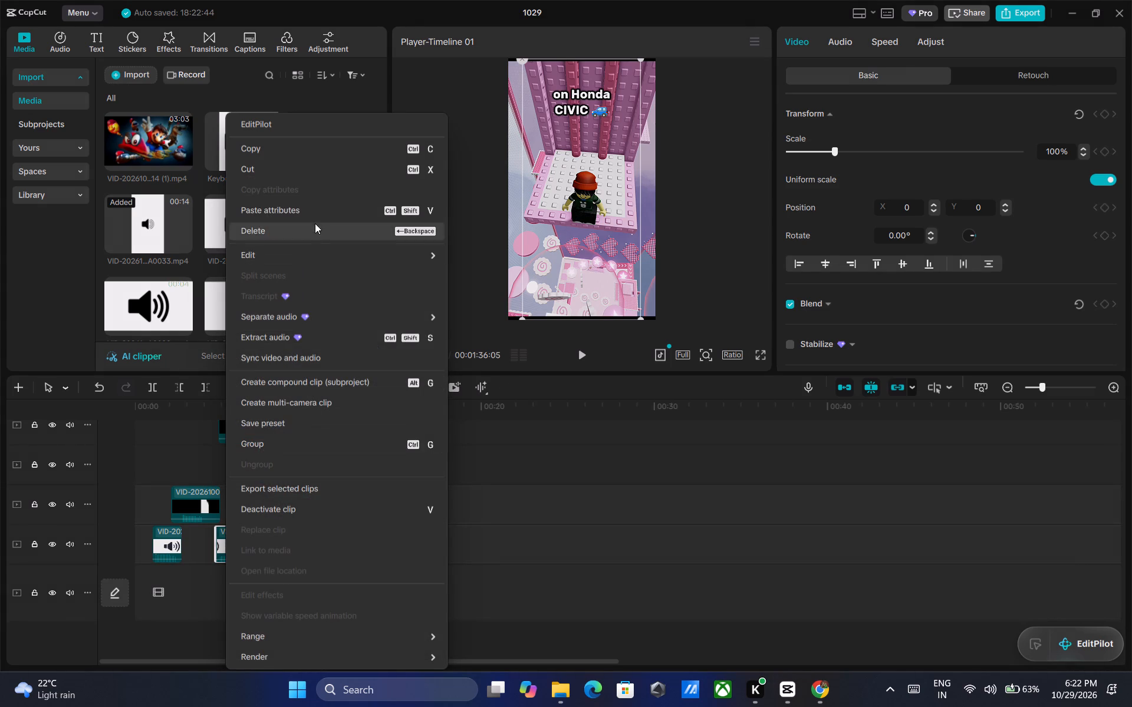
click(321, 154)
right_click(309, 537)
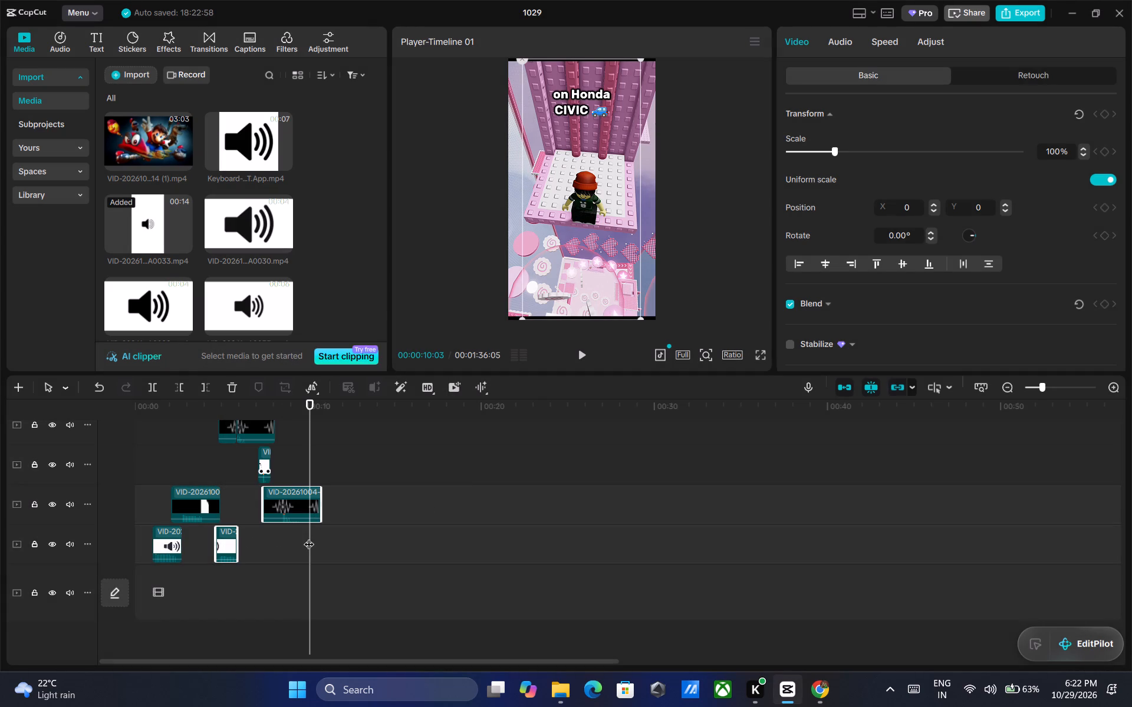
click(347, 610)
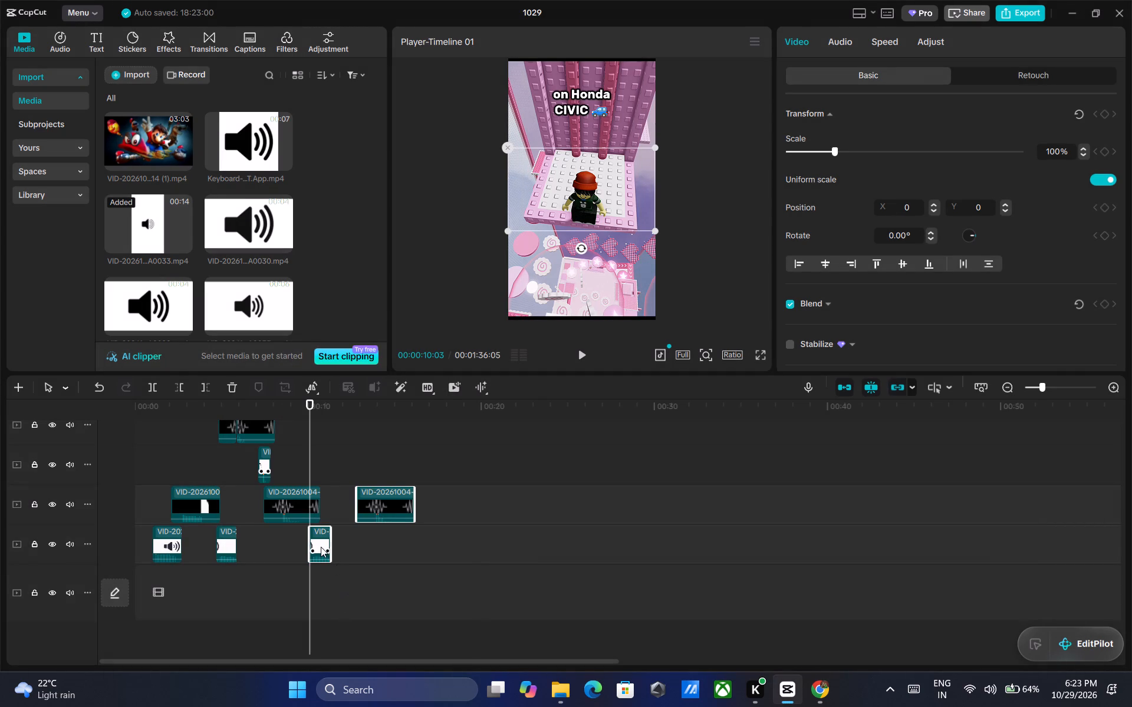
click(319, 538)
drag(322, 541, 317, 541)
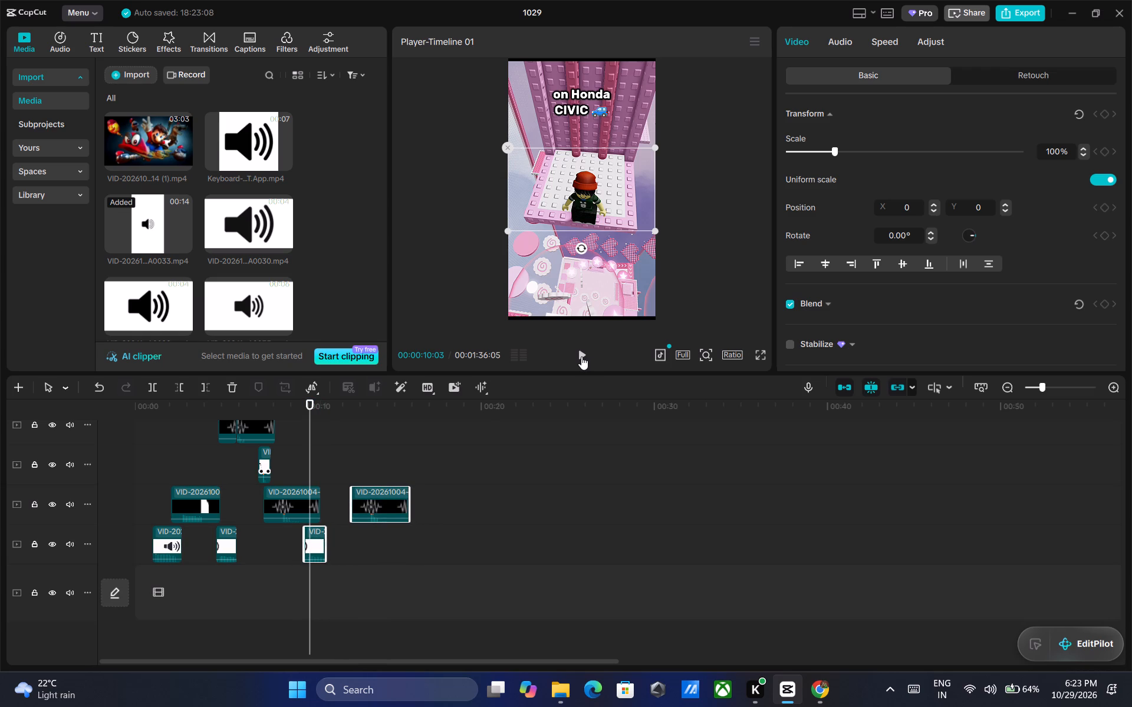
click(581, 356)
triple_click(581, 356)
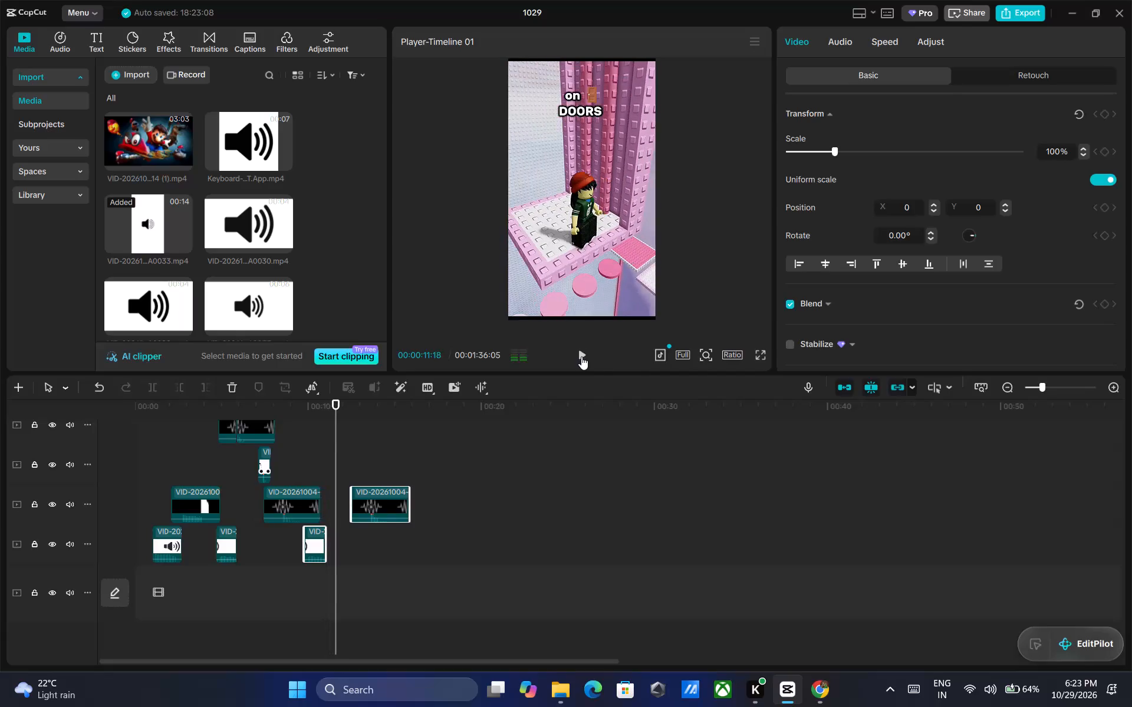
triple_click(581, 356)
click(581, 356)
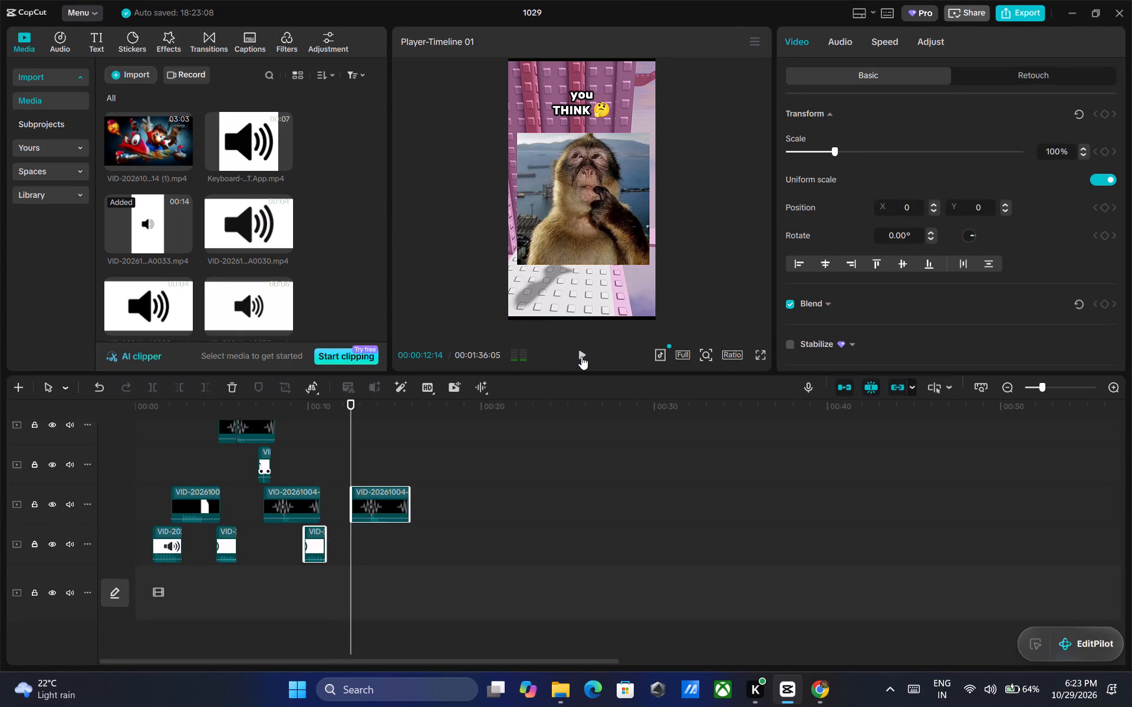
Delete the extra A0036 copy starting at about 12.5 seconds.
click(368, 500)
click(368, 500)
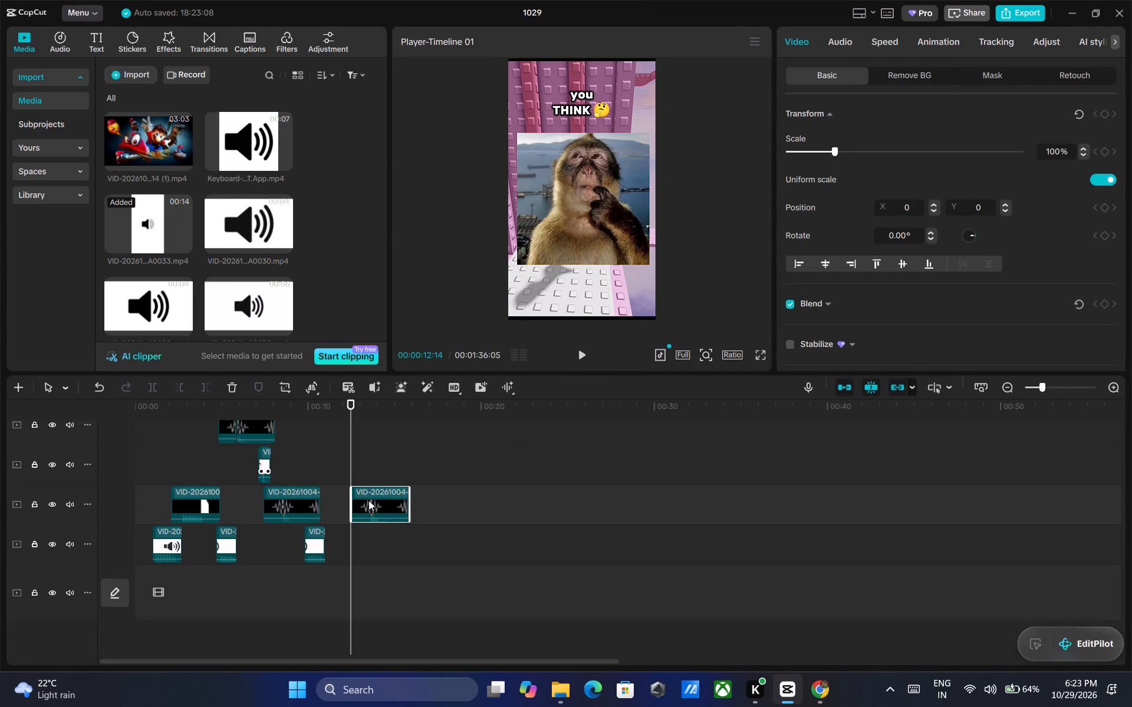
key(Delete)
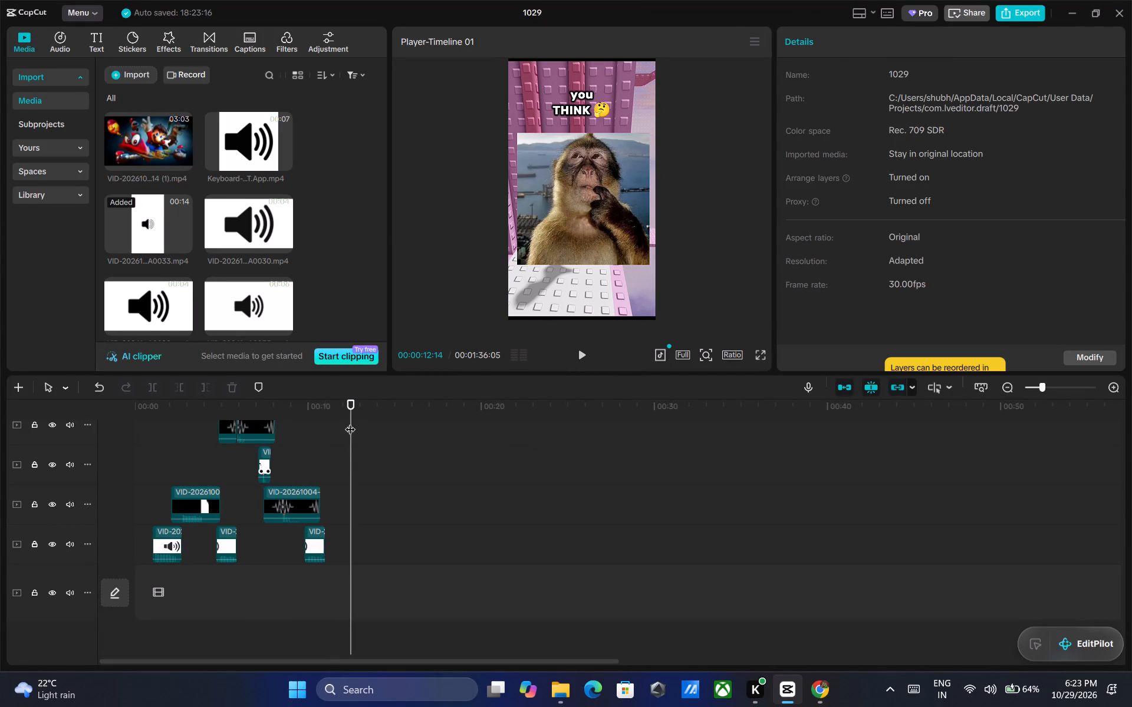
Copy the short A0033 piece and paste it on the same track at 00:00:12:14, where the thinking monkey image appears.
click(349, 404)
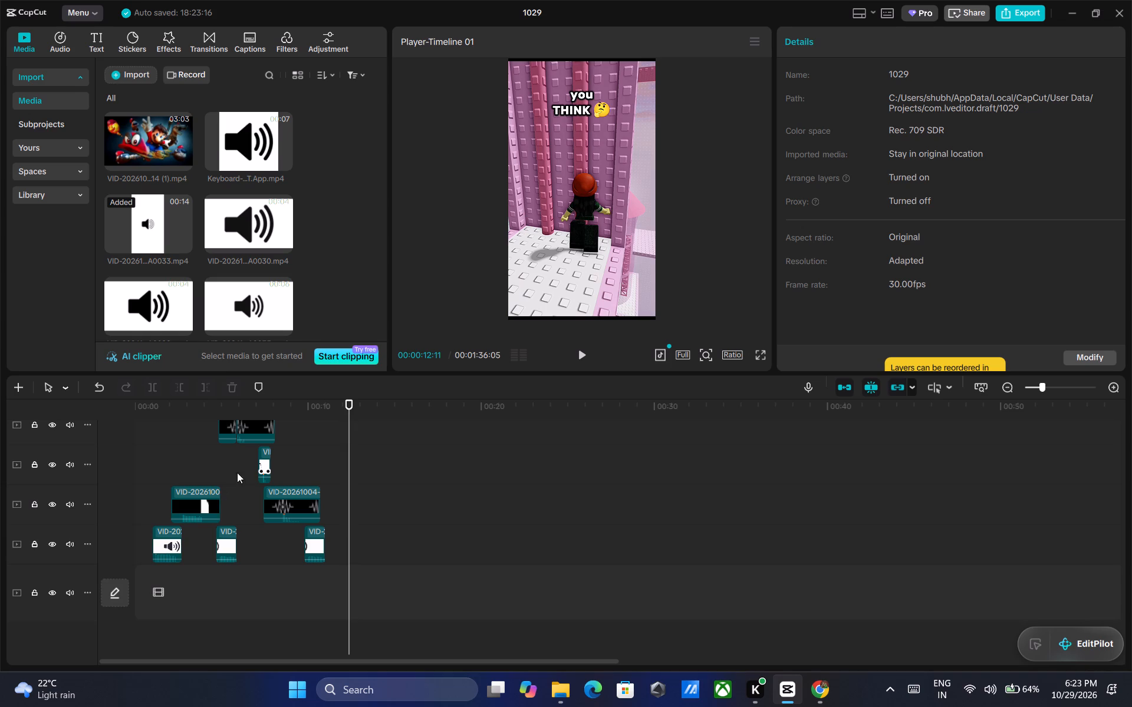
click(265, 461)
right_click(266, 461)
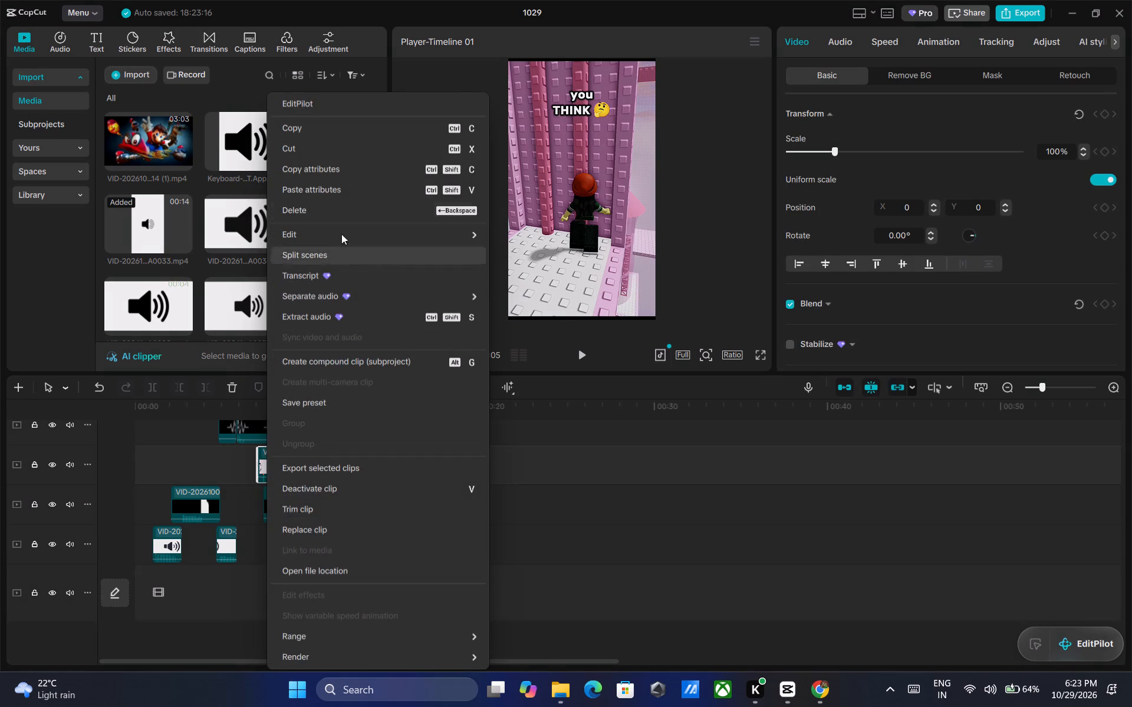
click(361, 132)
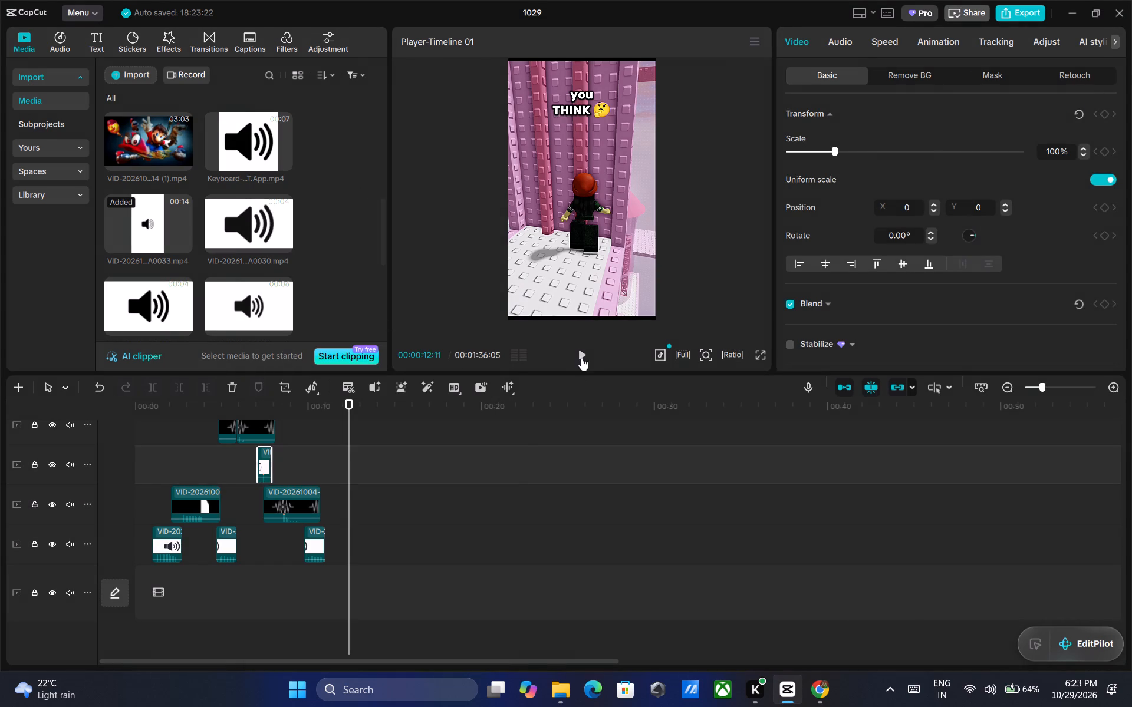
double_click(581, 356)
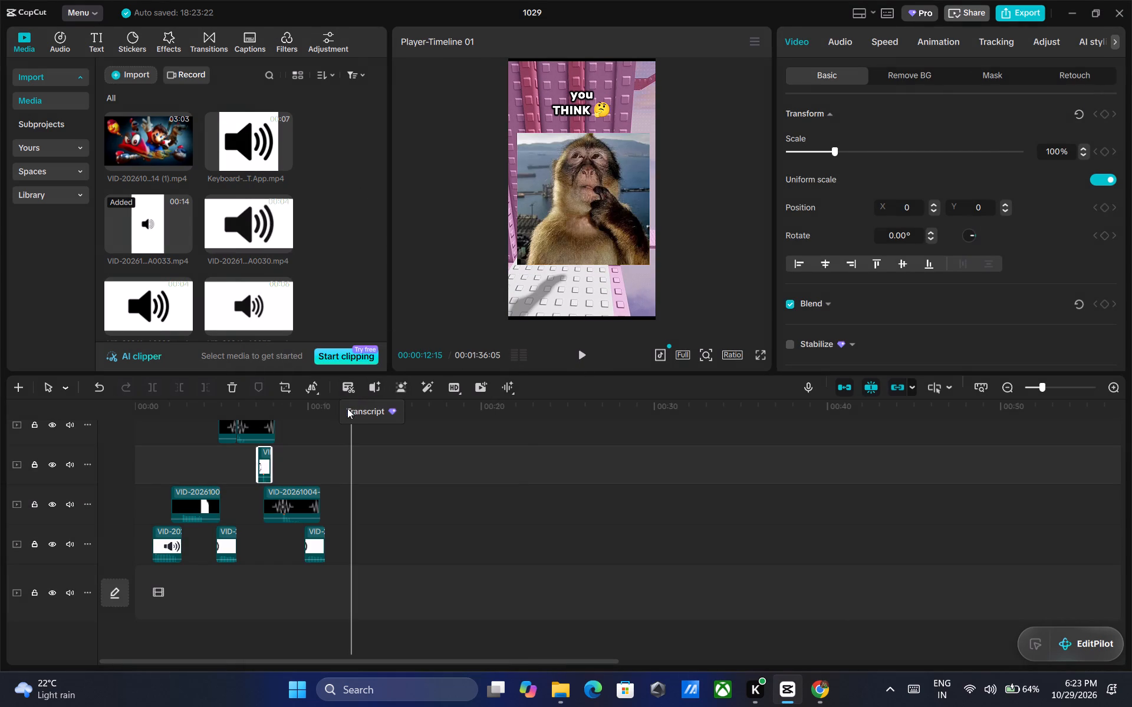
click(351, 409)
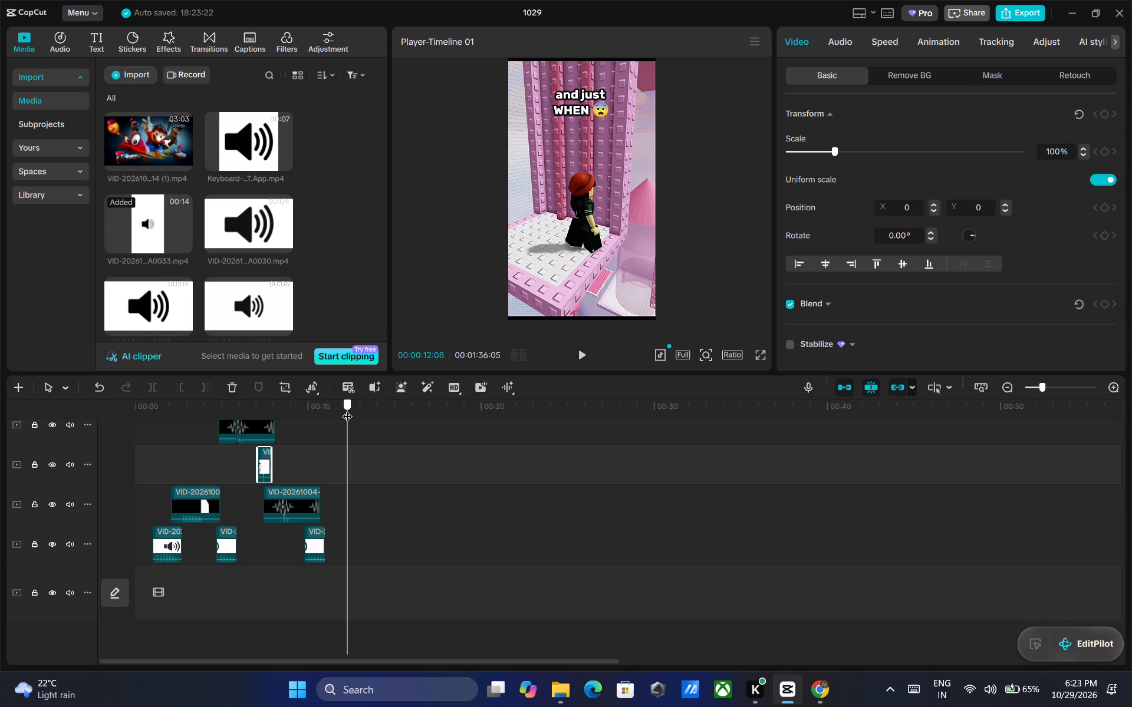
right_click(350, 494)
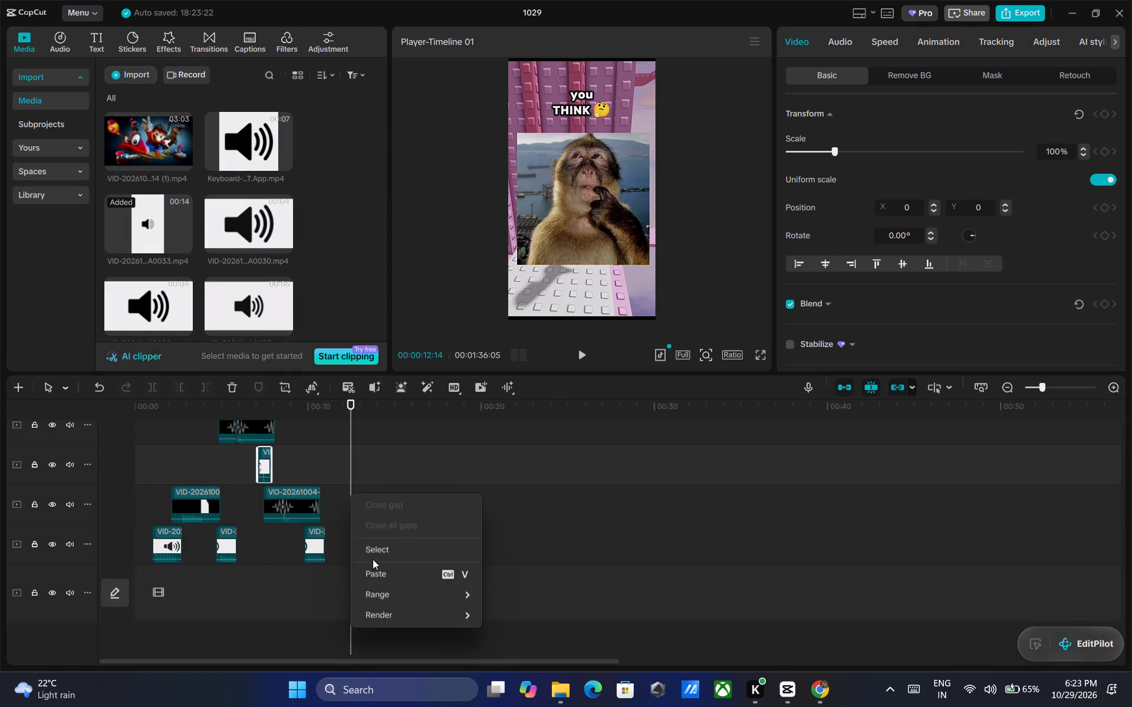
click(377, 570)
click(356, 460)
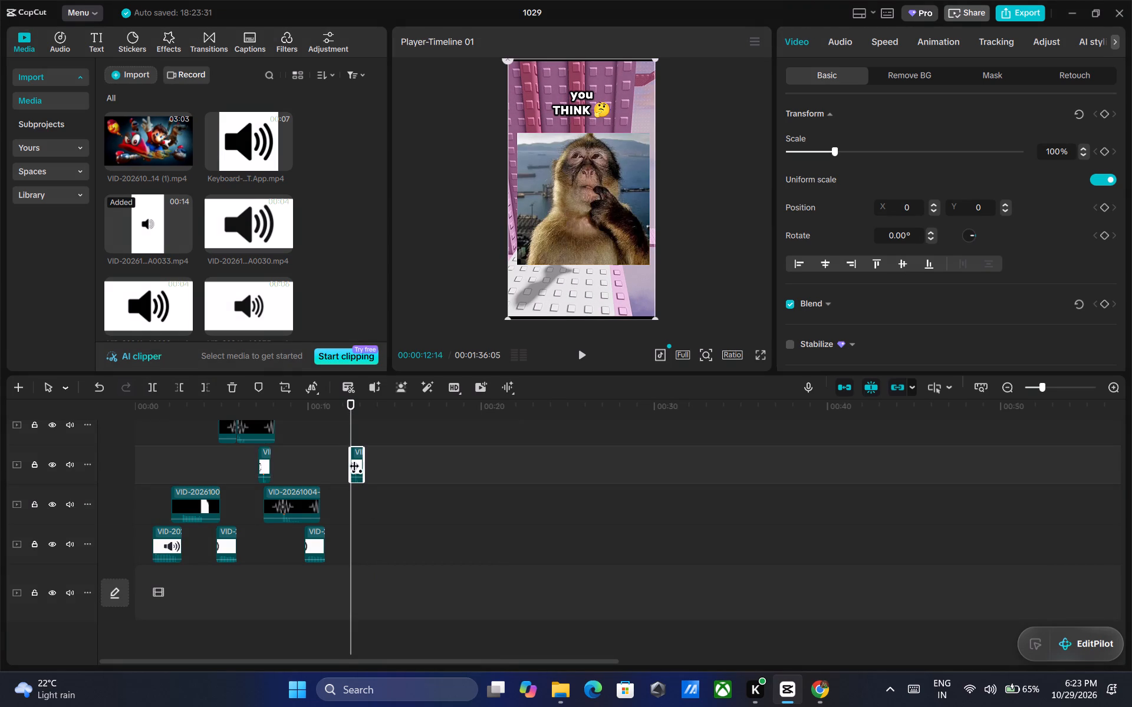
Shift the pasted A0033 piece slightly earlier to start at about 12.1 seconds, and play from 00:00:12:14 to check it.
click(359, 461)
drag(356, 458, 352, 458)
drag(352, 458, 350, 461)
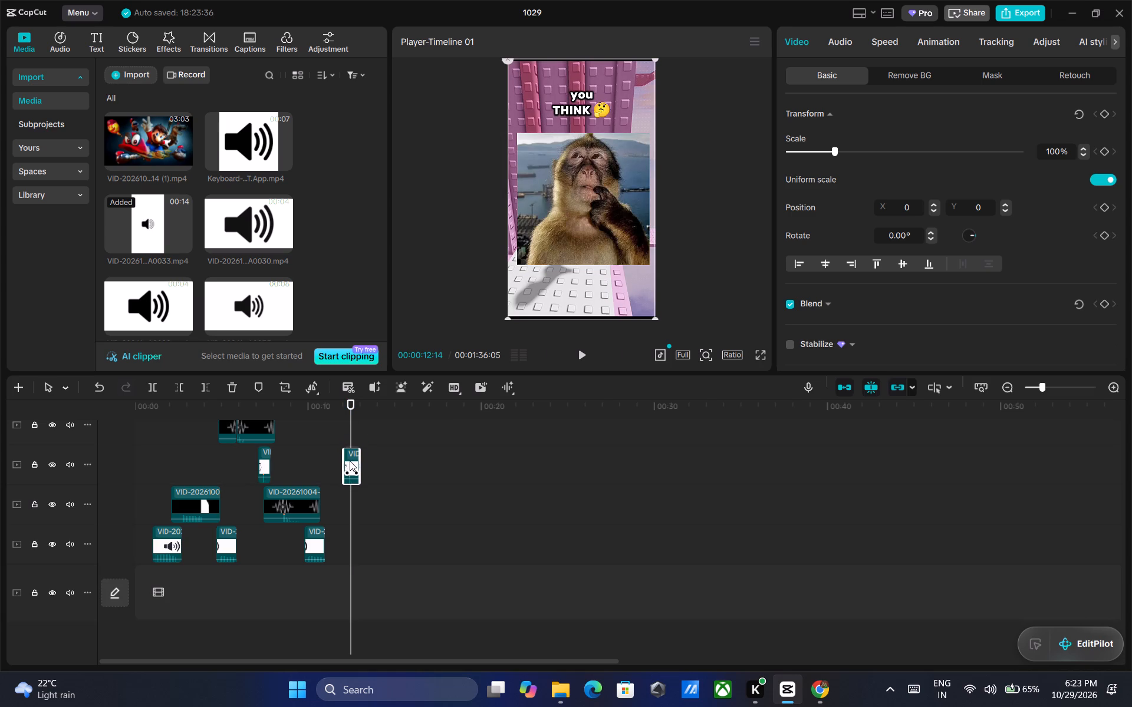
drag(350, 461, 351, 460)
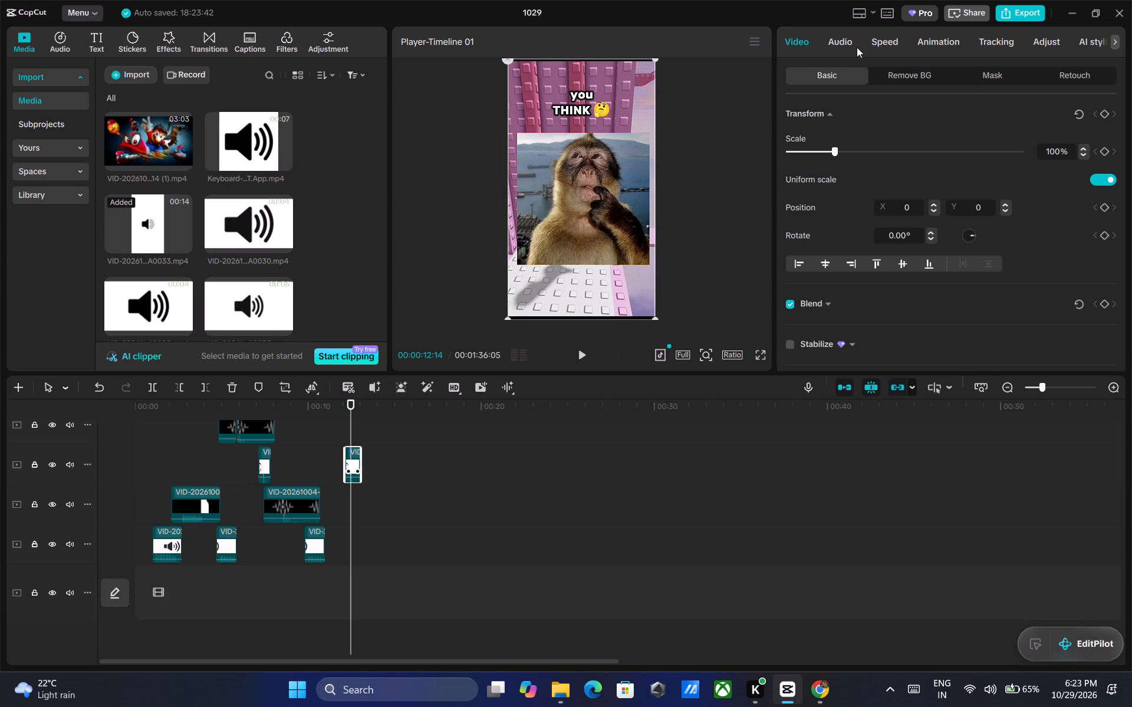
click(850, 42)
click(580, 349)
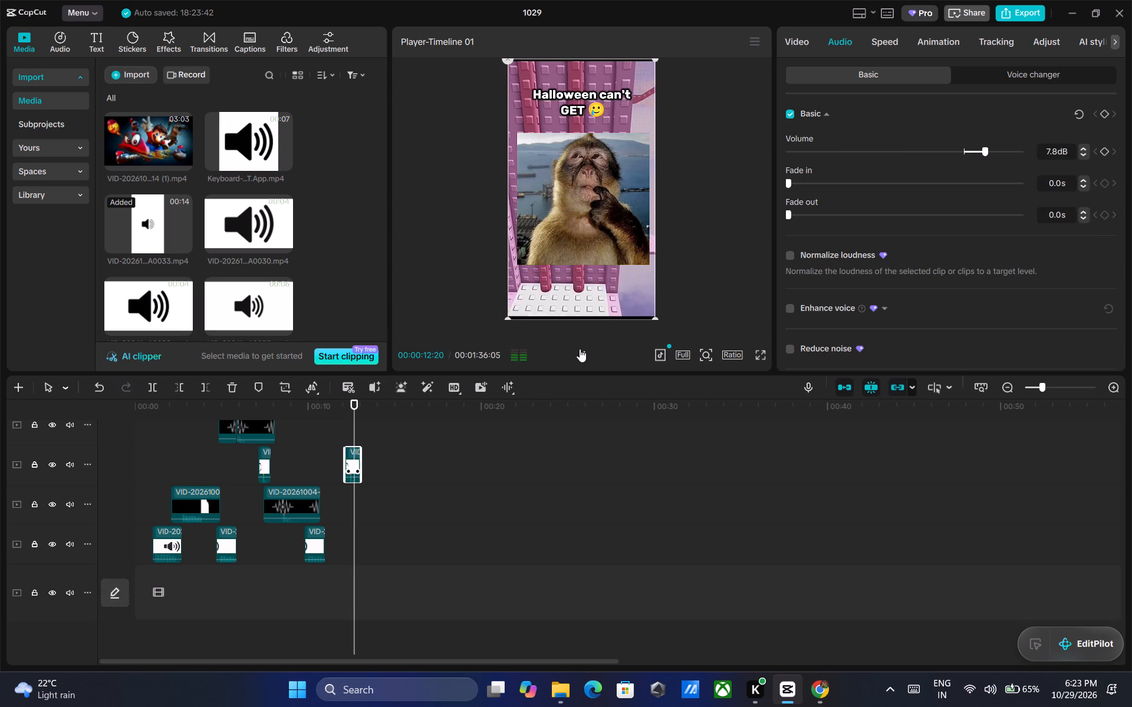
triple_click(580, 349)
double_click(580, 349)
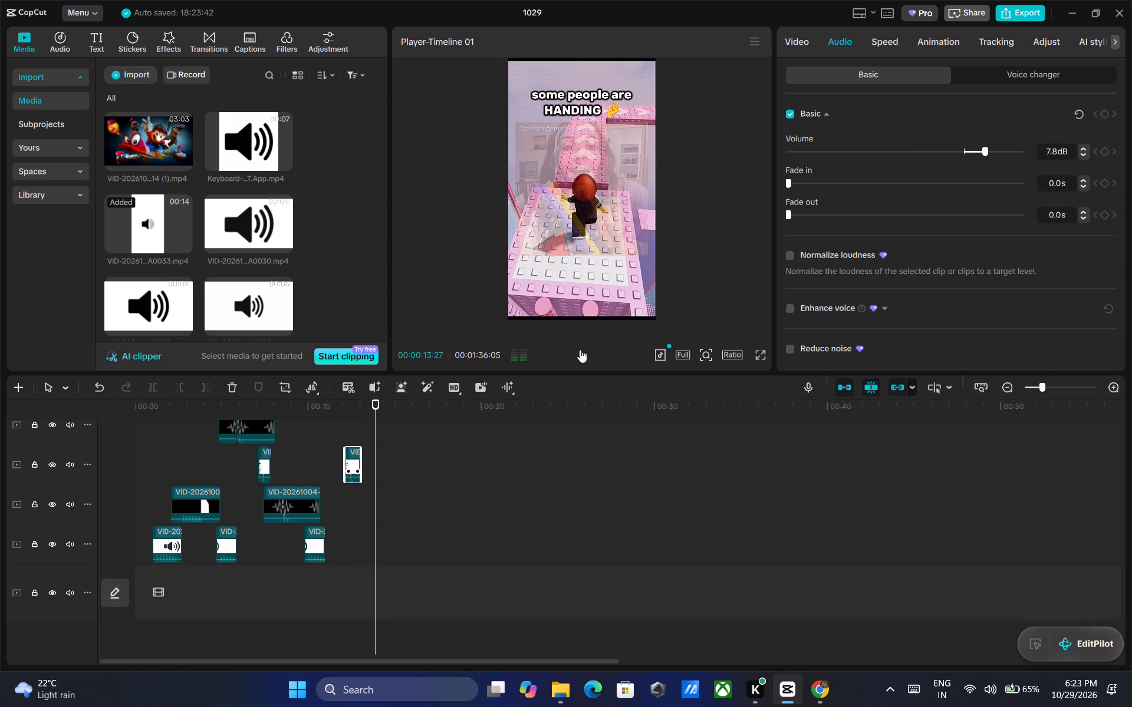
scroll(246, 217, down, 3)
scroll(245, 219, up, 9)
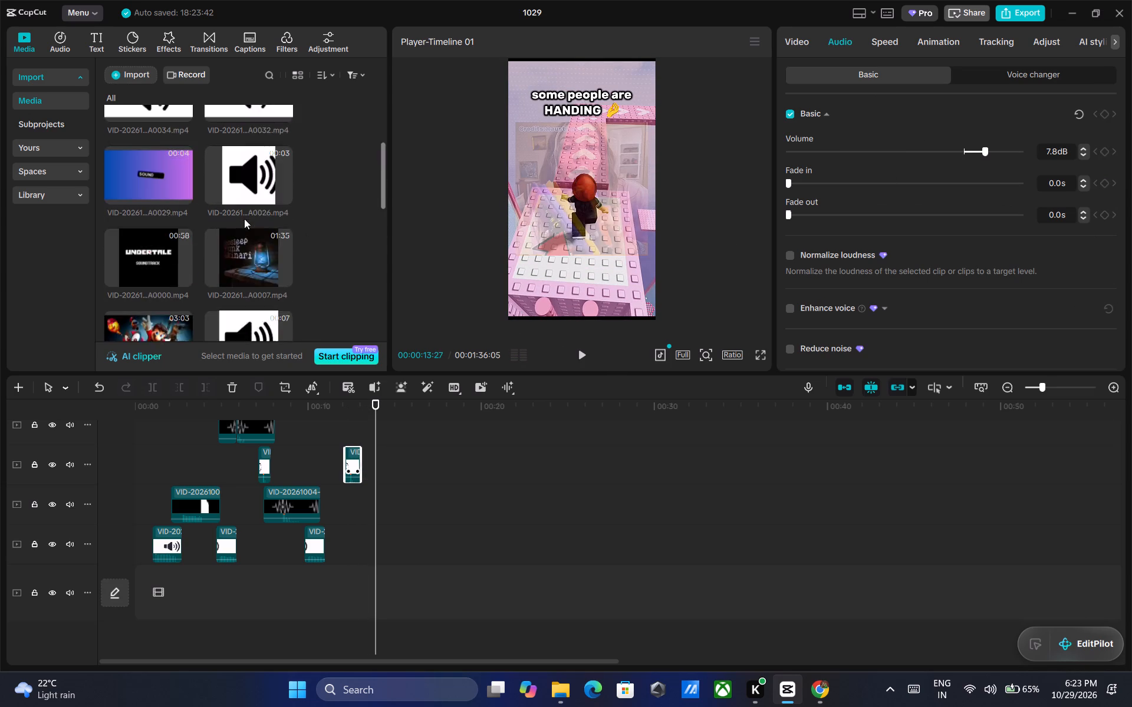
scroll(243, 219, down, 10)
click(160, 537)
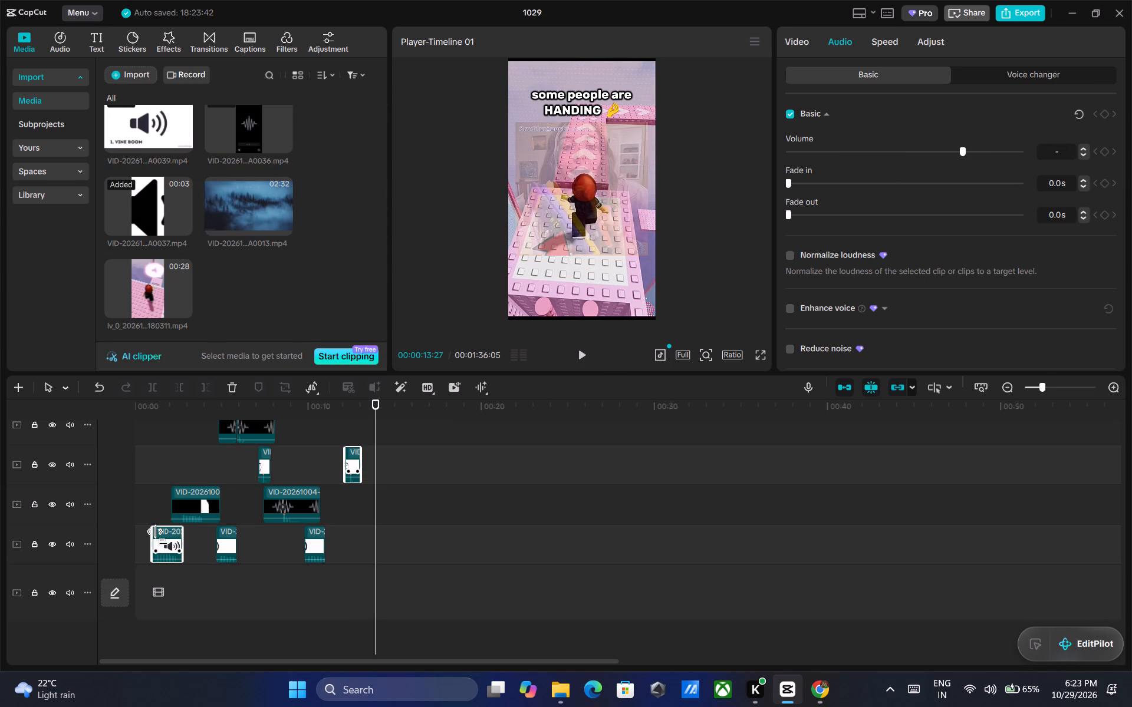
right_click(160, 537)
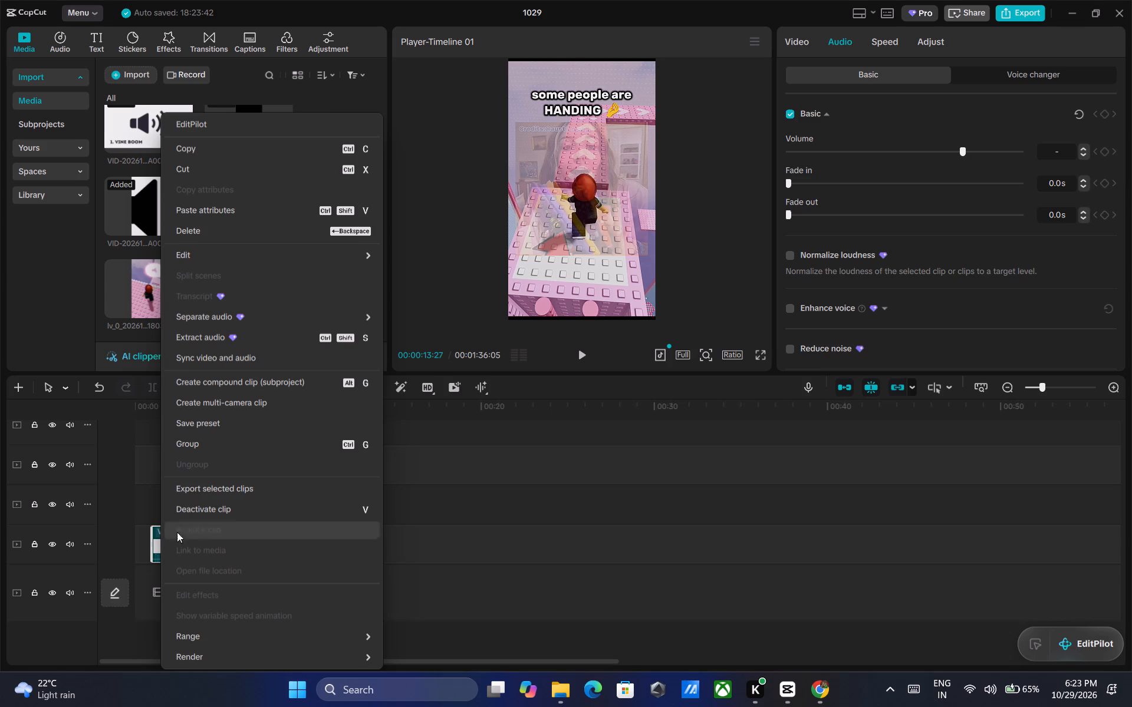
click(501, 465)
Add the A0039 vine boom clip, split it at 00:00:40:27, and move its short first piece to about 13.7 seconds below the gameplay clip.
scroll(501, 465, down, 1)
scroll(501, 465, up, 5)
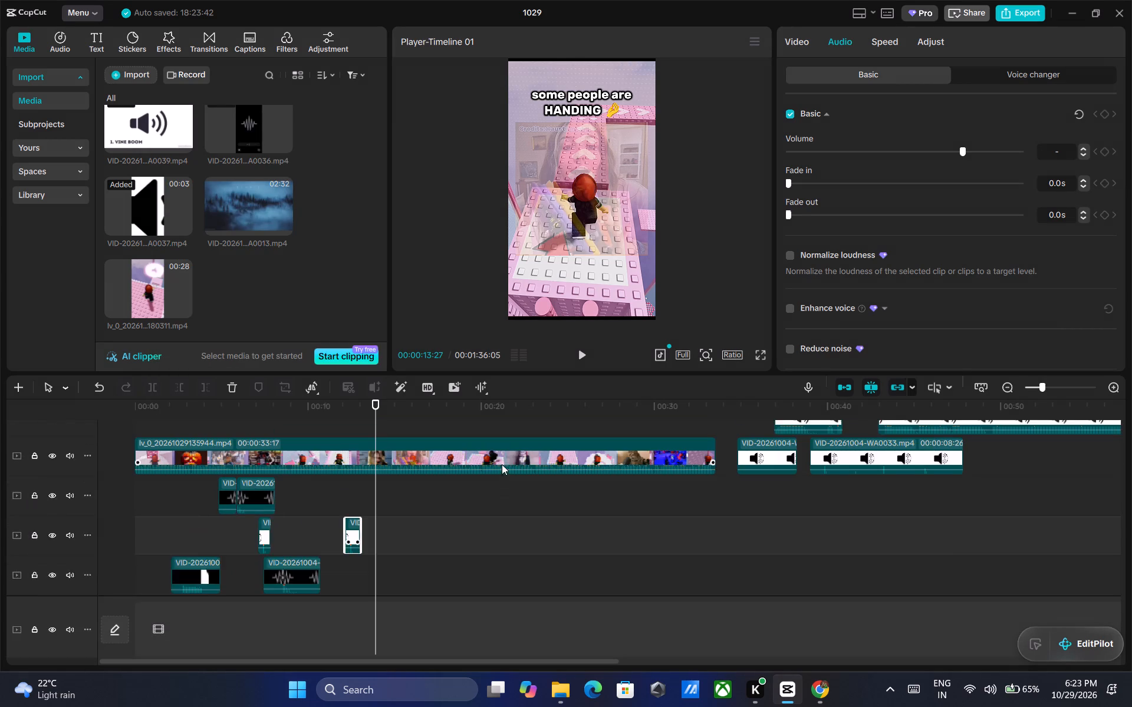
scroll(502, 464, up, 2)
scroll(502, 464, down, 1)
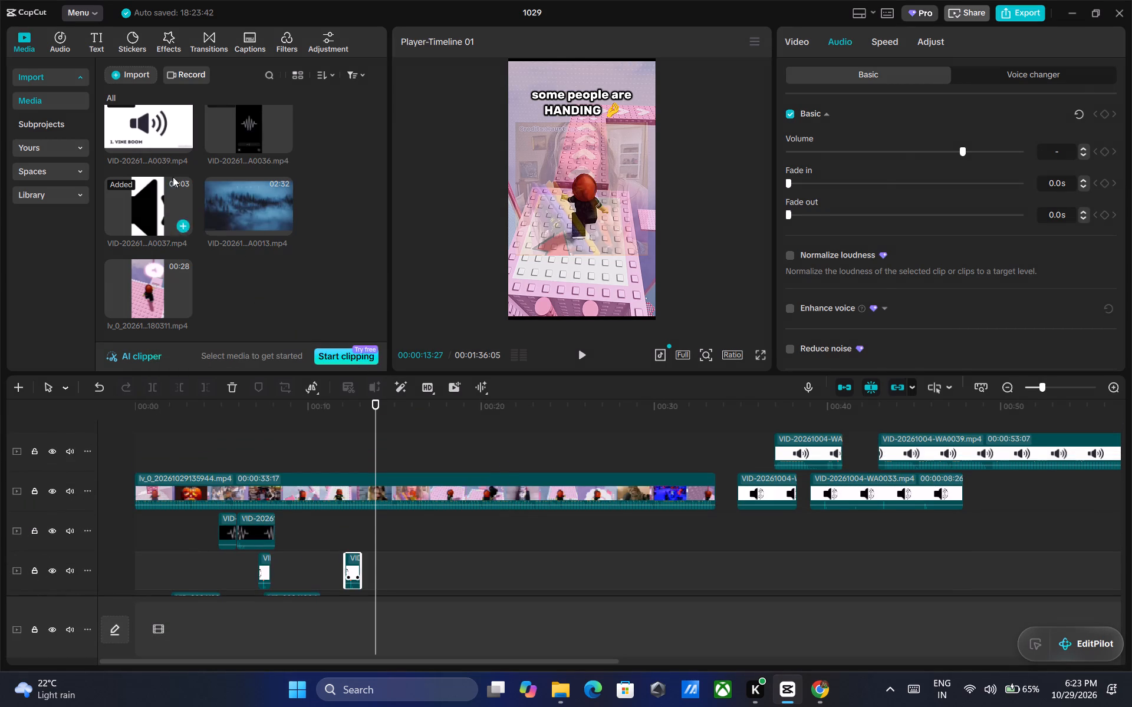
drag(145, 120, 815, 541)
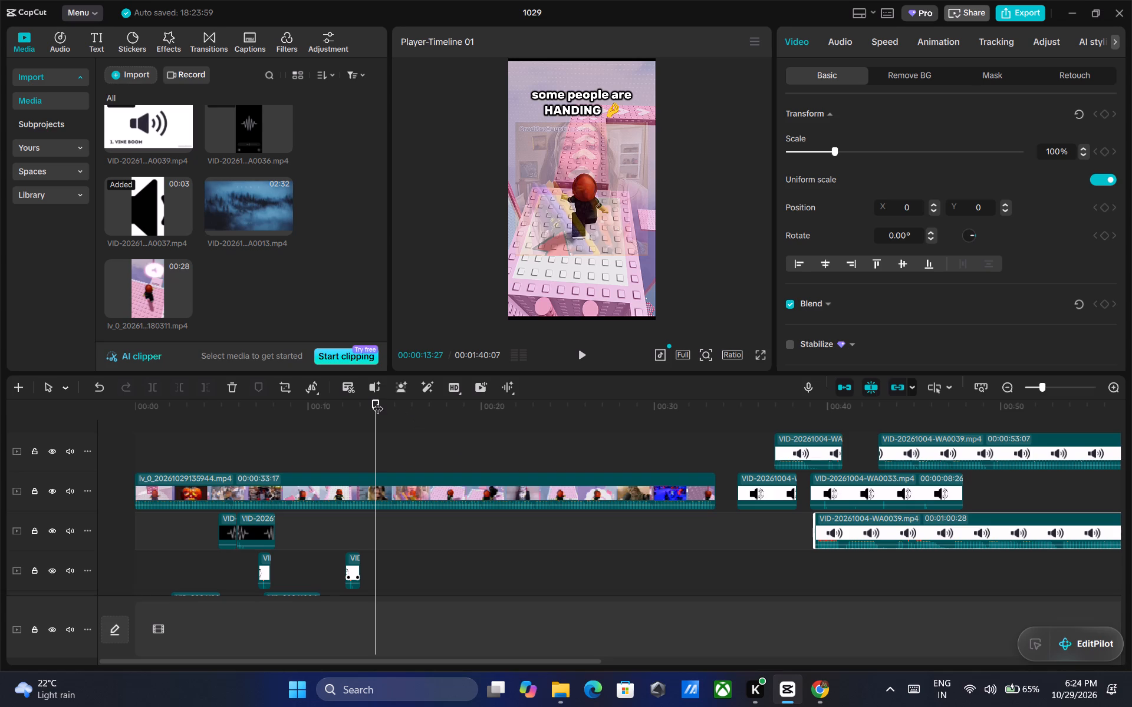
drag(378, 401, 845, 445)
key(ctrl+b)
drag(827, 530, 733, 530)
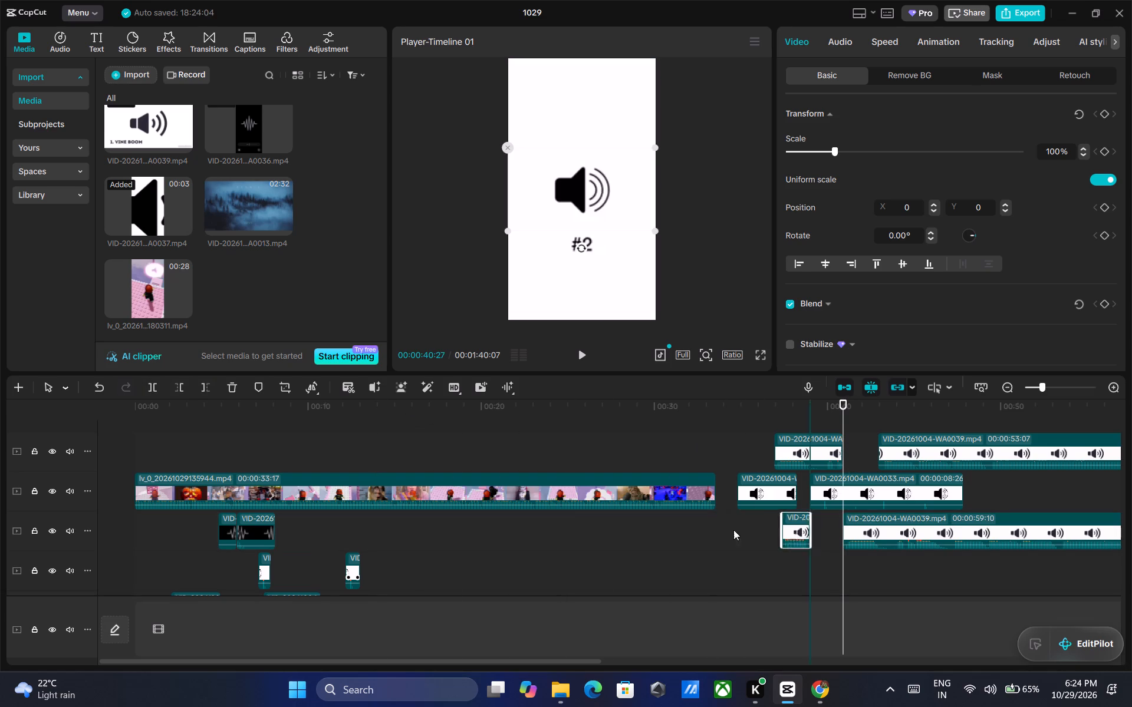
drag(733, 530, 384, 525)
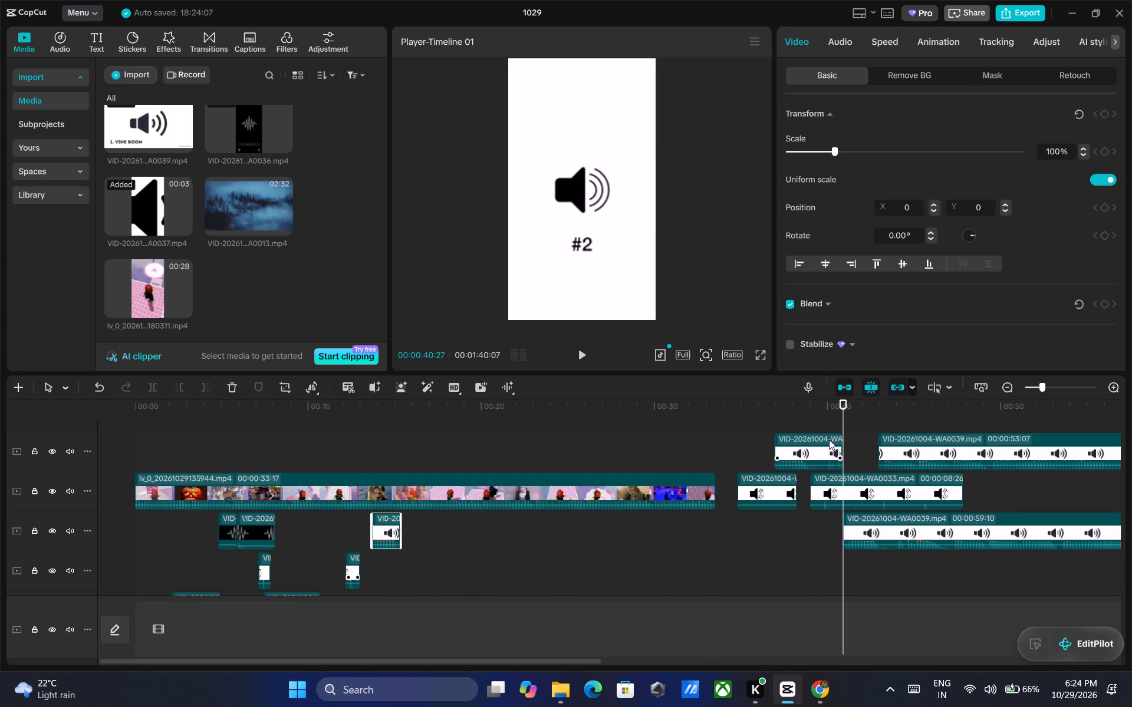
Play from 00:00:12:14 into the vine boom piece to check the timing of both sounds.
drag(840, 403, 356, 403)
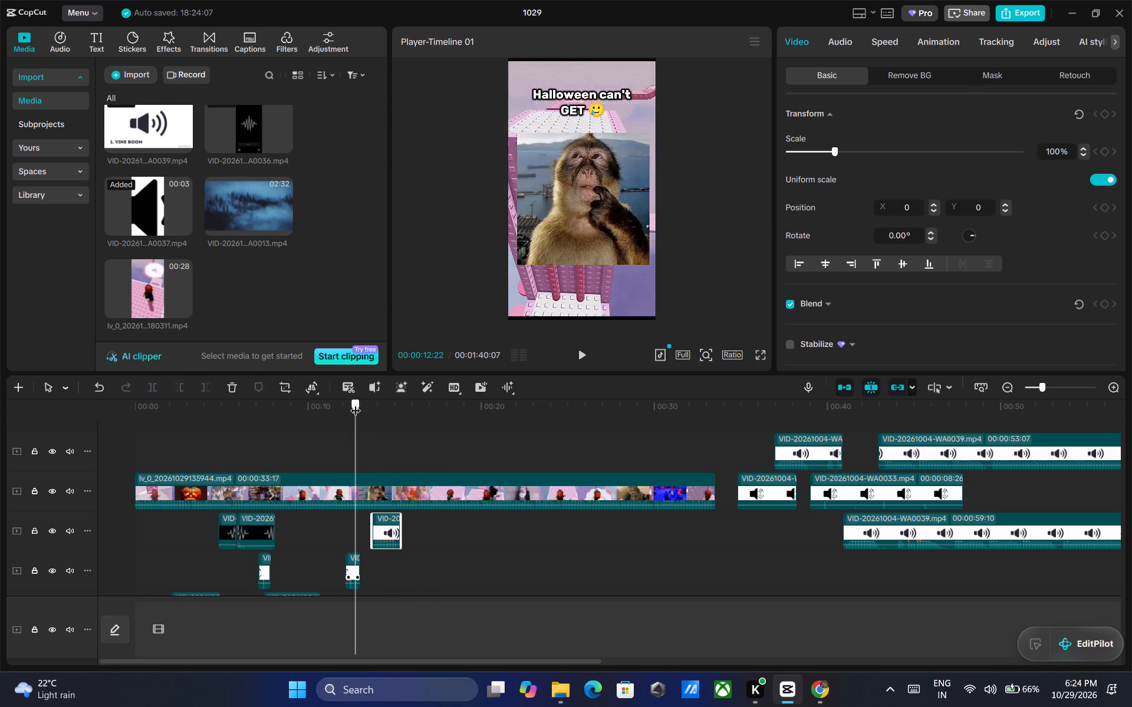
drag(356, 403, 350, 403)
click(584, 352)
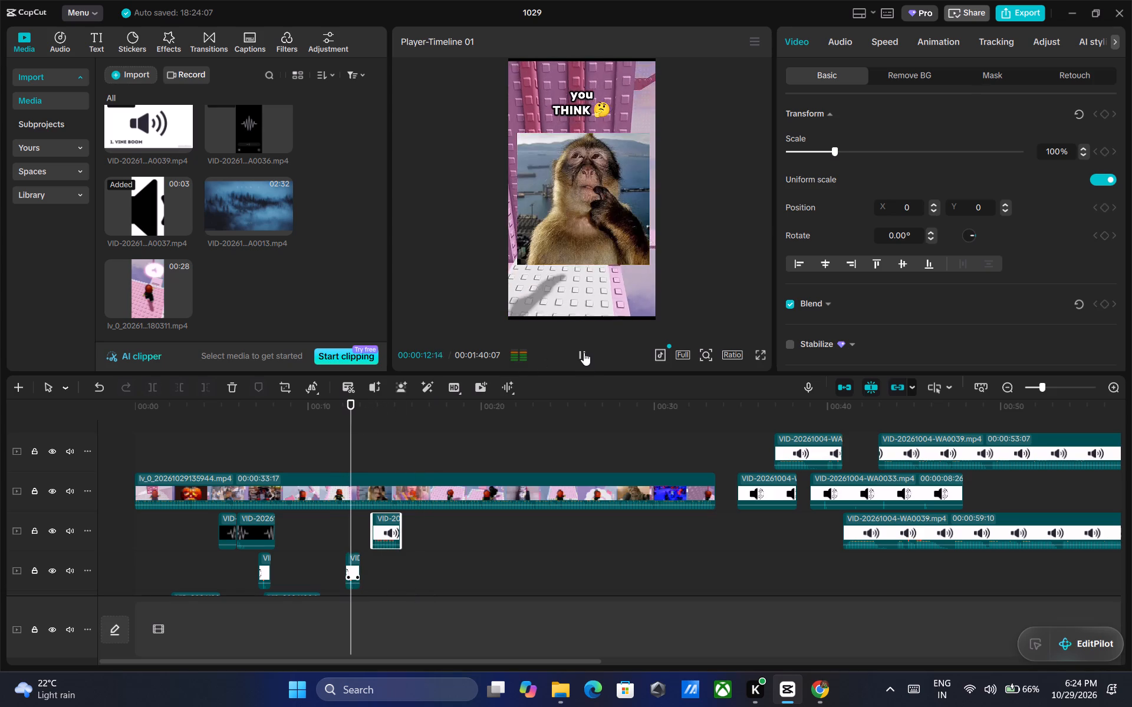
triple_click(584, 352)
triple_click(584, 352)
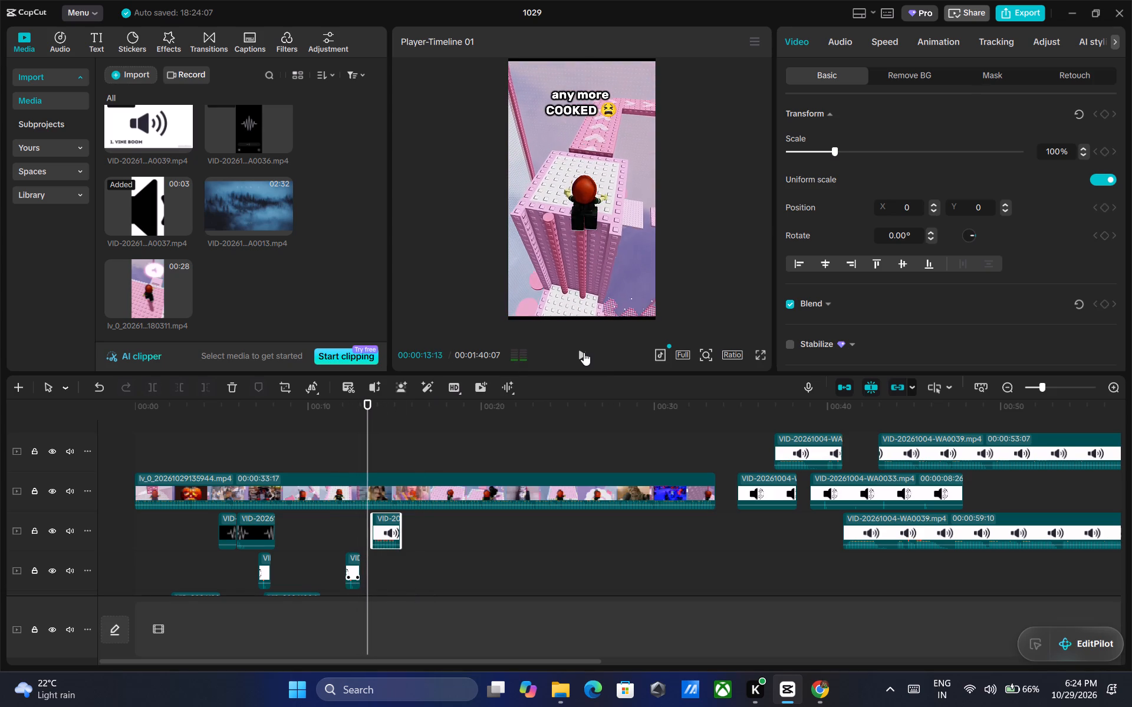
click(584, 352)
double_click(584, 352)
double_click(584, 352)
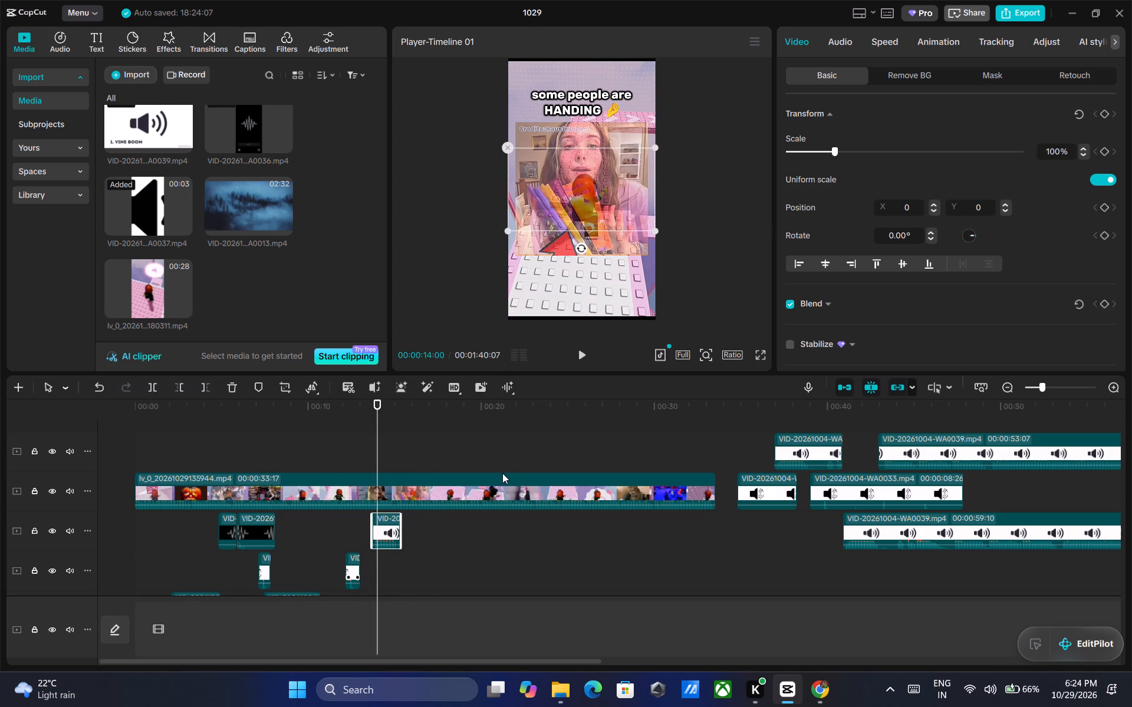
Set the short A0039 piece's volume to -7.1 dB and play from 00:00:14:00 to check it.
click(848, 43)
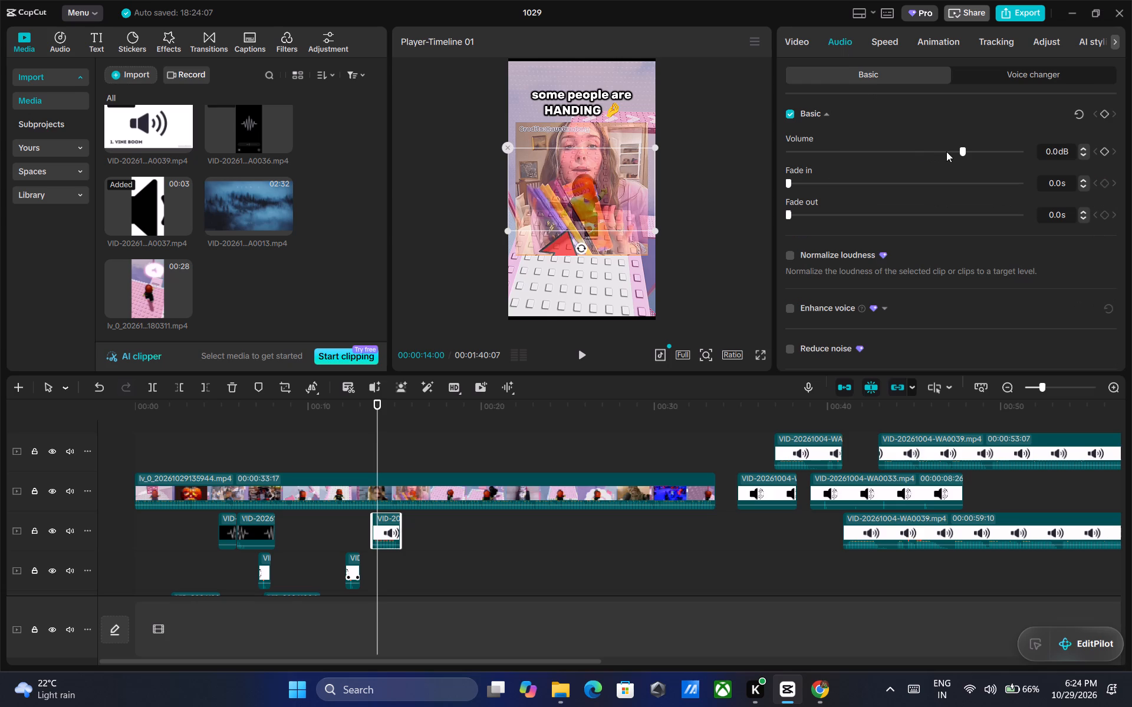
click(939, 150)
click(581, 351)
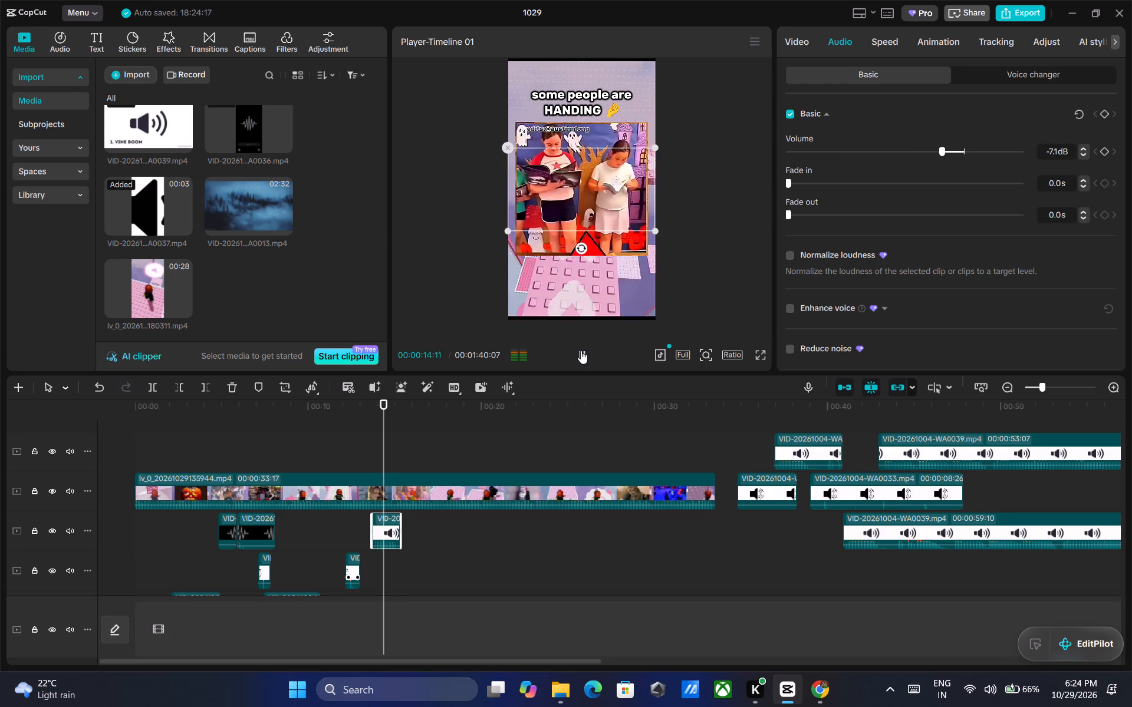
triple_click(581, 351)
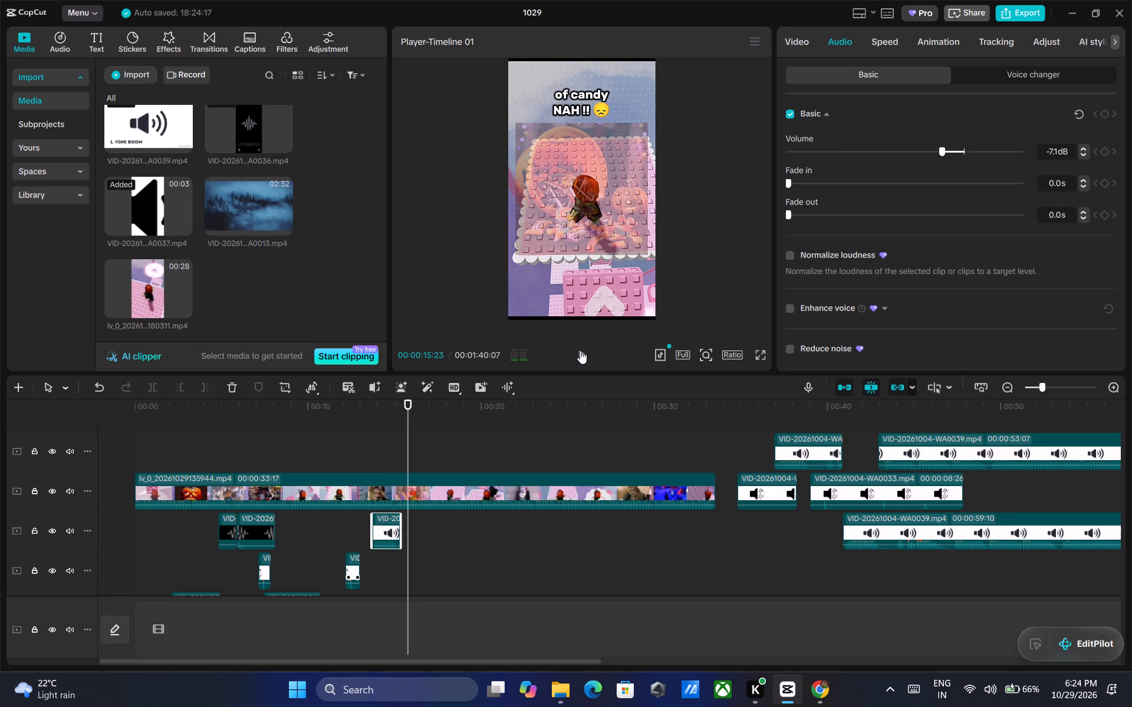
Preview the A0037 sound clip and place it on the short A0033 pieces' track, starting at about 15 seconds.
scroll(263, 235, up, 1)
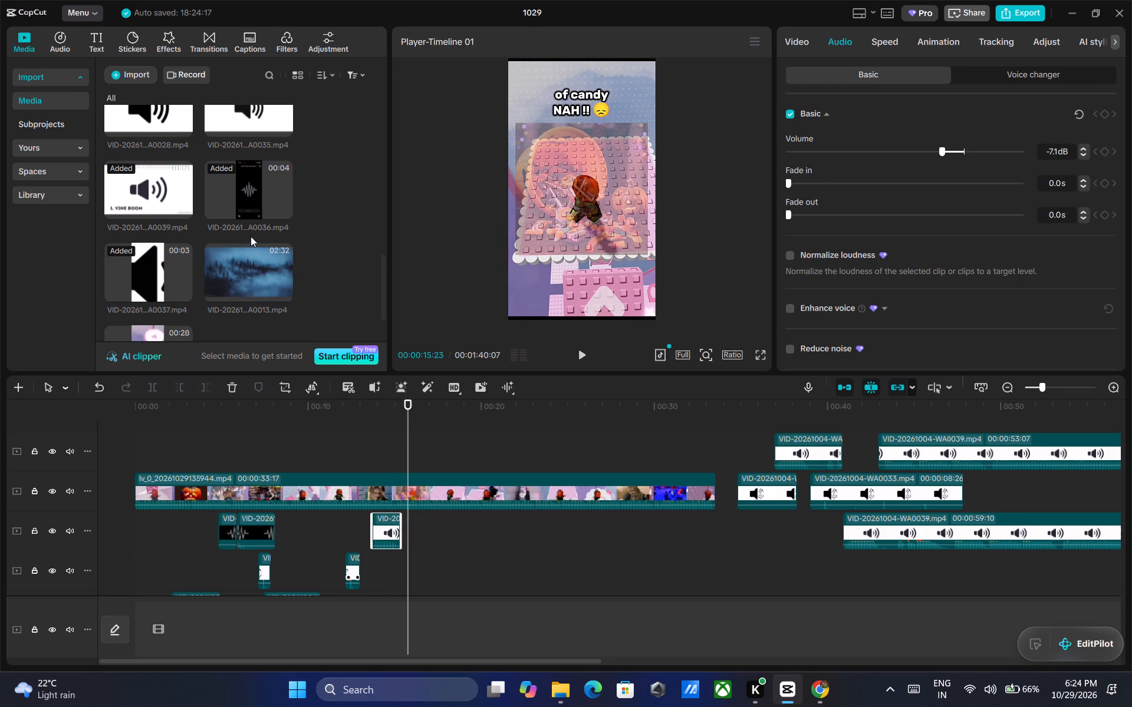
click(151, 246)
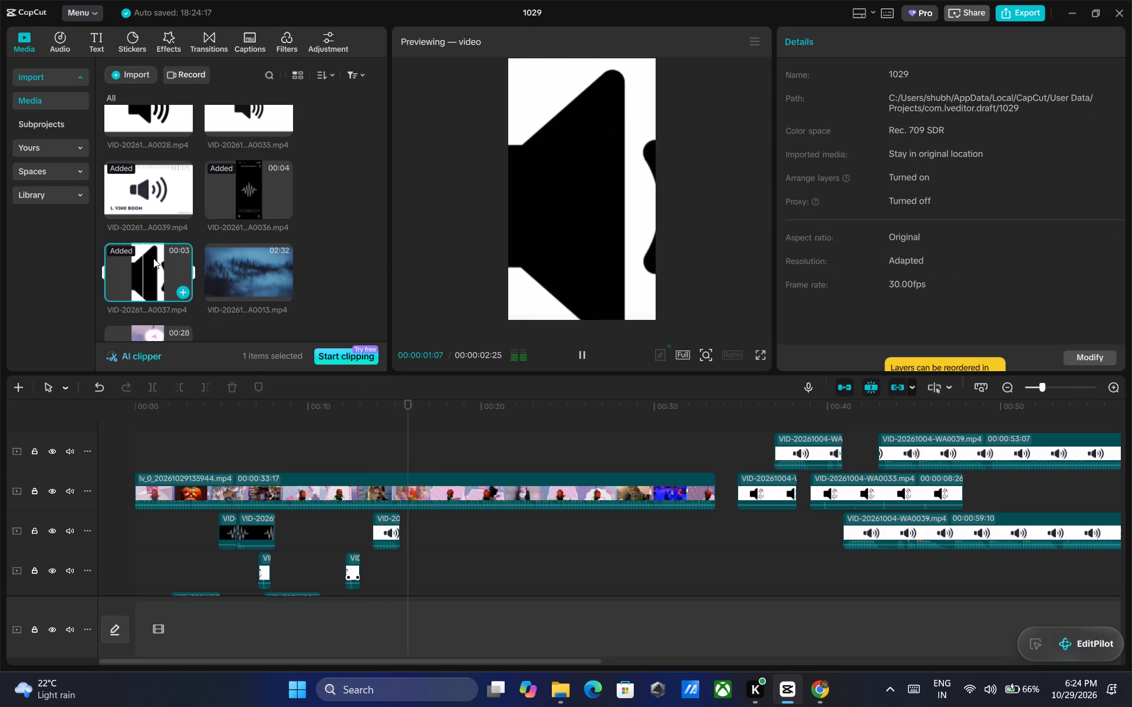
drag(153, 258, 387, 569)
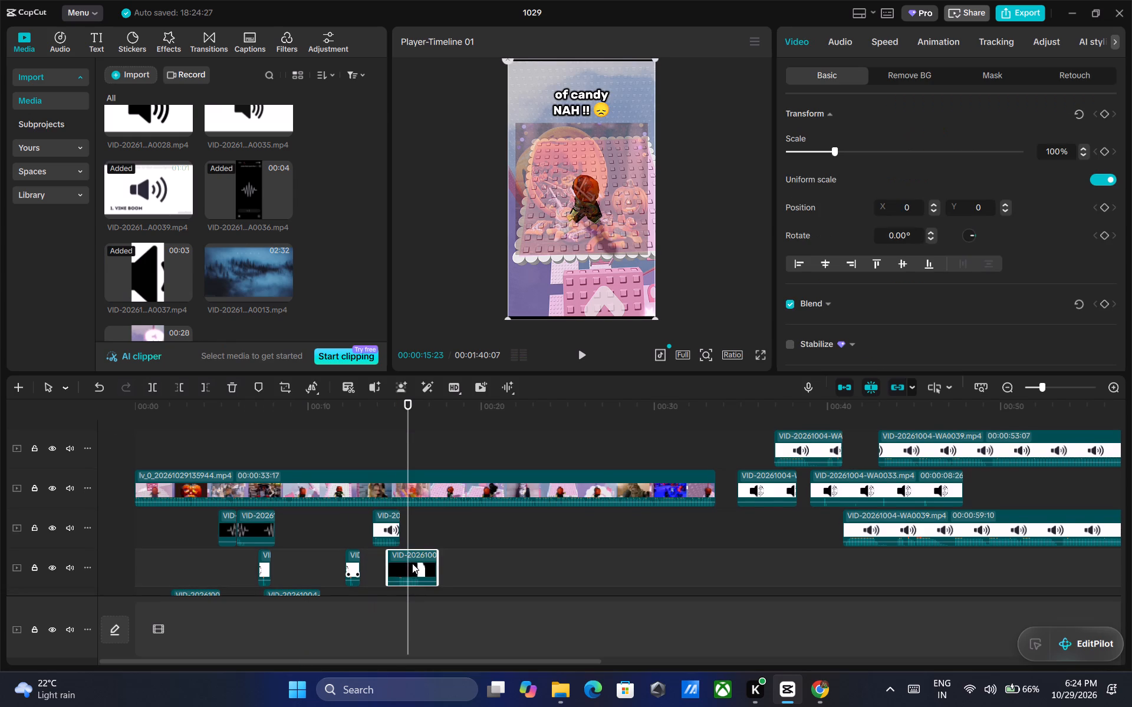
drag(412, 559, 420, 559)
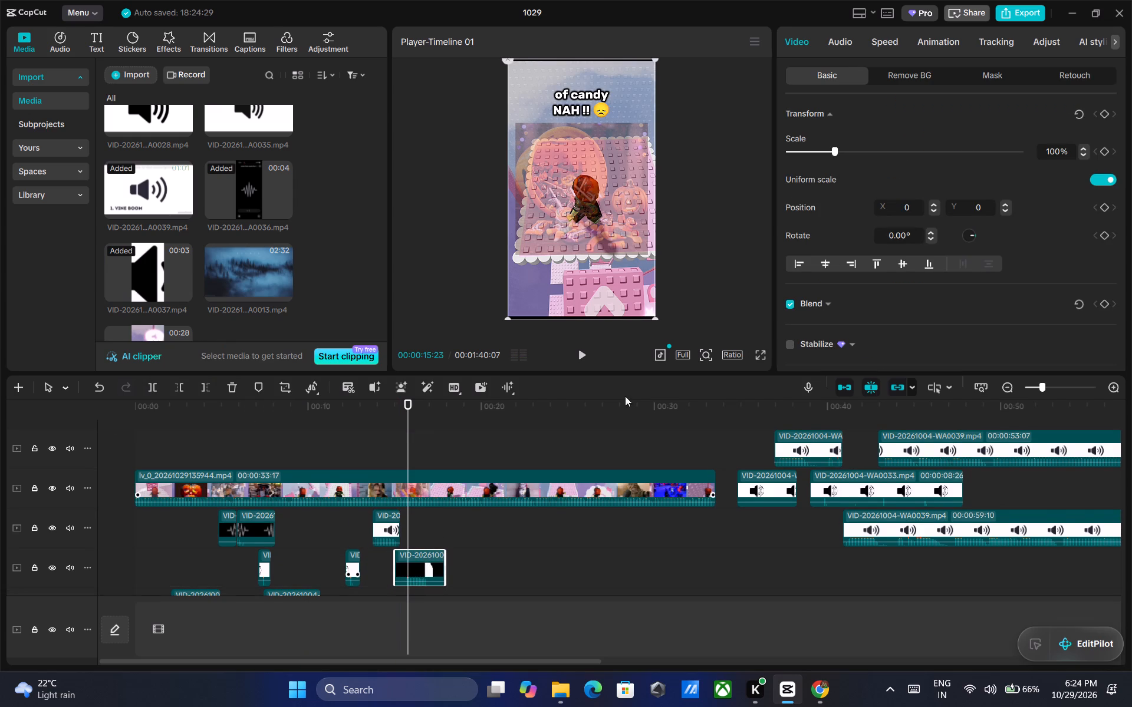
Set the new A0037 clip's volume to -7.9 dB and play from 00:00:15:23 to the candy bag image.
click(845, 45)
click(937, 149)
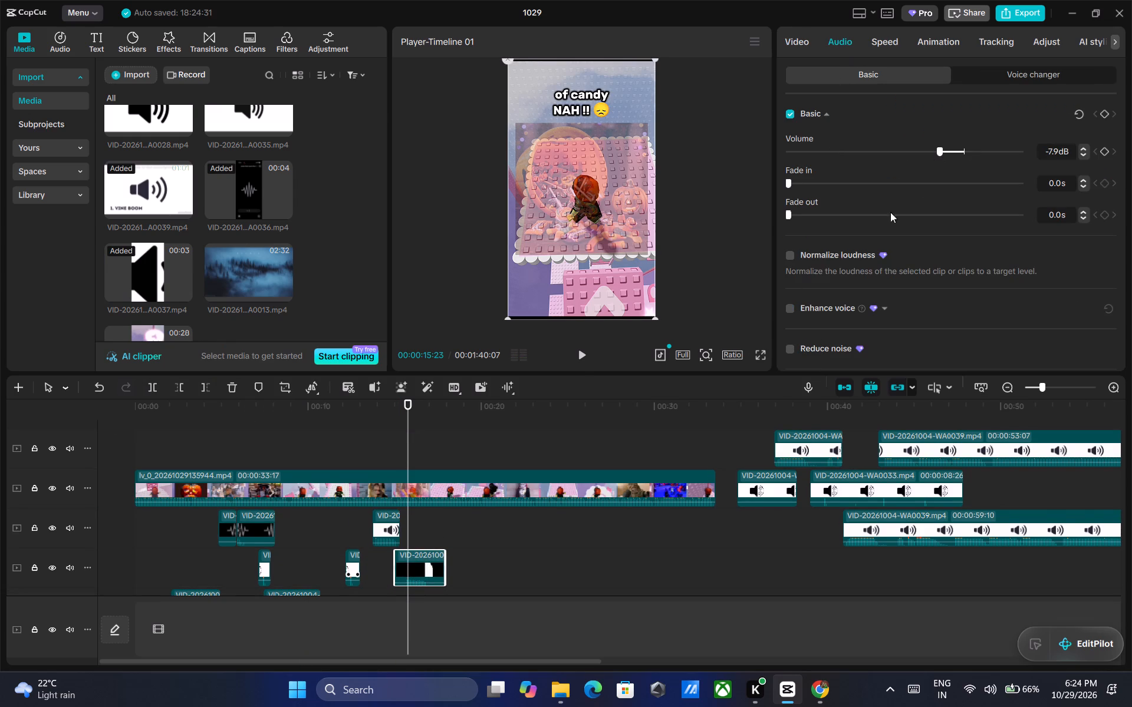
click(580, 355)
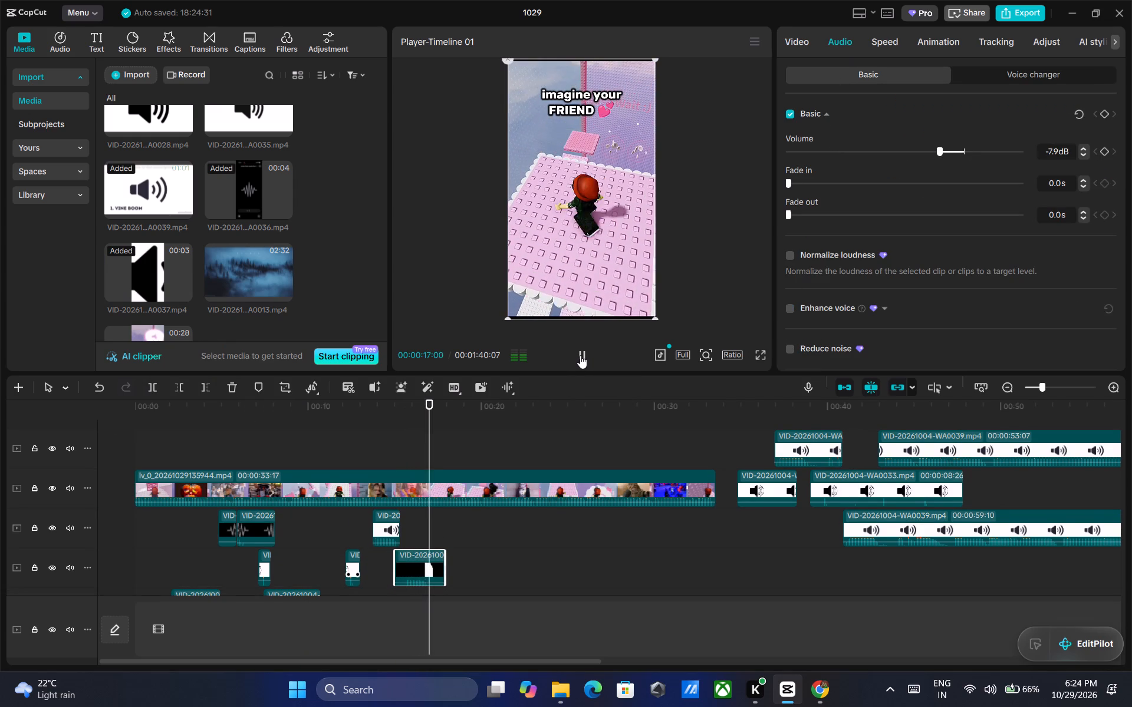
double_click(580, 355)
triple_click(580, 355)
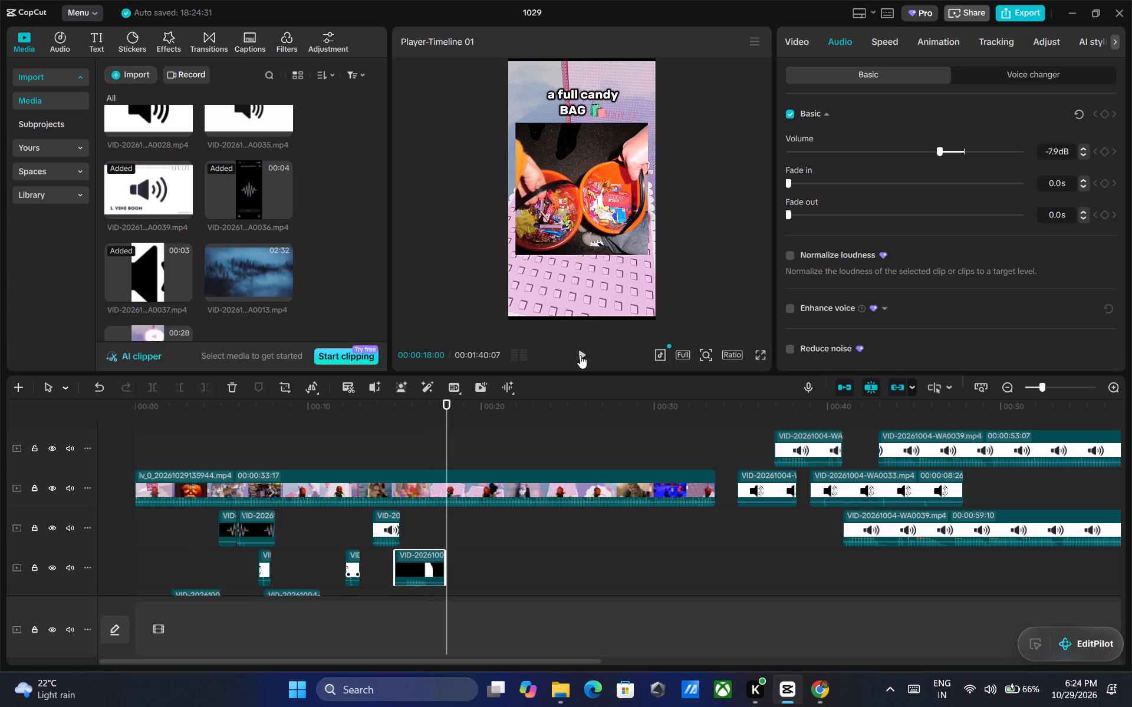
Audition the A0028, A0035 and A0030 sounds, then place A0028 on the short vine boom piece's track, starting at about 17.5 seconds.
scroll(225, 231, up, 2)
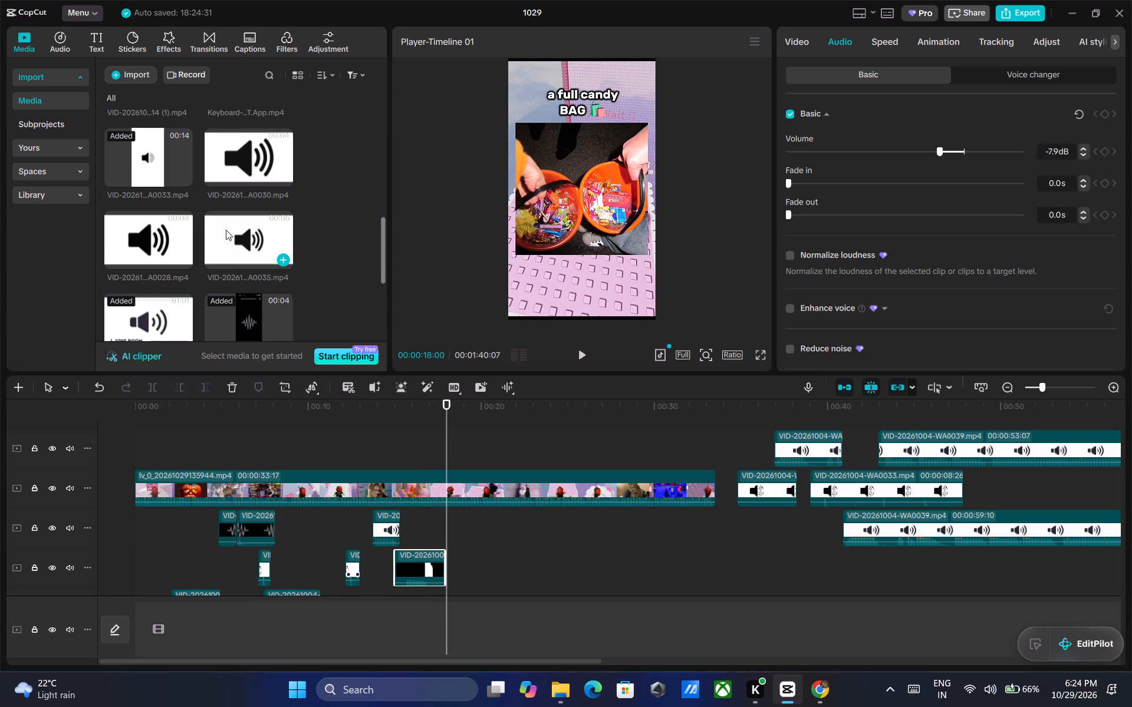
click(170, 244)
click(243, 240)
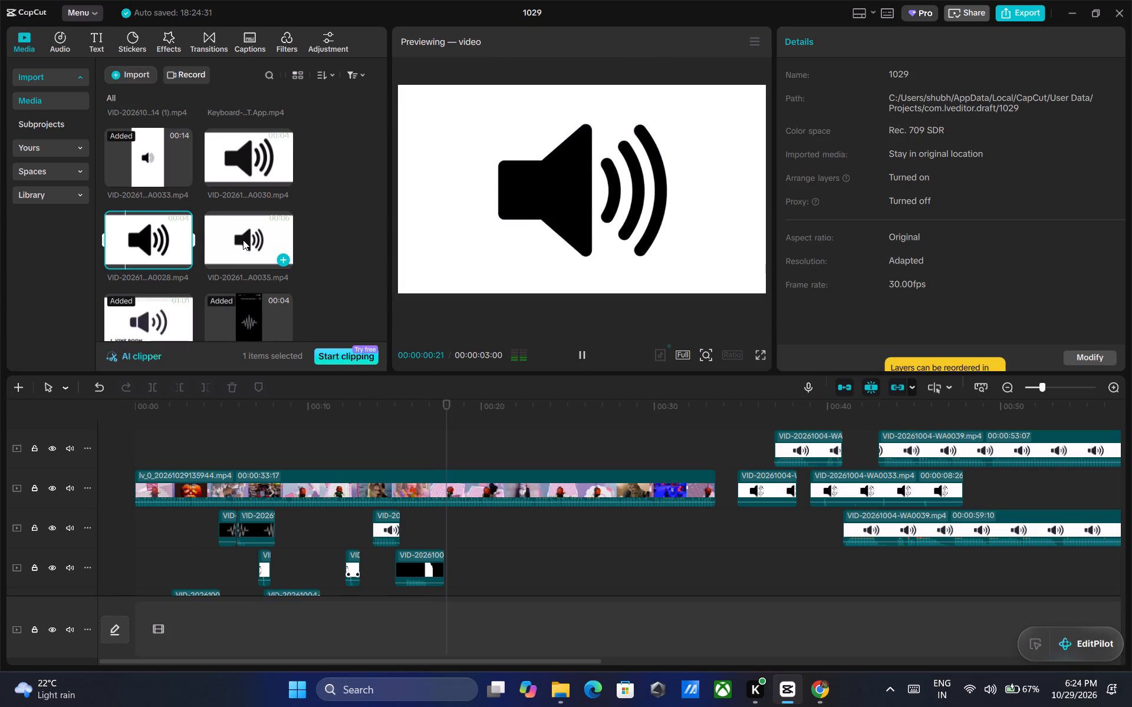
click(241, 150)
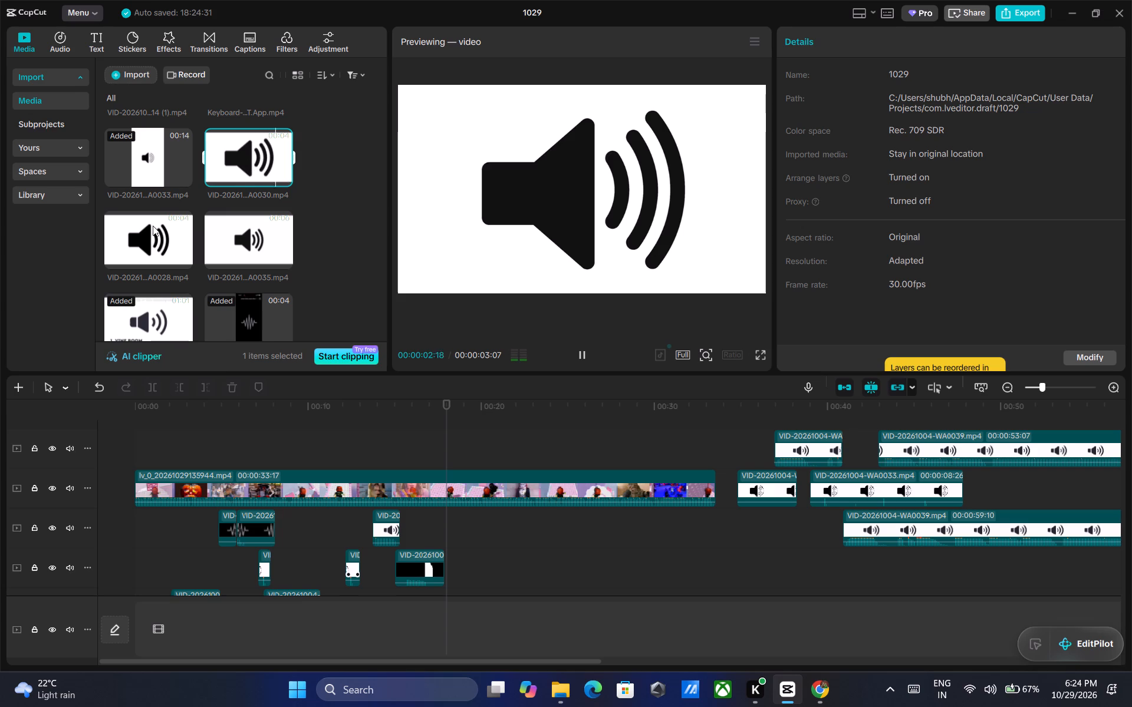
click(135, 240)
drag(151, 232, 433, 525)
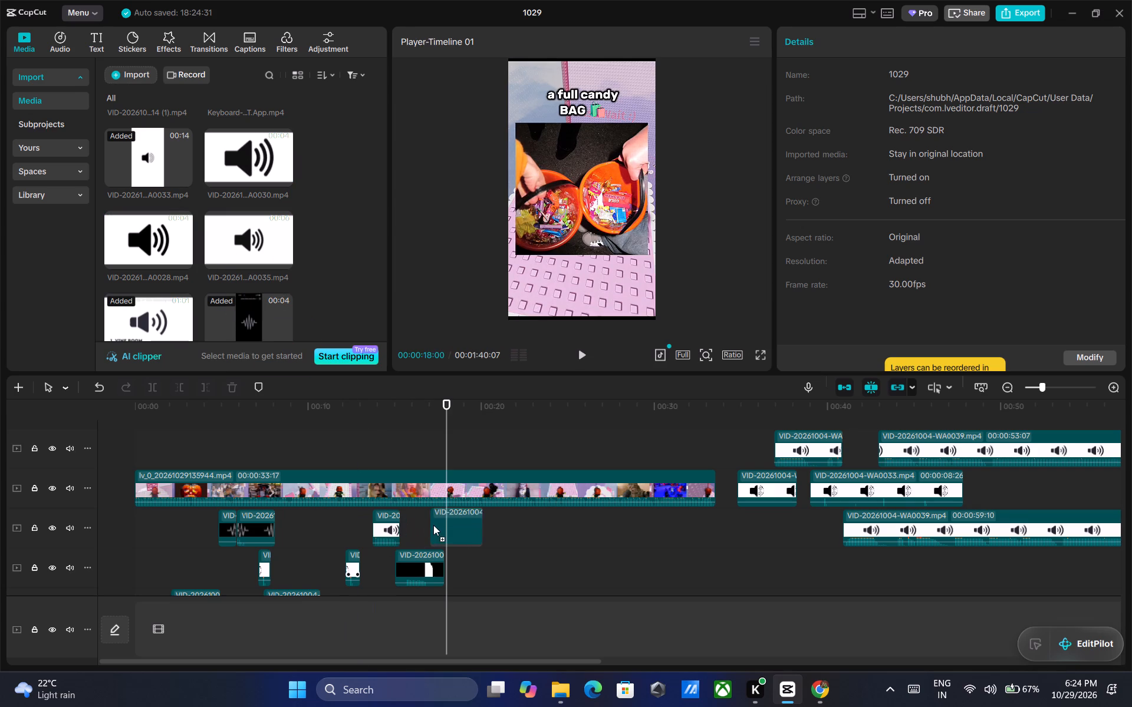
drag(433, 525, 438, 524)
click(462, 520)
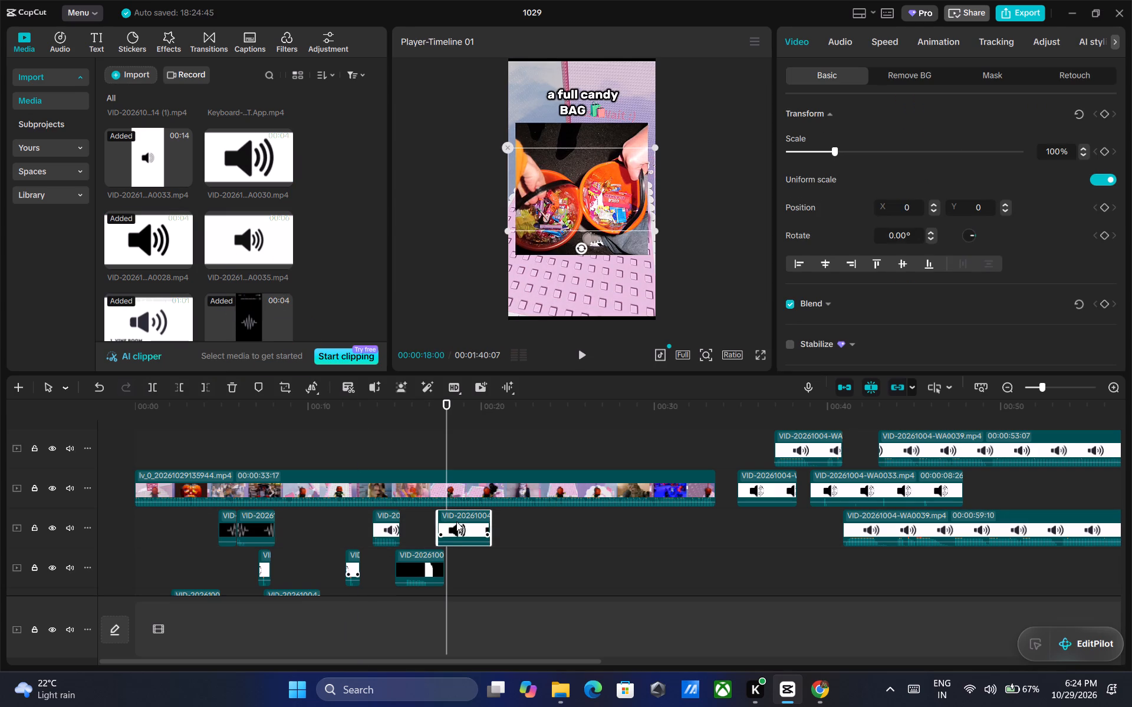
Set the A0028 clip's volume to -7.1 dB and play from 00:00:18:00 to check it.
click(850, 42)
click(939, 150)
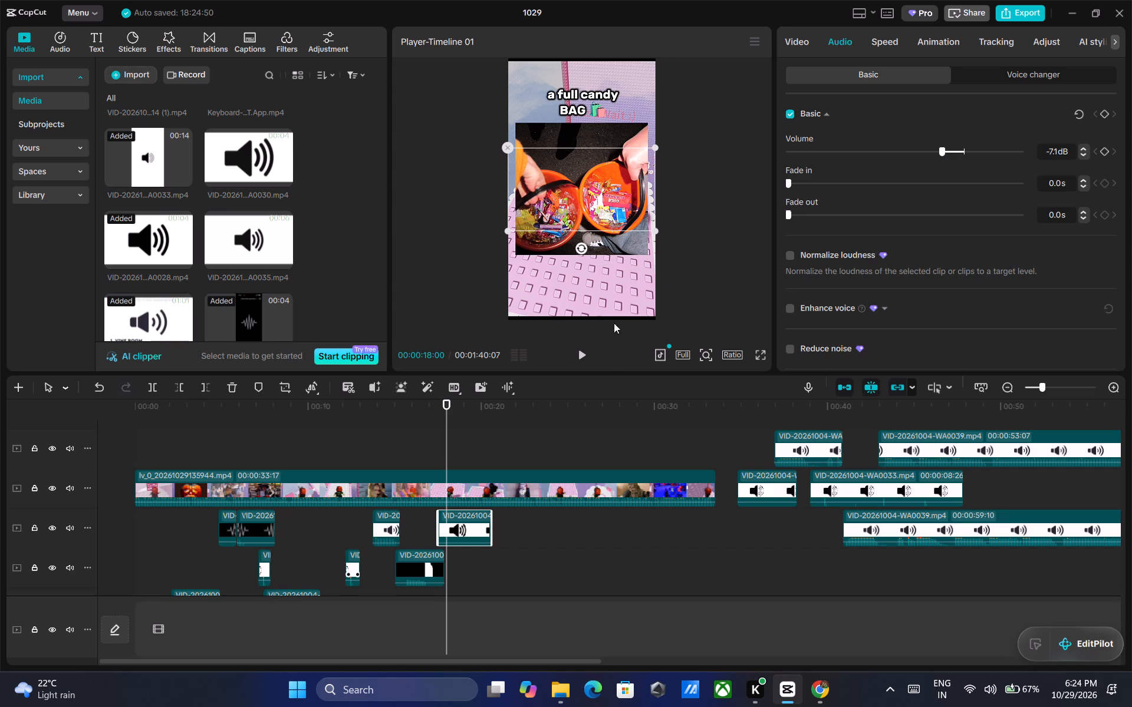
click(579, 348)
click(579, 348)
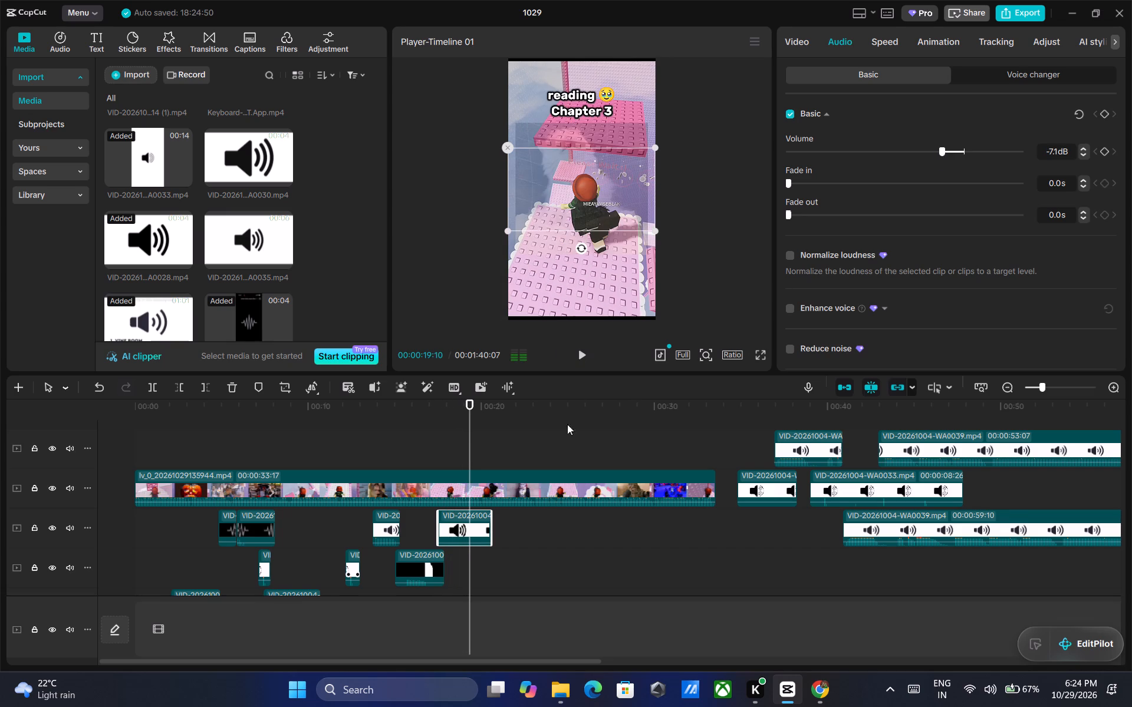
Audition the A0035 and A0030 sounds, then place A0035 on the A0037 clip's track, starting at 00:00:19:09 for the reading-cat image.
drag(470, 415, 436, 415)
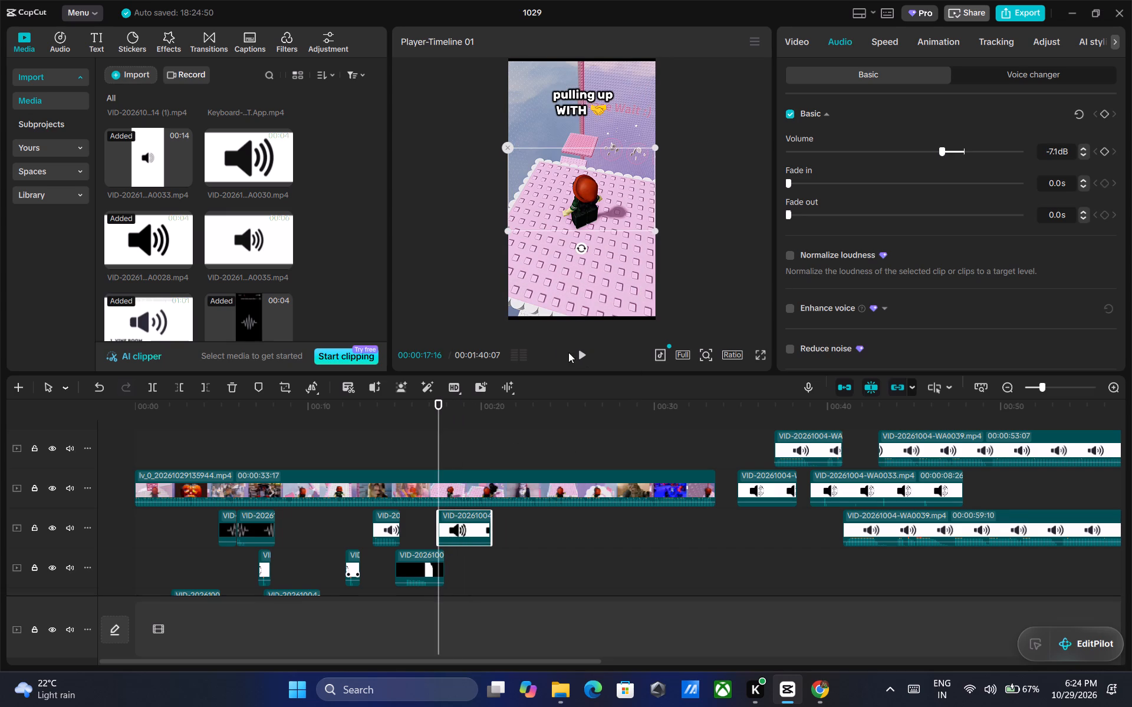
click(578, 352)
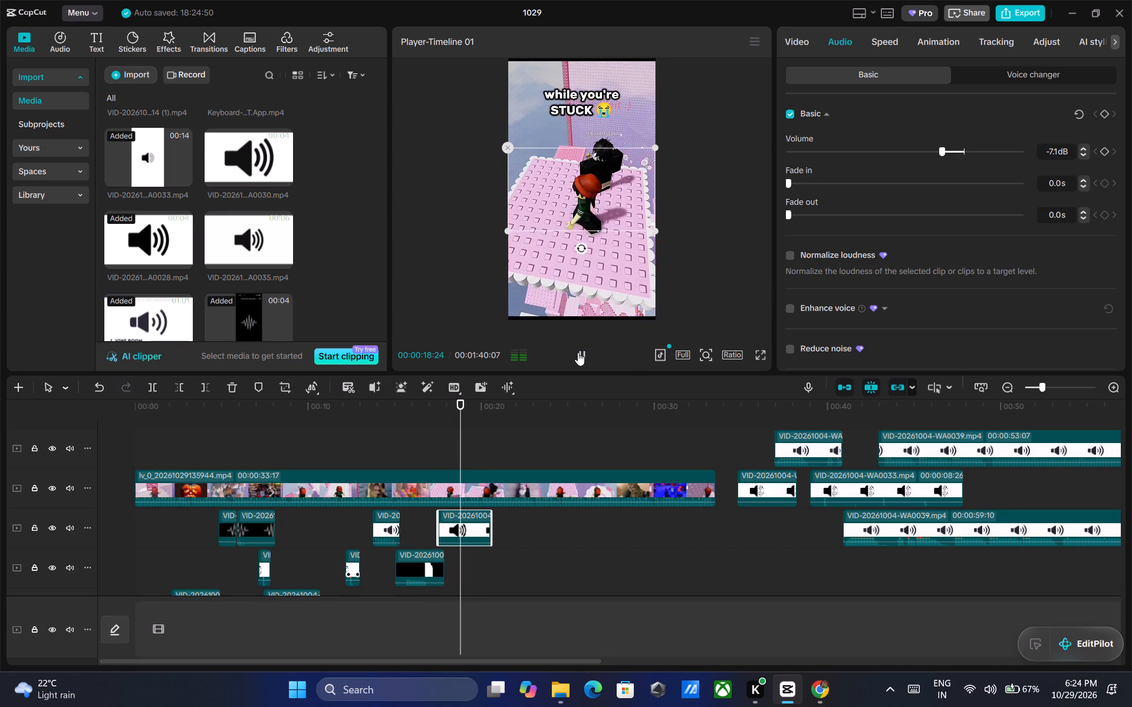
click(578, 352)
double_click(578, 352)
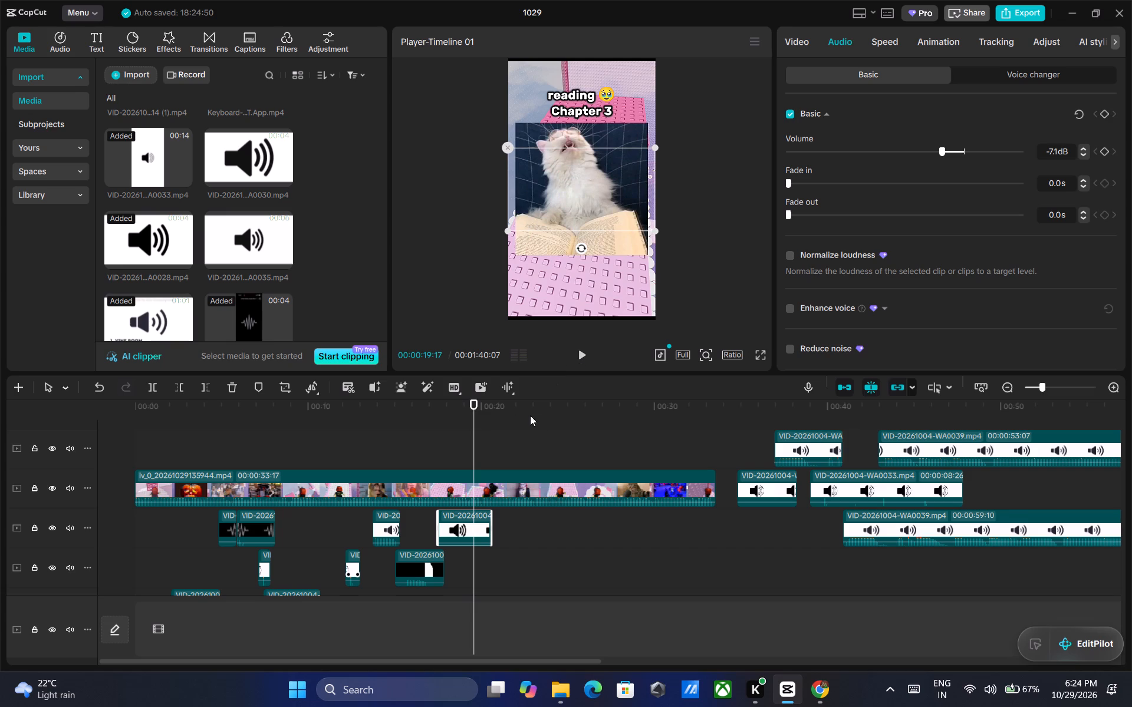
drag(476, 404, 469, 404)
click(250, 236)
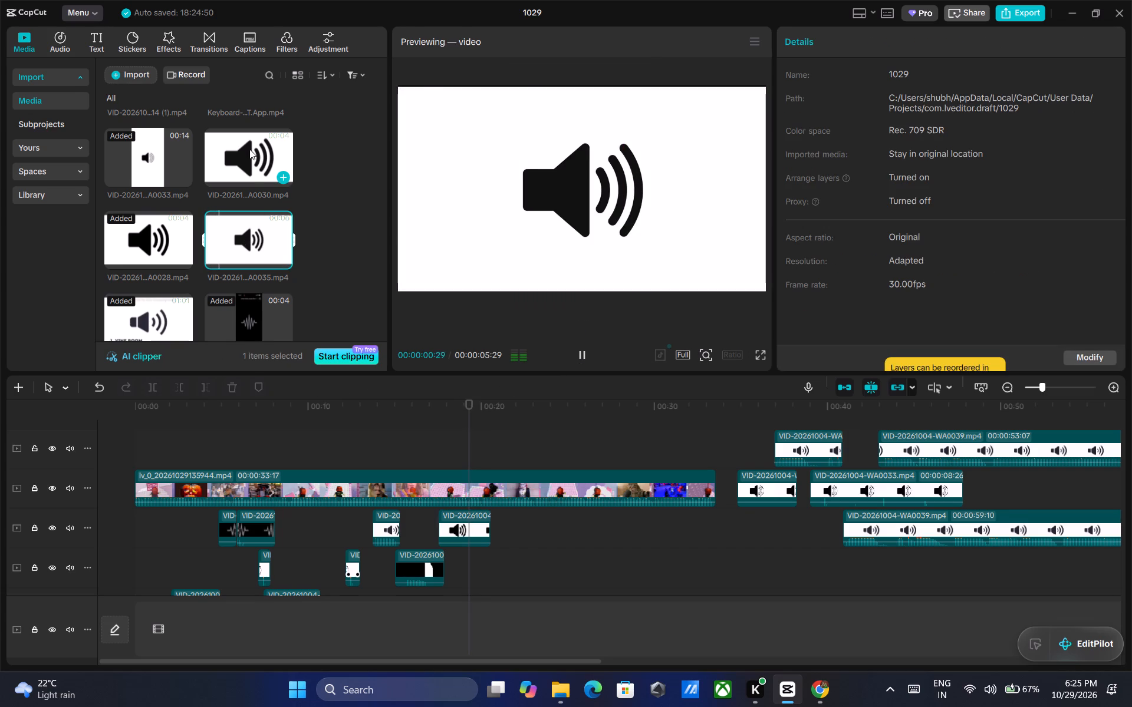
click(249, 149)
click(252, 250)
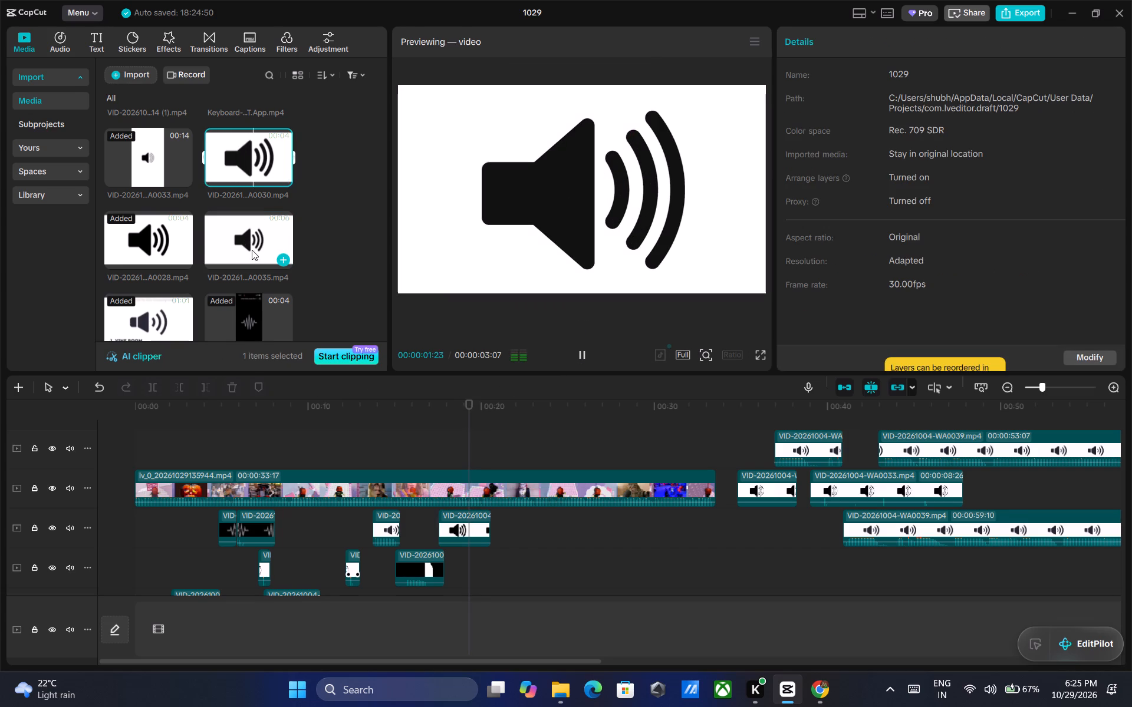
drag(246, 242, 456, 565)
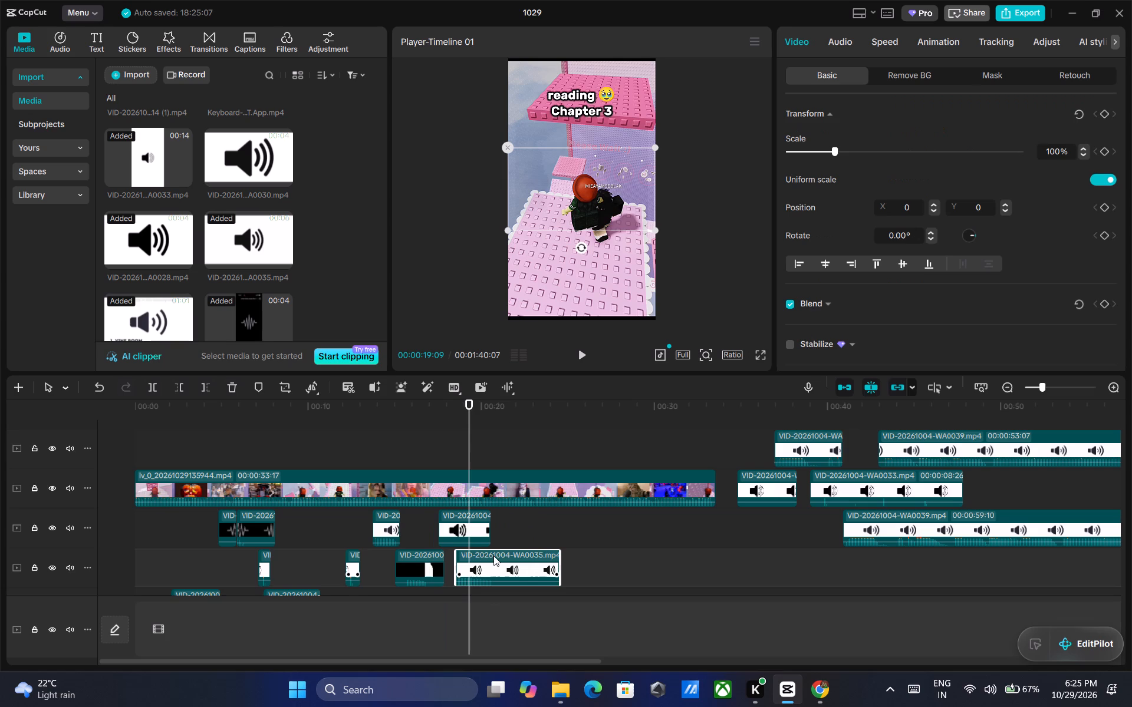
drag(488, 560, 498, 563)
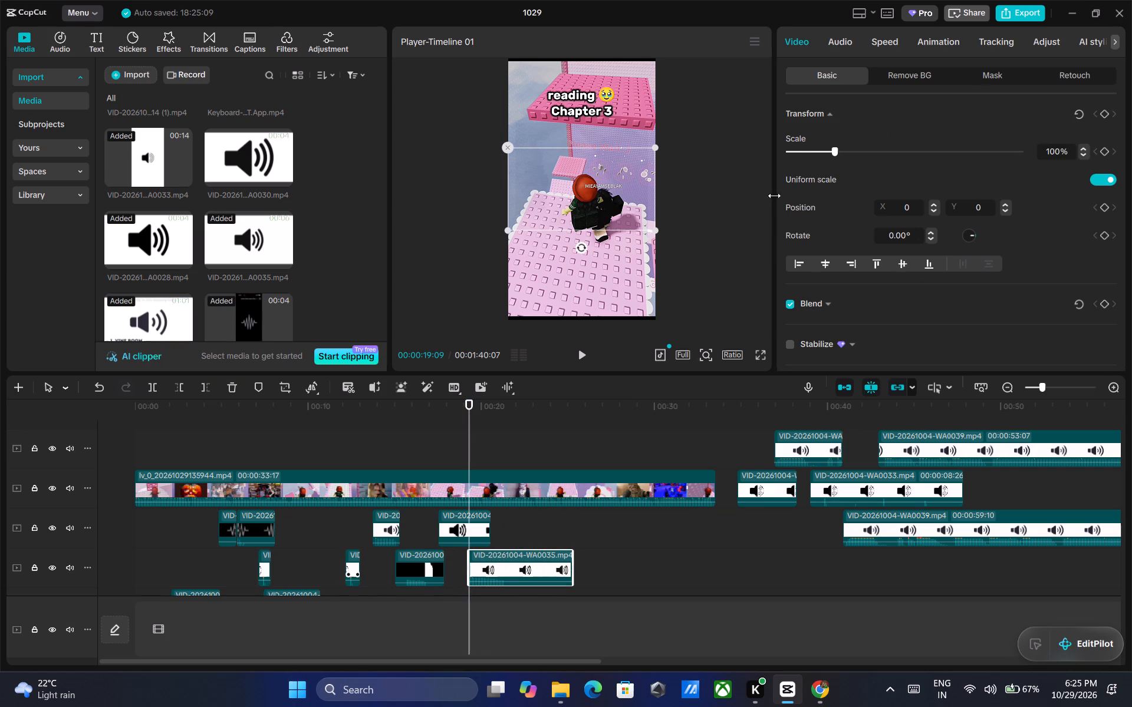
Set the A0035 clip's volume to -8.9 dB and play from 00:00:19:09 to the vampire image.
click(844, 44)
click(941, 150)
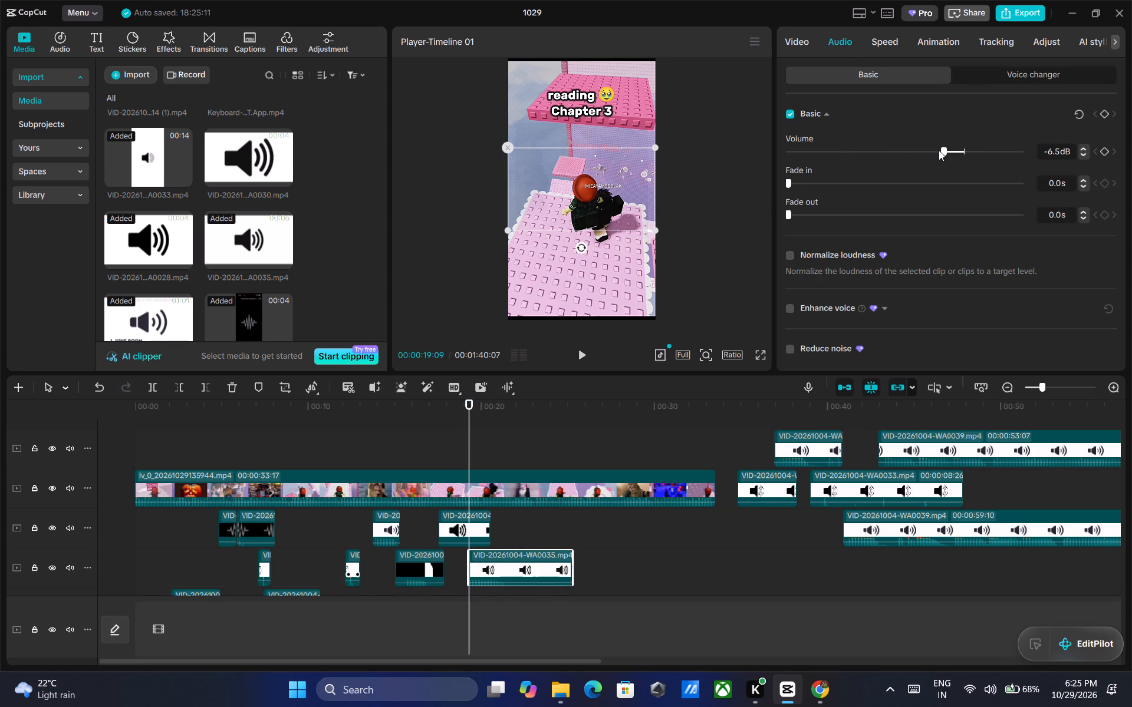
click(937, 150)
click(934, 150)
ctrl+scroll(742, 537, down, 2)
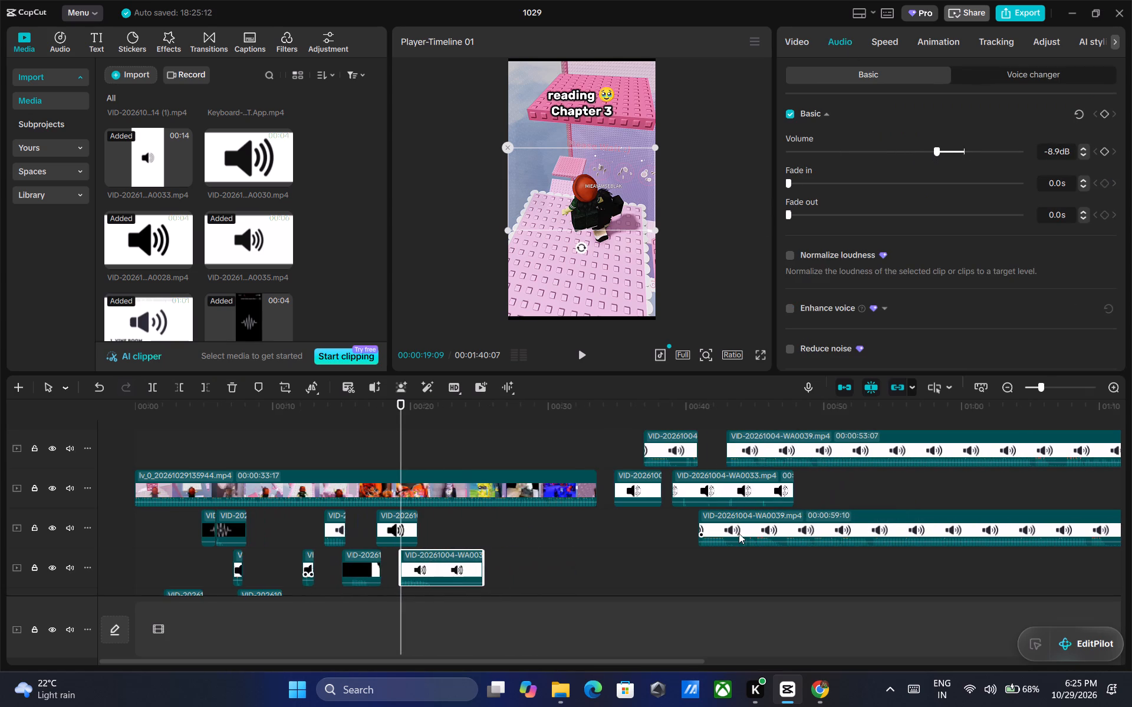
scroll(627, 541, up, 3)
scroll(627, 538, down, 5)
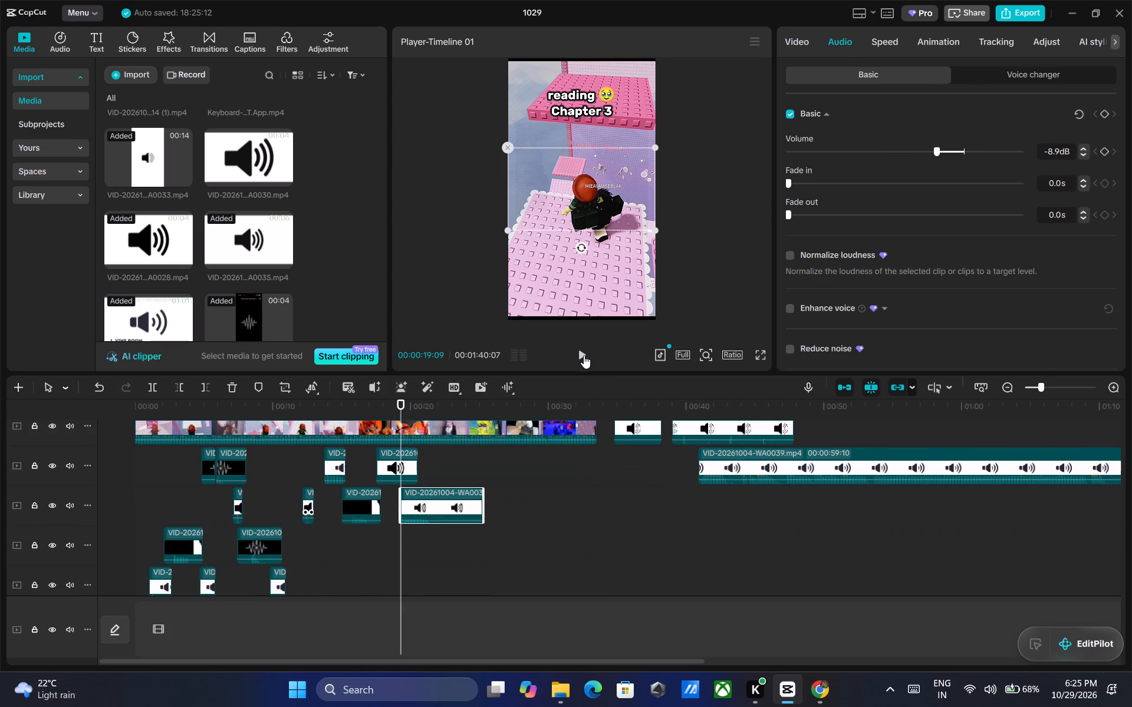
click(579, 353)
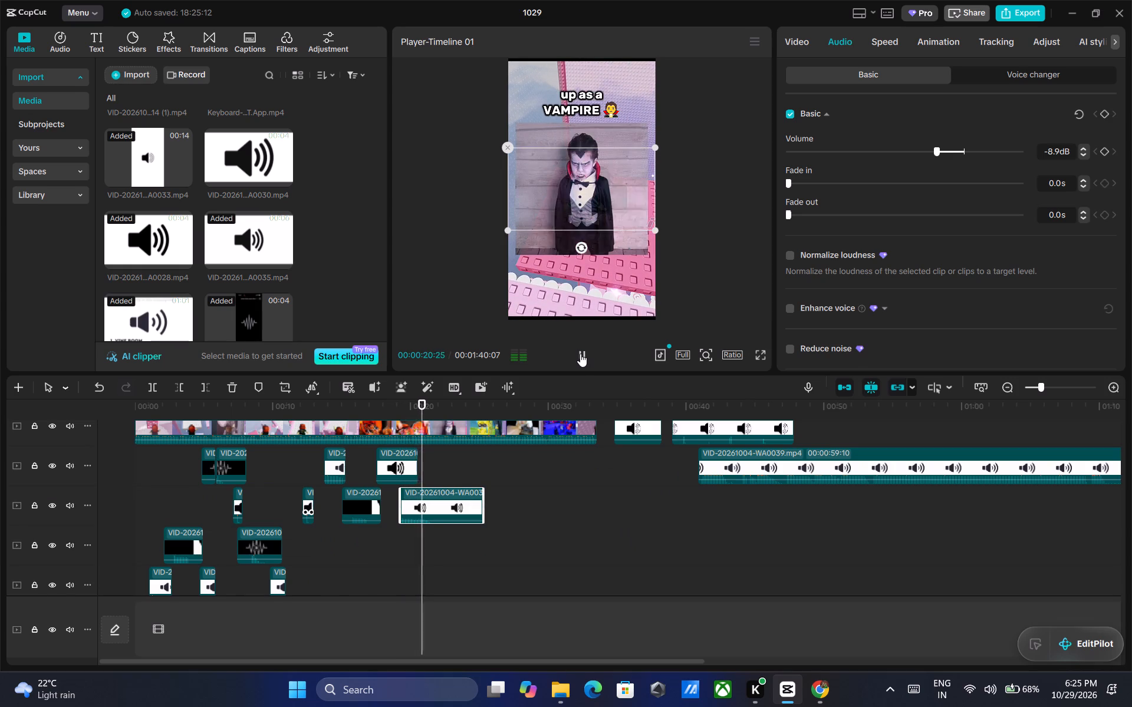
click(580, 353)
Split the A0035 clip at 00:00:20:17, just before the vampire image, and delete its remainder.
drag(432, 405, 431, 405)
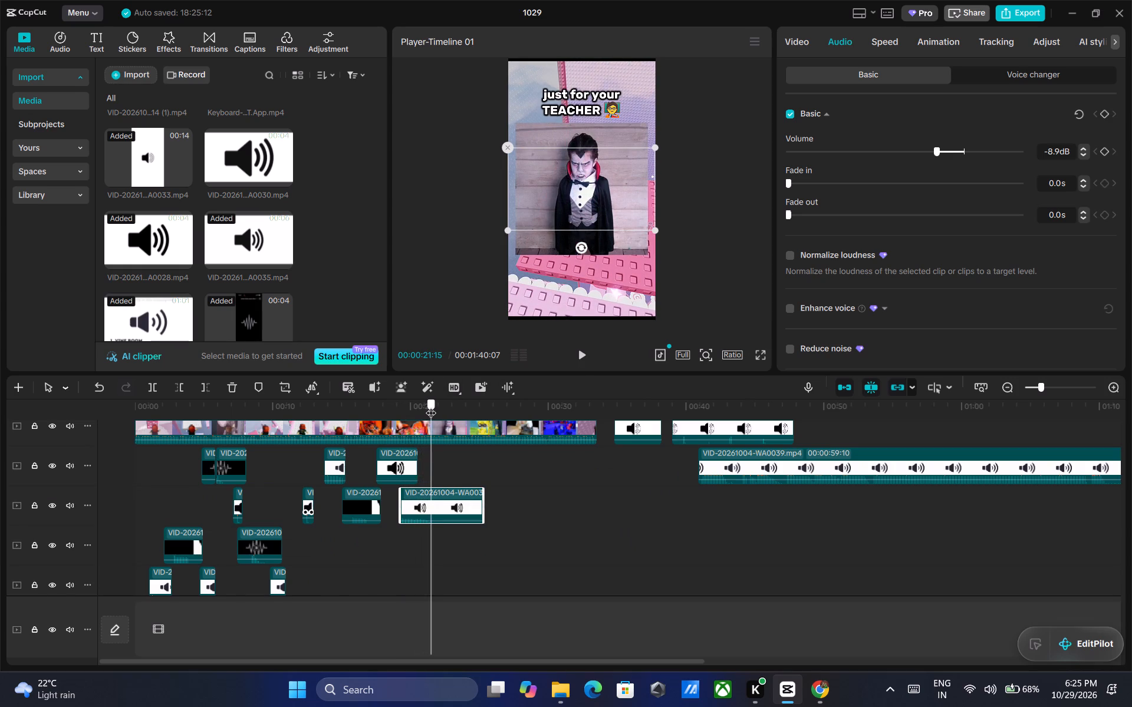
drag(431, 405, 426, 405)
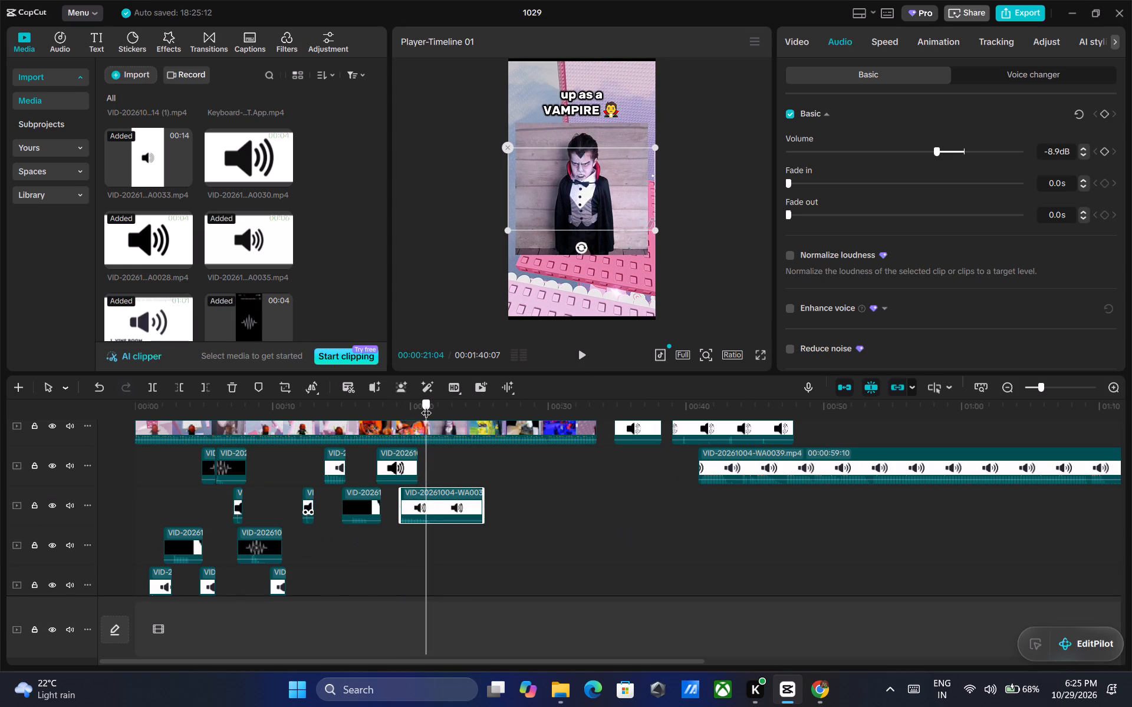
drag(426, 405, 422, 405)
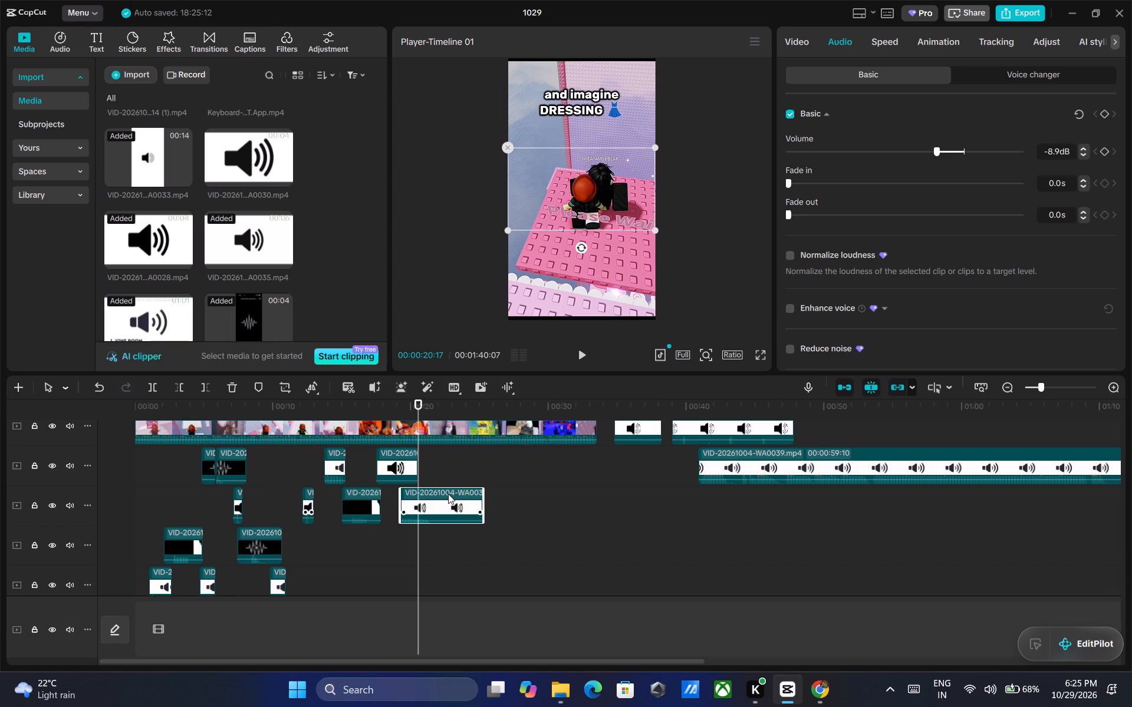
key(ctrl+b)
key(Delete)
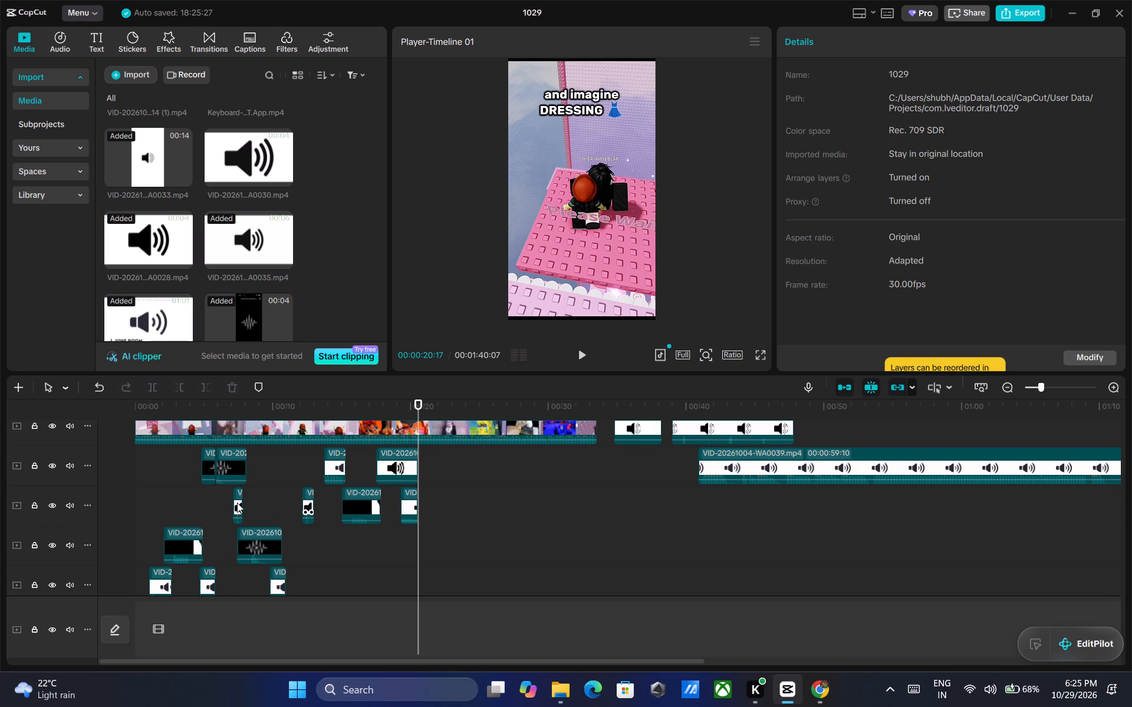
Copy the short A0033 piece near 12 seconds to the track below, starting at about 20.3 seconds, and play through to the teacher image.
ctrl+scroll(282, 491, down, 1)
ctrl+scroll(282, 491, up, 12)
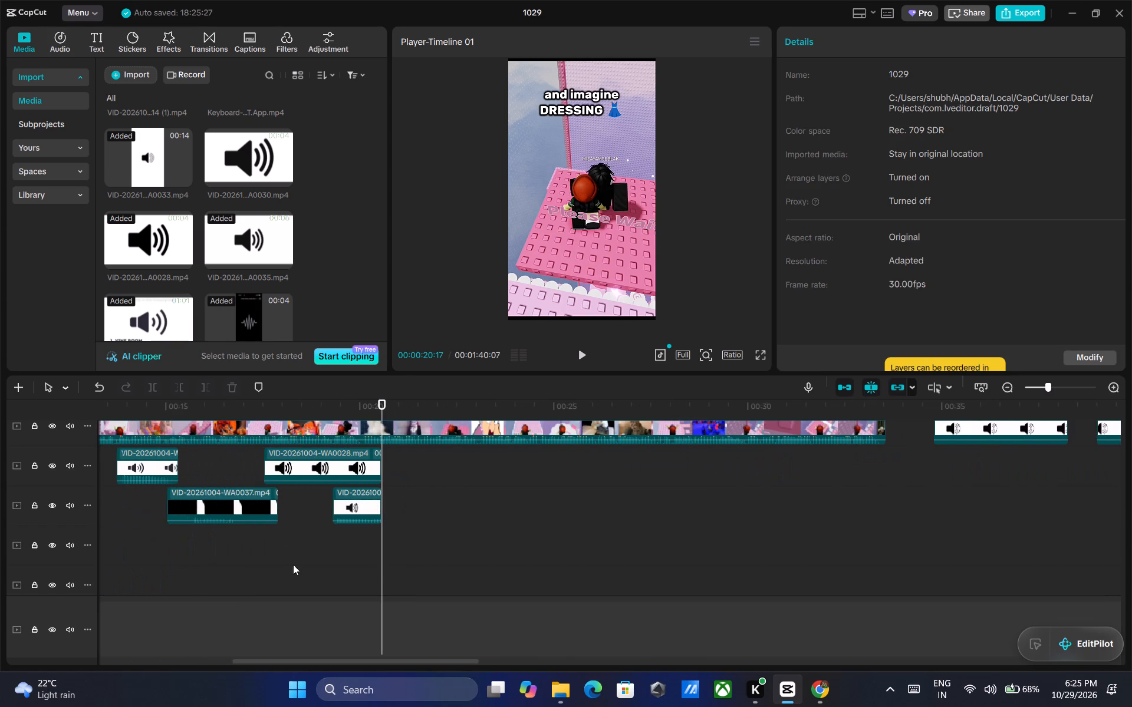
drag(323, 658, 246, 655)
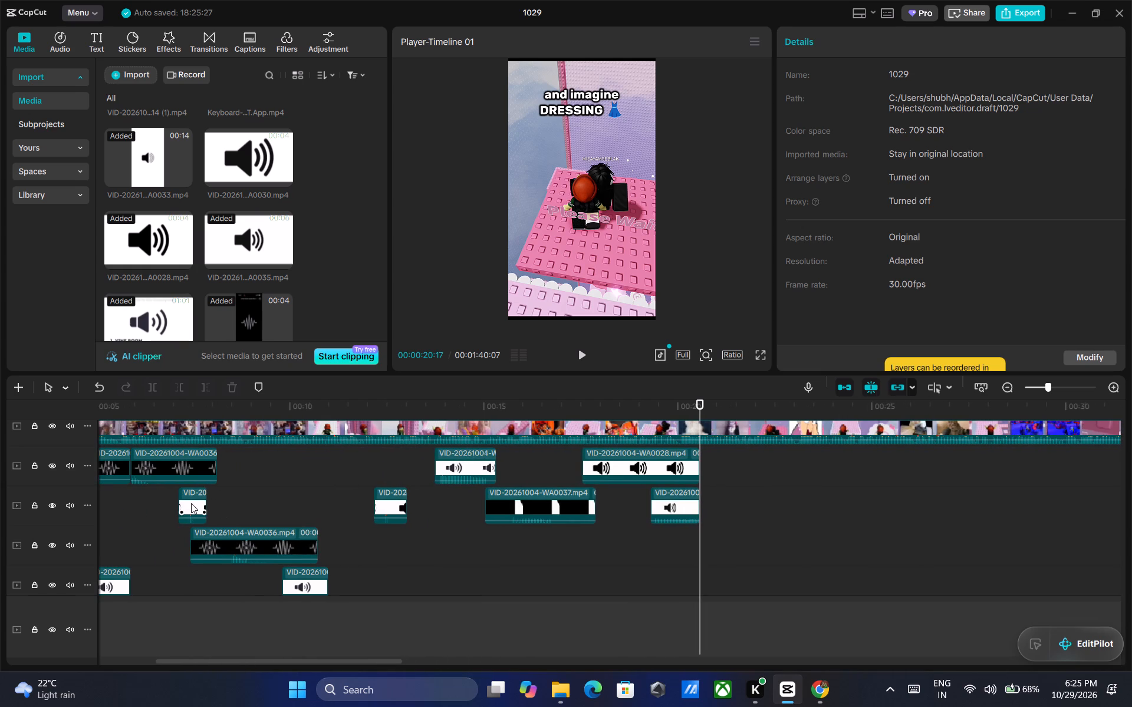
right_click(383, 506)
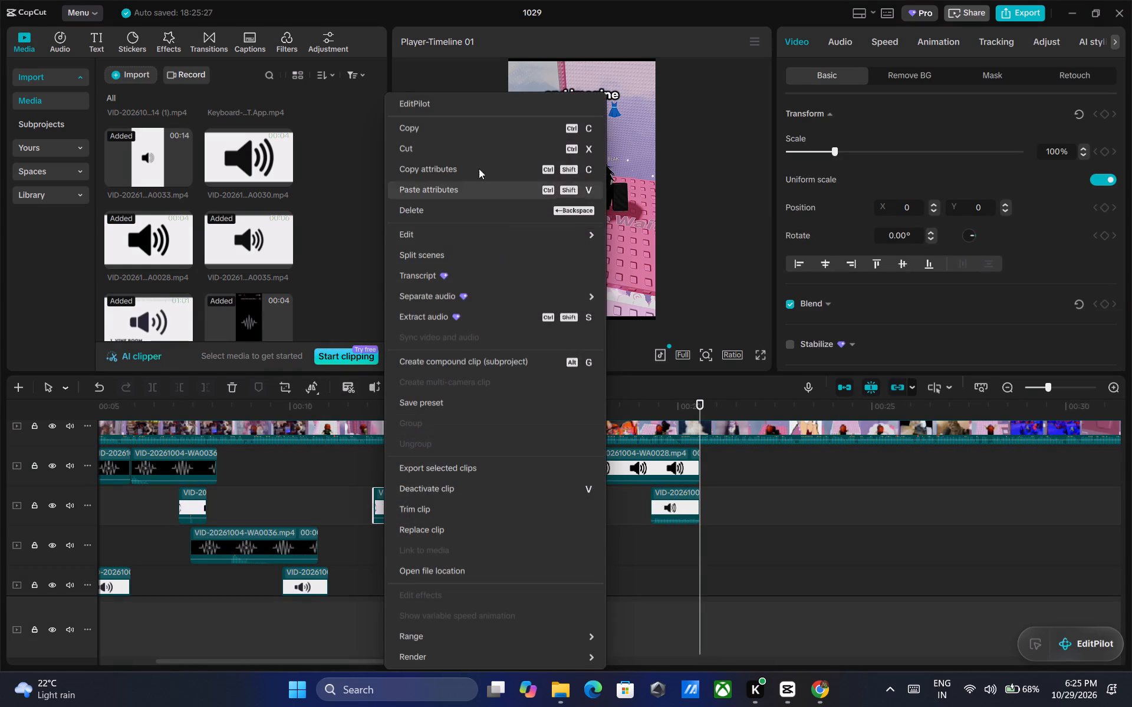
click(472, 125)
right_click(699, 542)
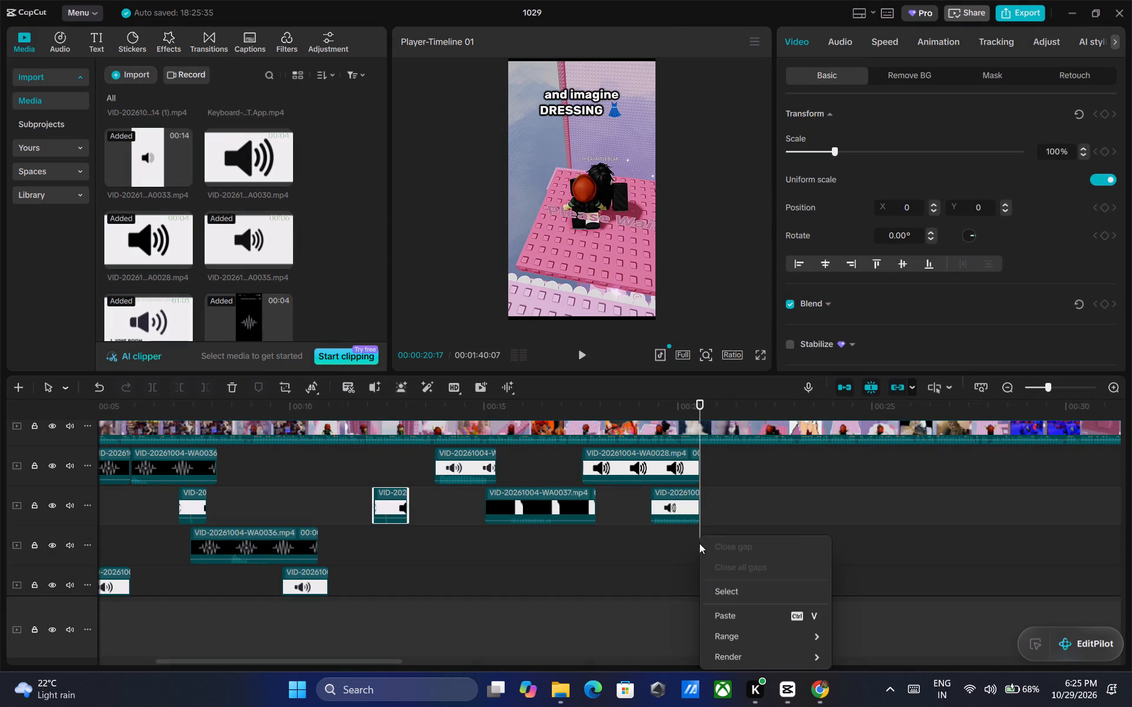
click(728, 614)
drag(711, 497, 702, 530)
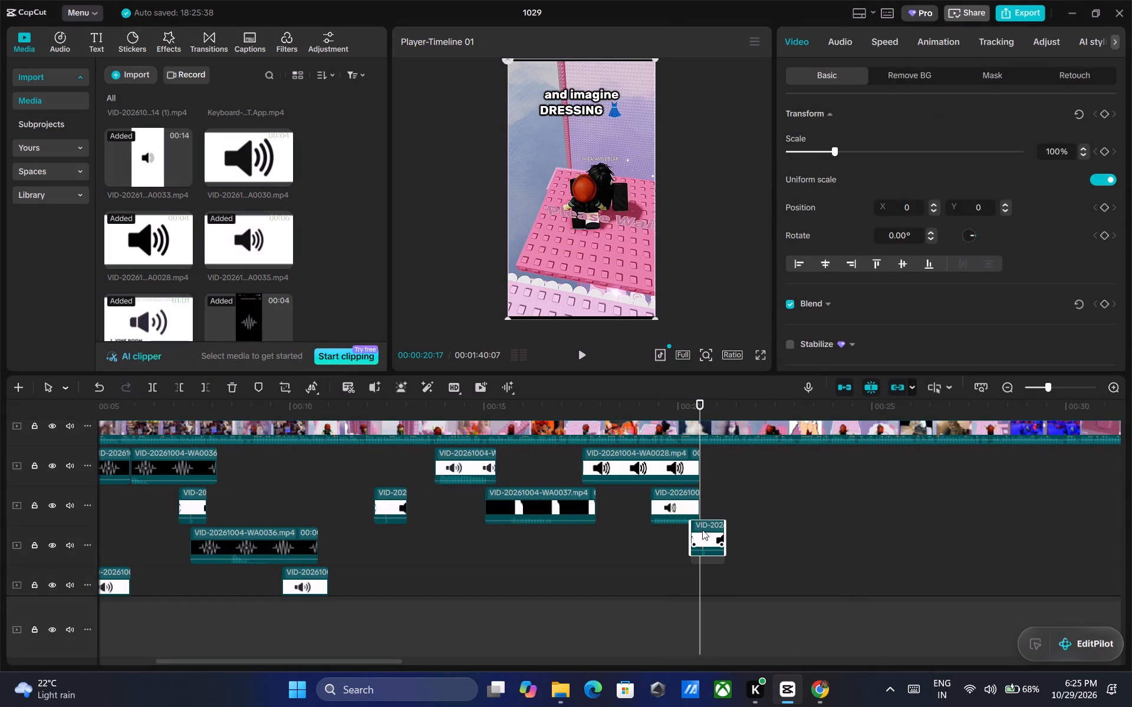
drag(702, 530, 700, 533)
click(578, 348)
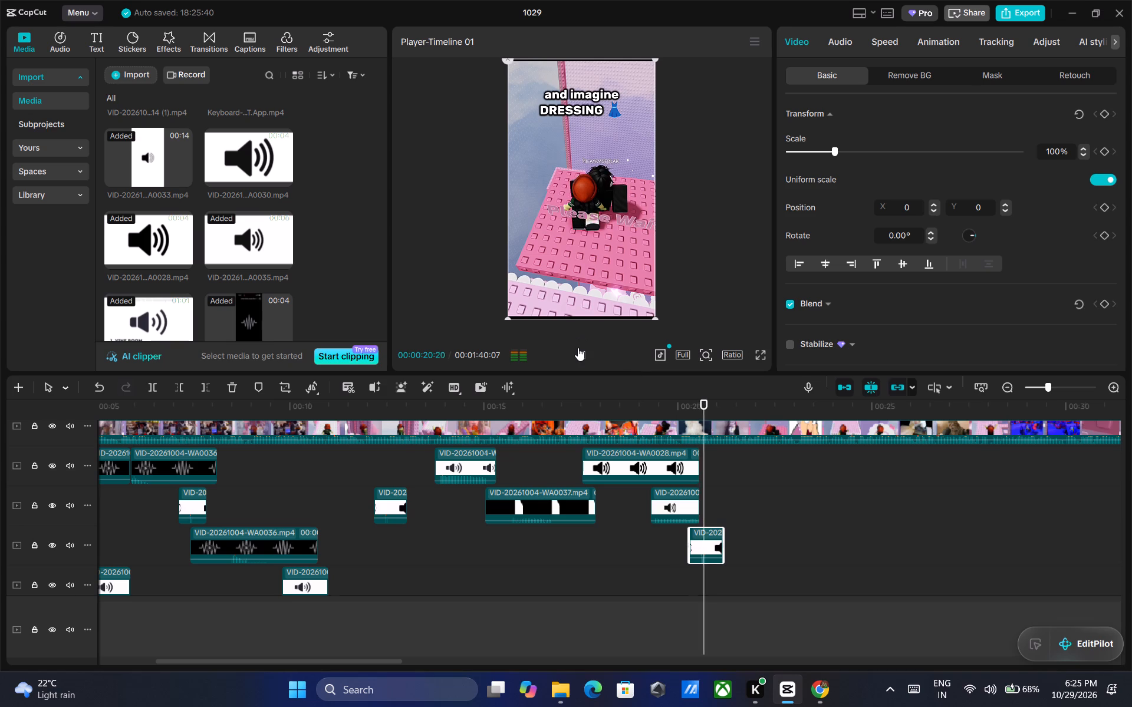
triple_click(578, 348)
triple_click(578, 348)
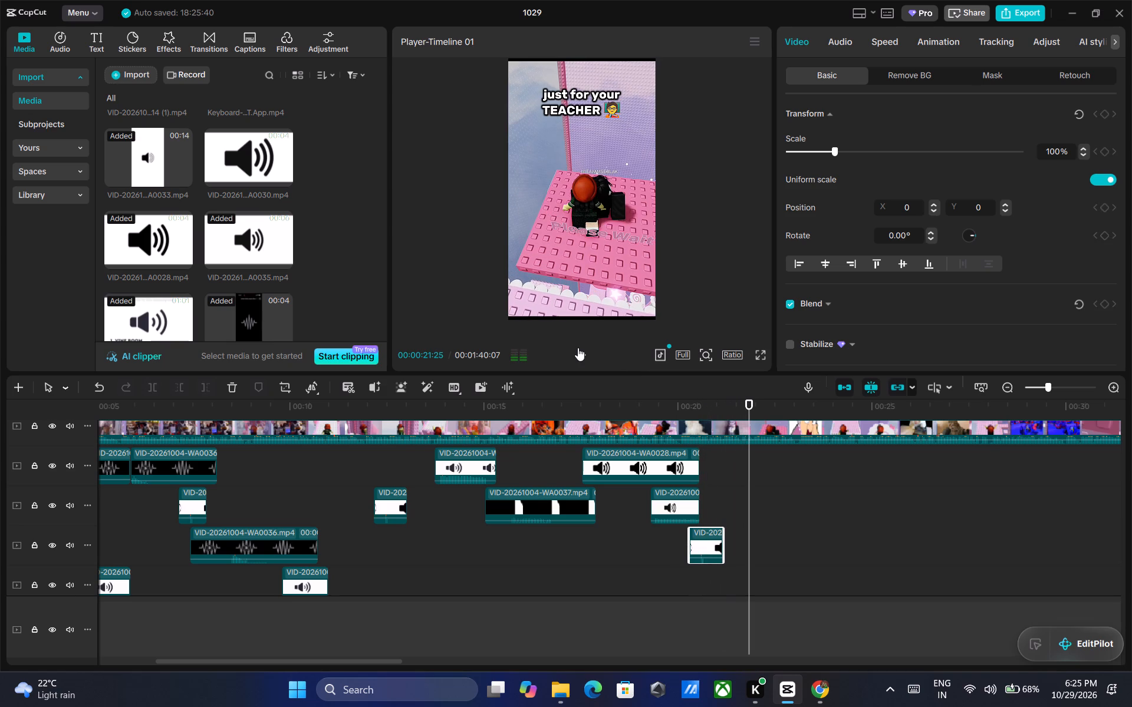
triple_click(578, 348)
Paste another short A0033 piece on the A0035 clip's track, starting at about 21.8 seconds, and play to the crying SpongeBob image.
drag(765, 404, 761, 405)
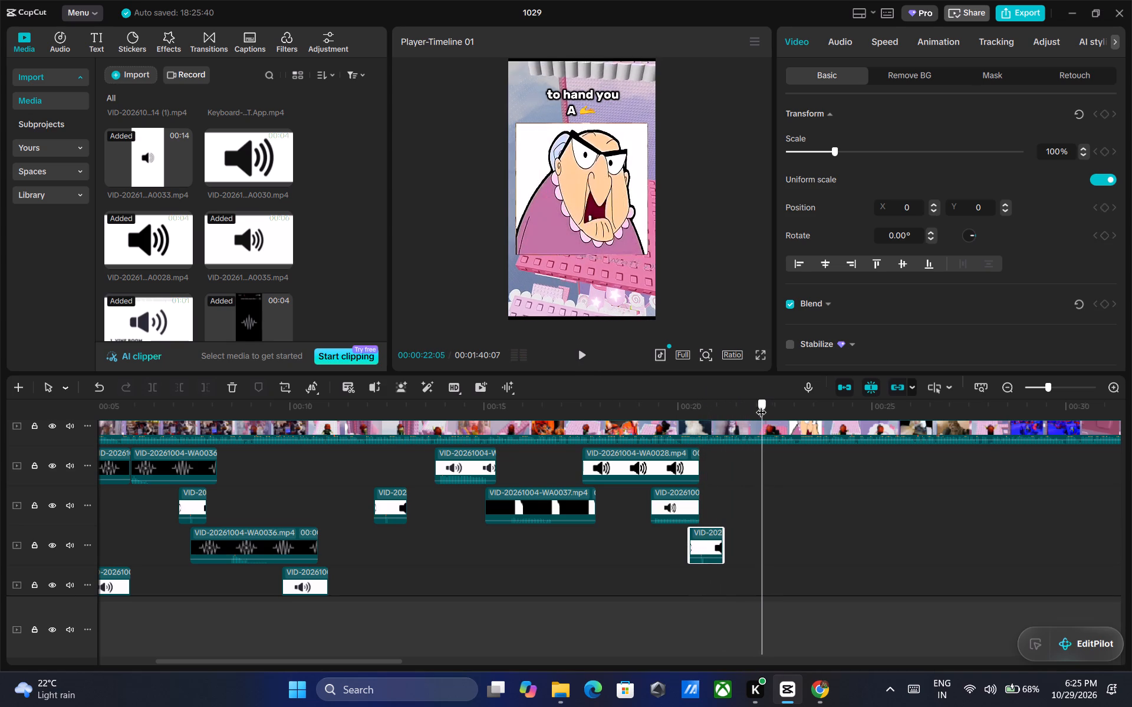
drag(761, 405, 758, 405)
right_click(758, 534)
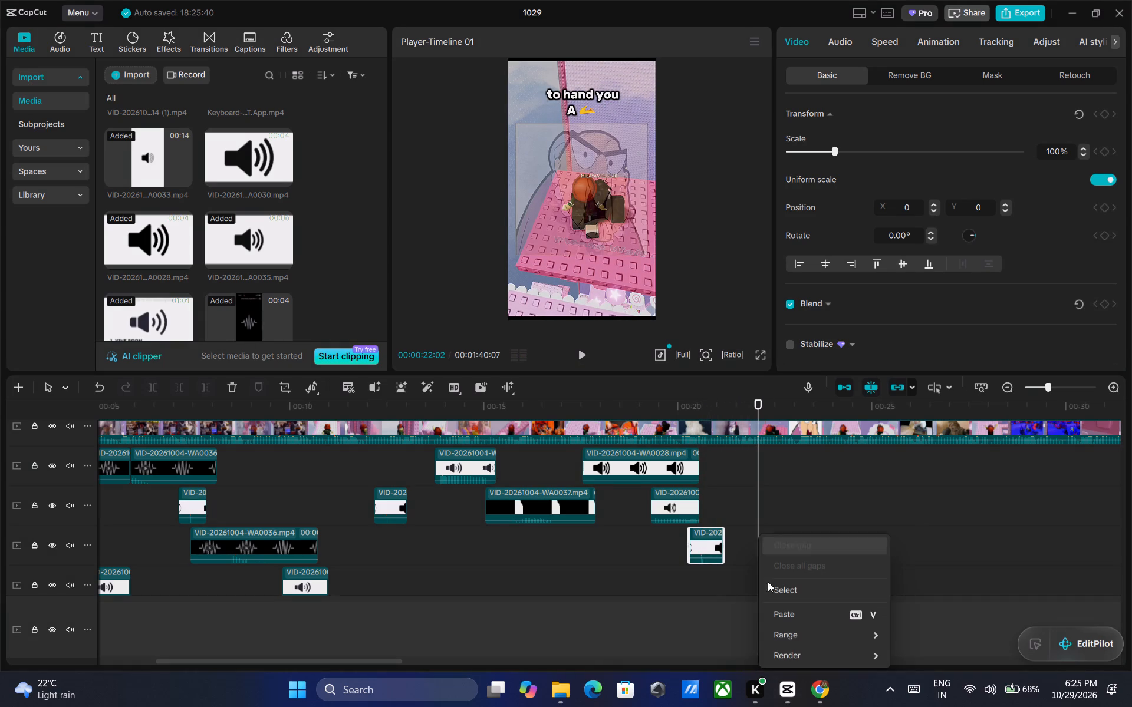
click(790, 616)
drag(776, 491, 770, 493)
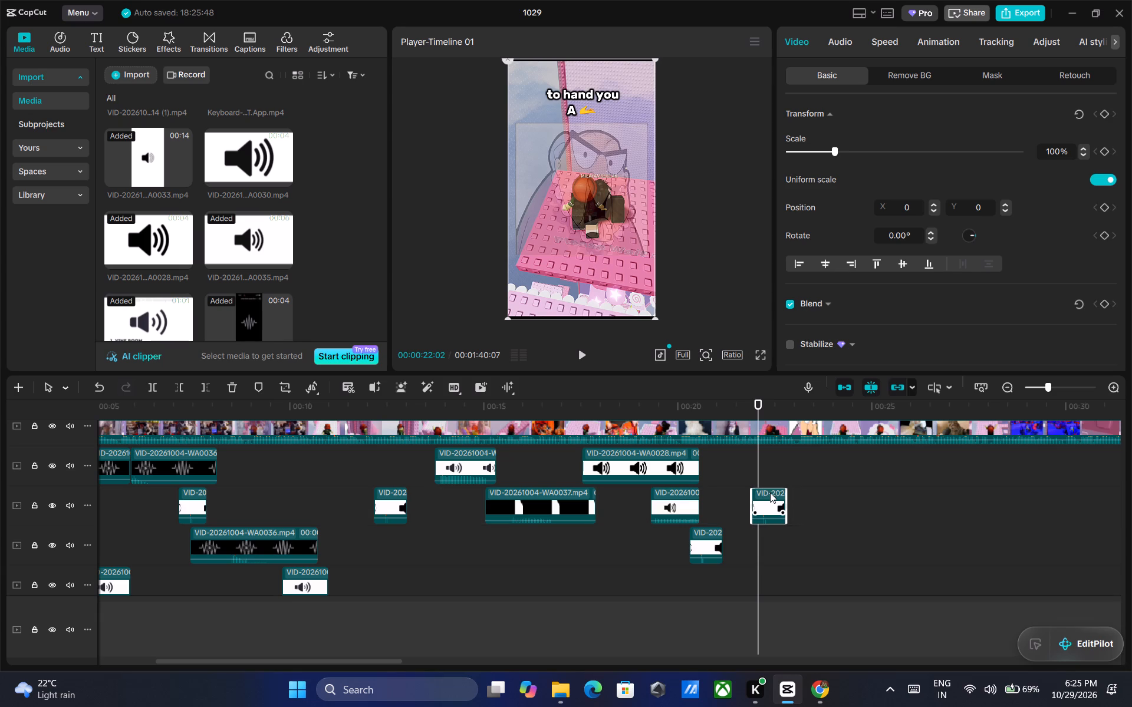
drag(770, 493, 764, 491)
click(580, 352)
triple_click(580, 352)
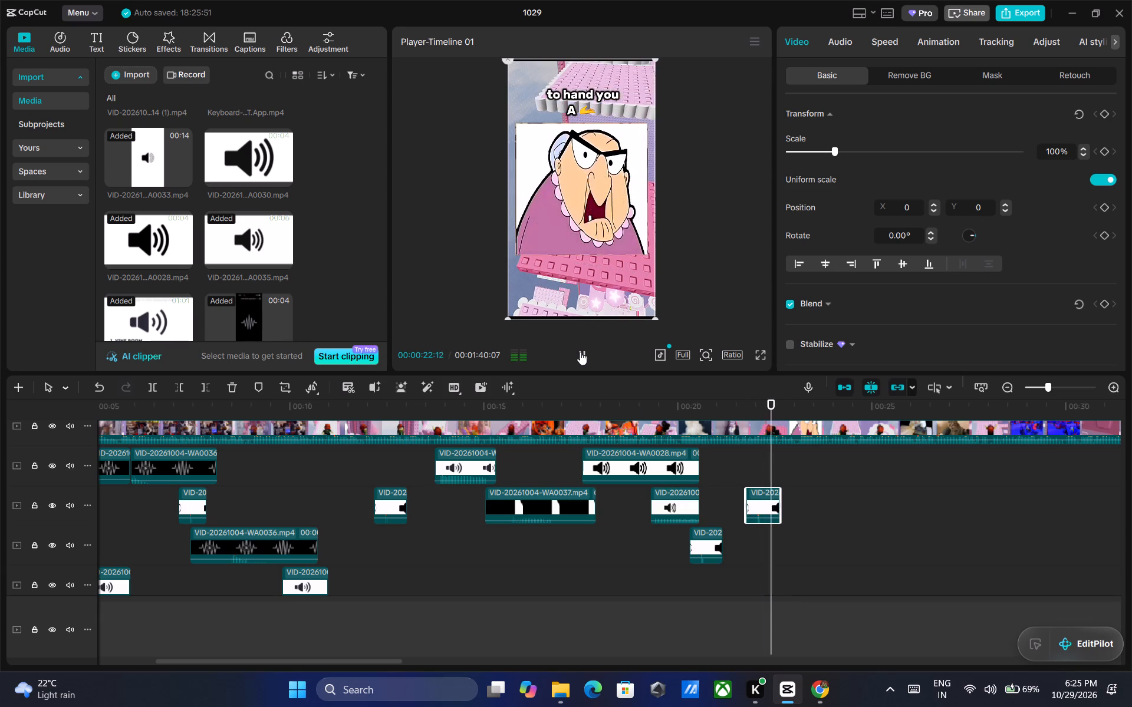
double_click(580, 352)
triple_click(580, 352)
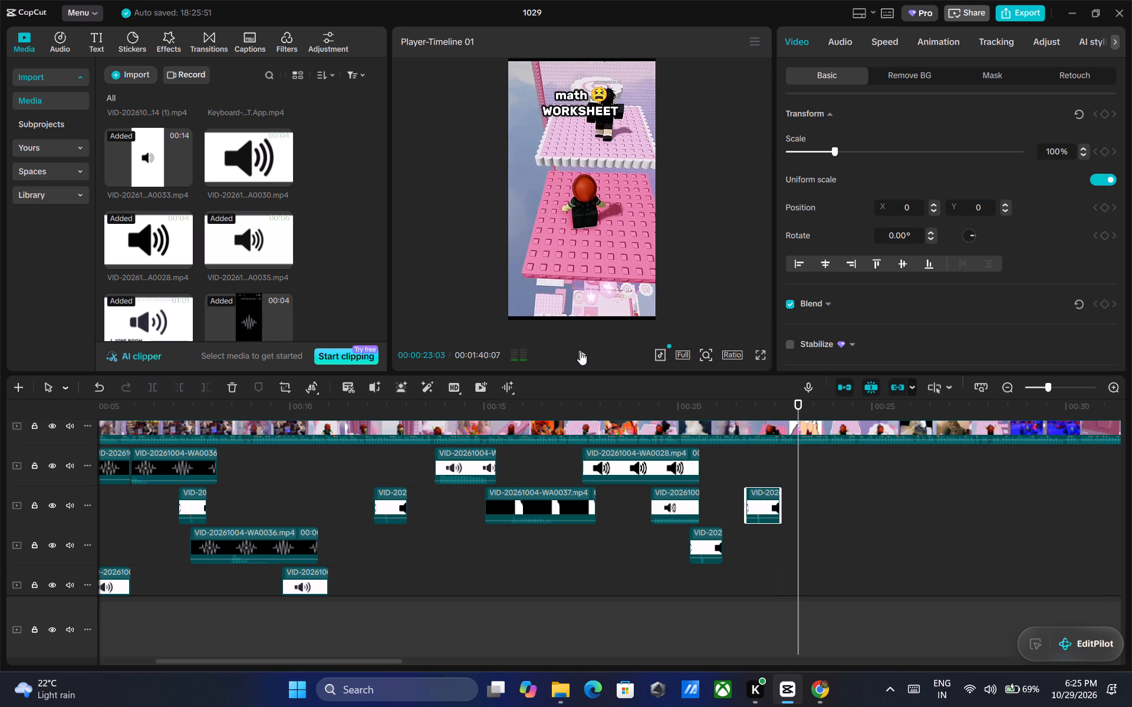
click(580, 352)
triple_click(580, 352)
triple_click(580, 352)
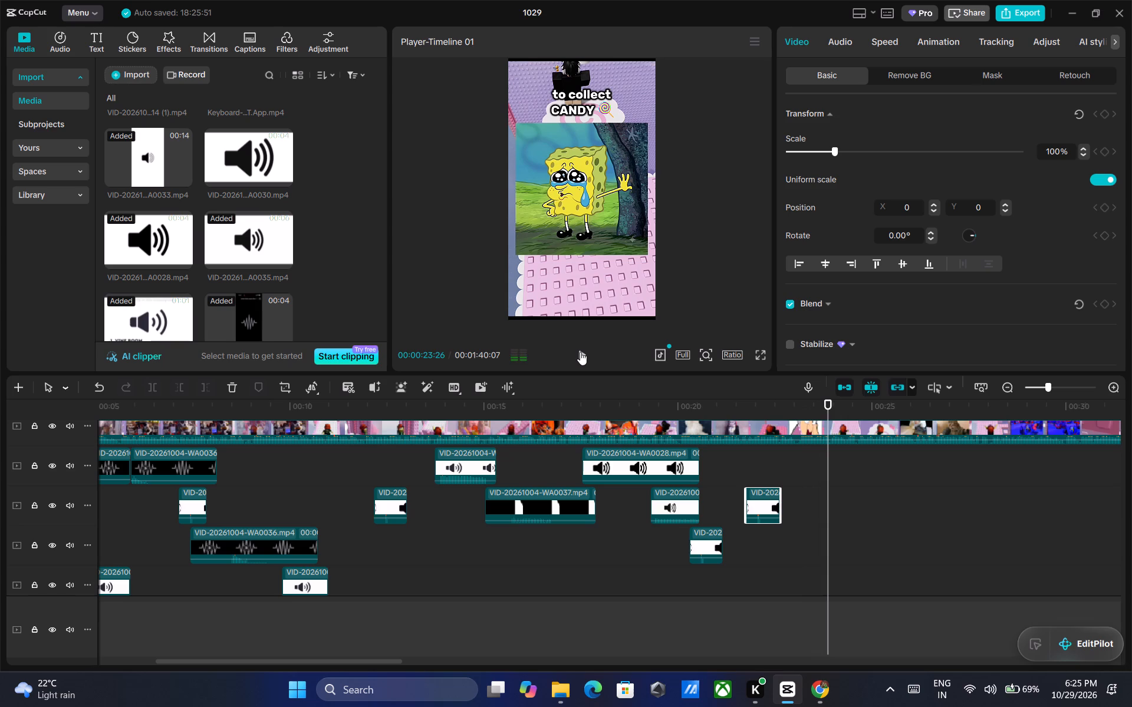
Place the A0037 sound on the A0028 clip's track, starting at about 23 seconds, for the crying SpongeBob image.
click(828, 405)
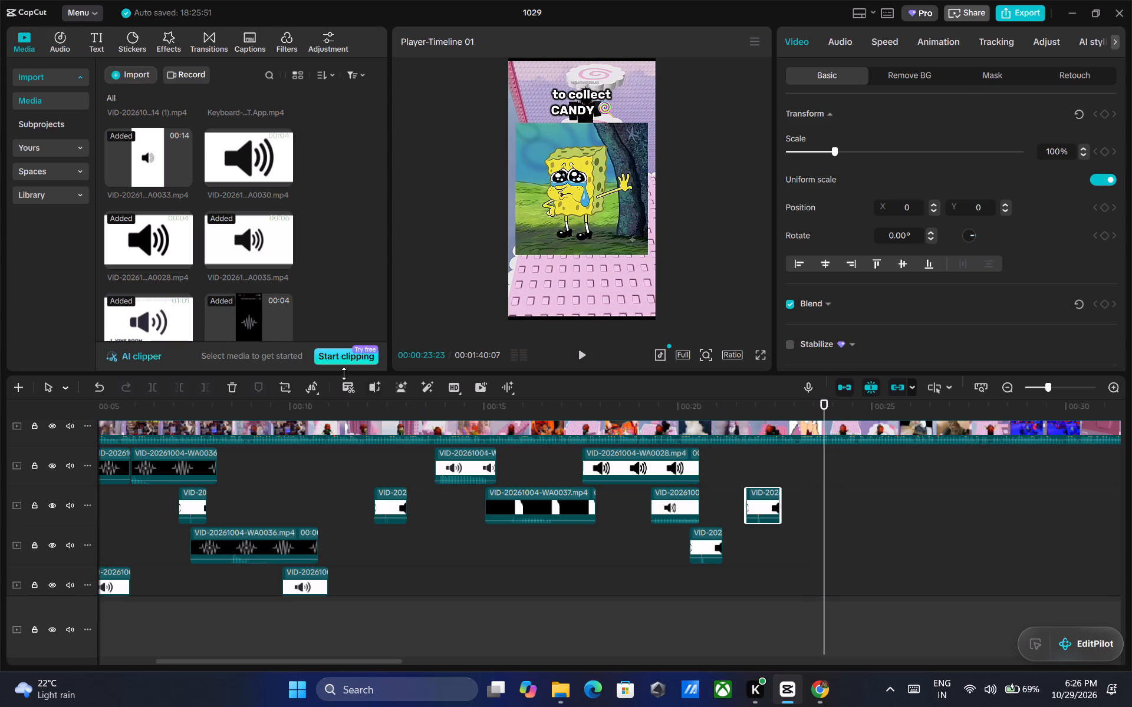
drag(254, 315, 277, 320)
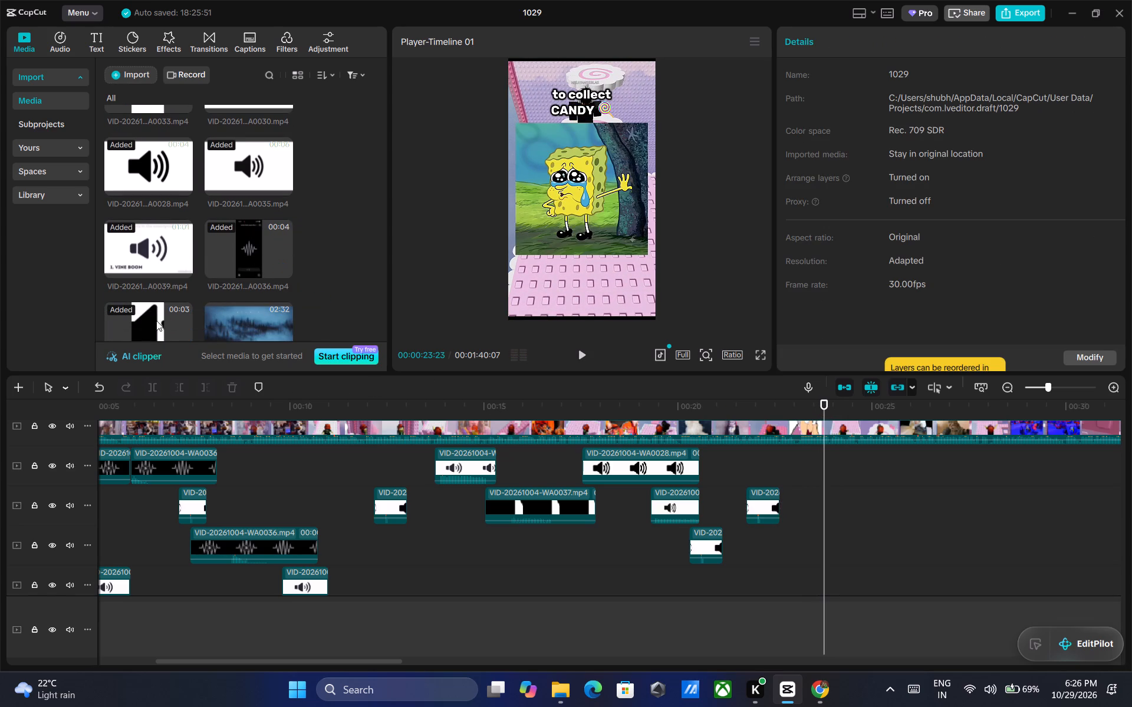
drag(156, 321, 807, 479)
drag(852, 466, 848, 464)
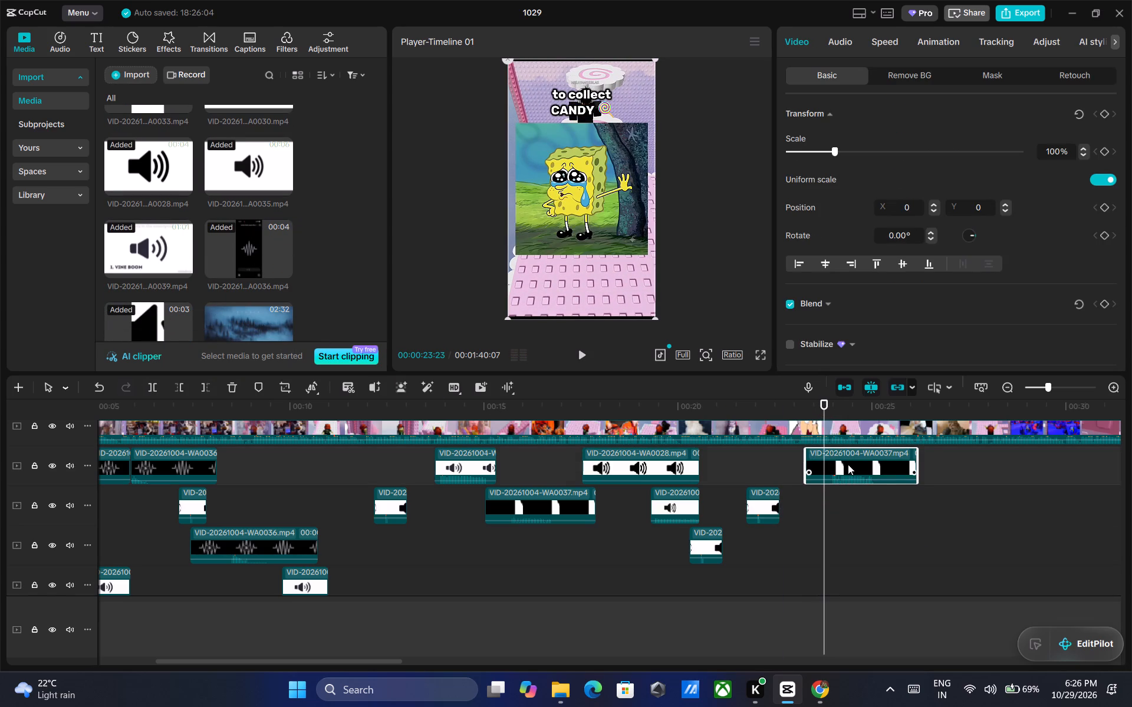
drag(848, 464, 843, 465)
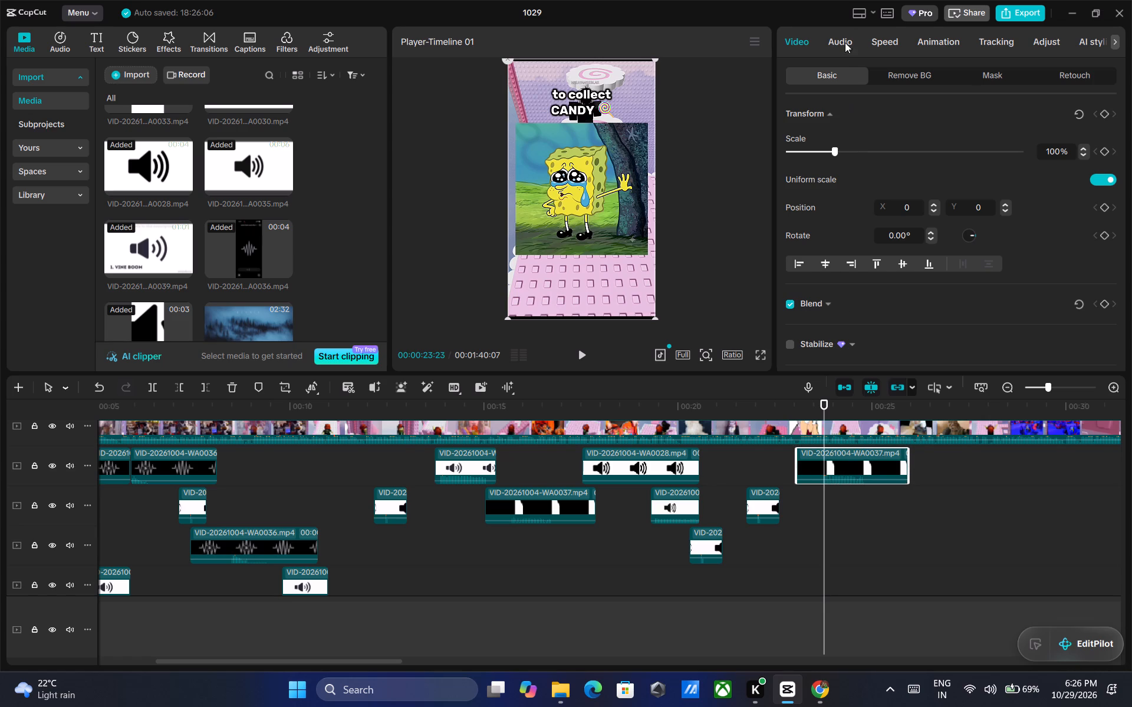
Set the new A0037 clip's volume to -7.9 dB and play from 00:00:23:23 to the cat with calculator image.
click(845, 42)
click(937, 148)
click(932, 148)
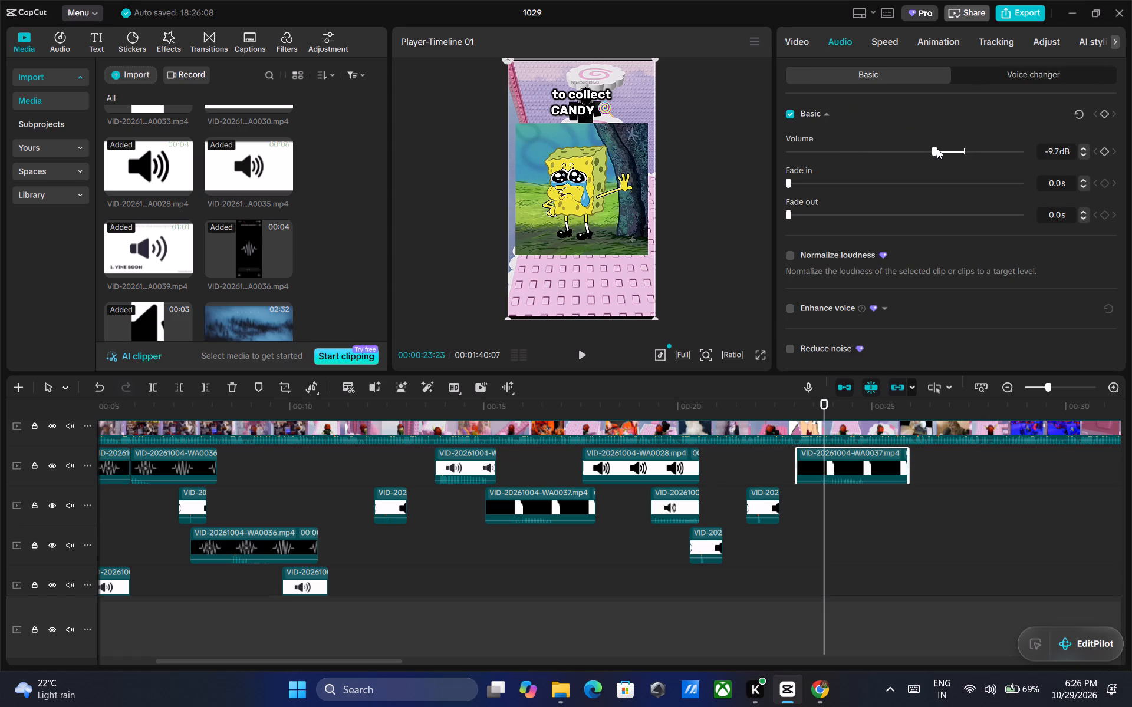
click(937, 148)
click(580, 354)
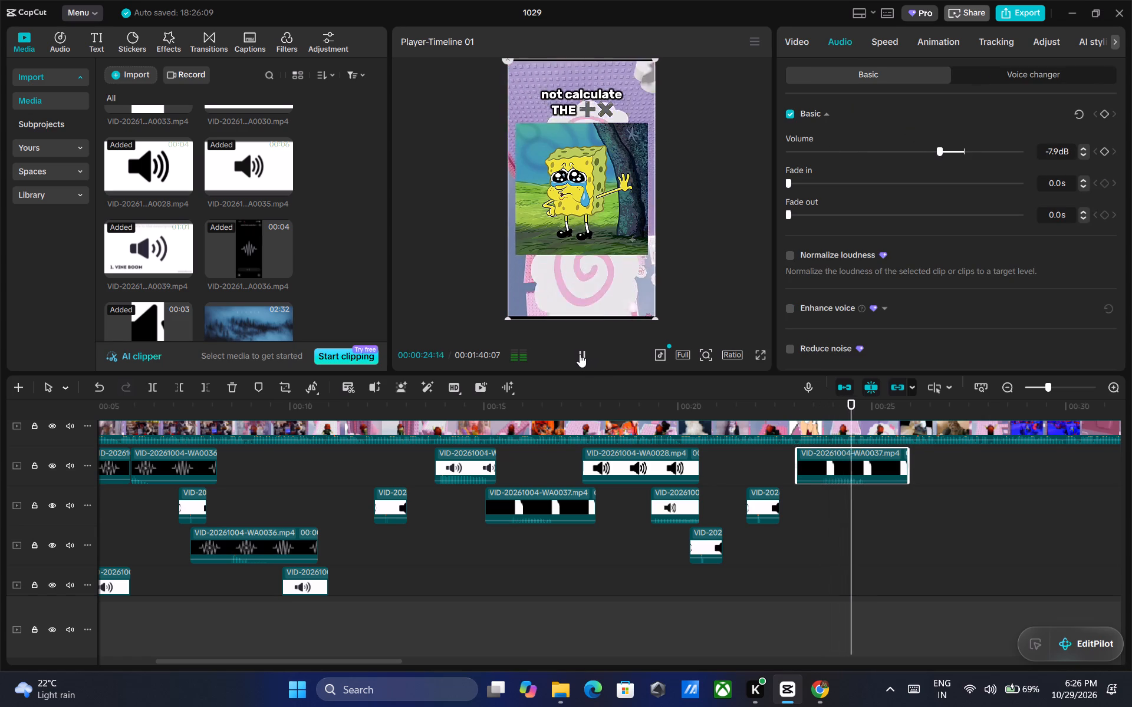
triple_click(580, 354)
double_click(580, 354)
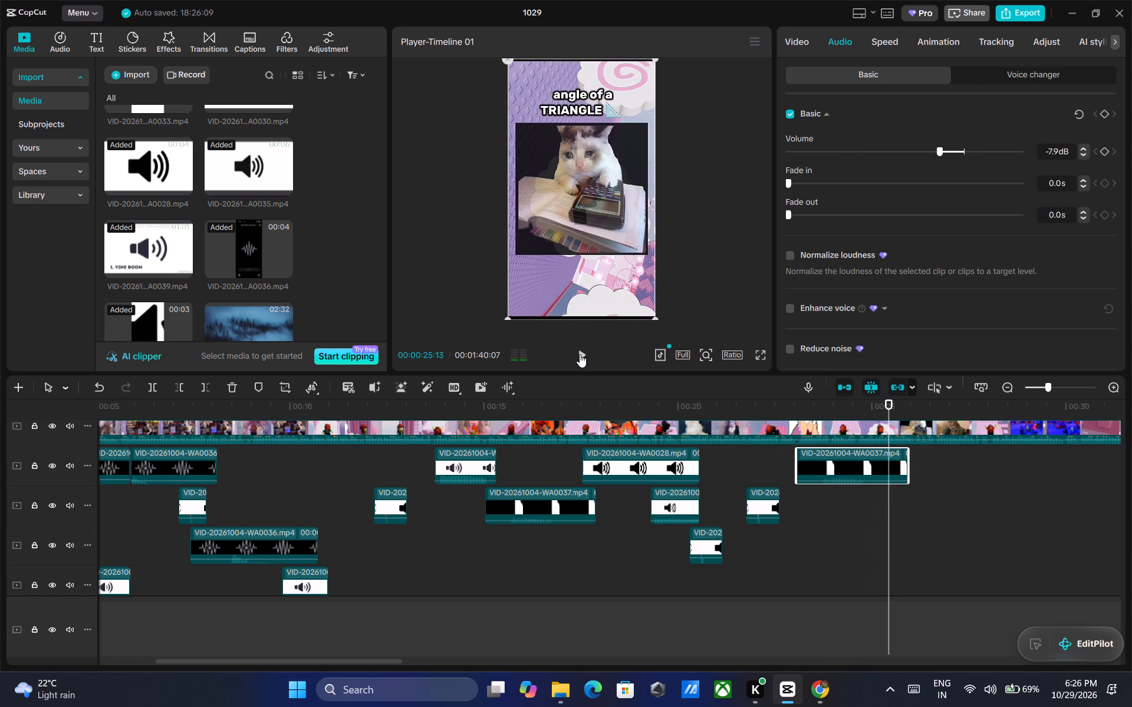
Preview sounds and place the A0030 sound on the A0035 clip's track, starting at about 24.2 seconds, for the cat with calculator image.
click(888, 407)
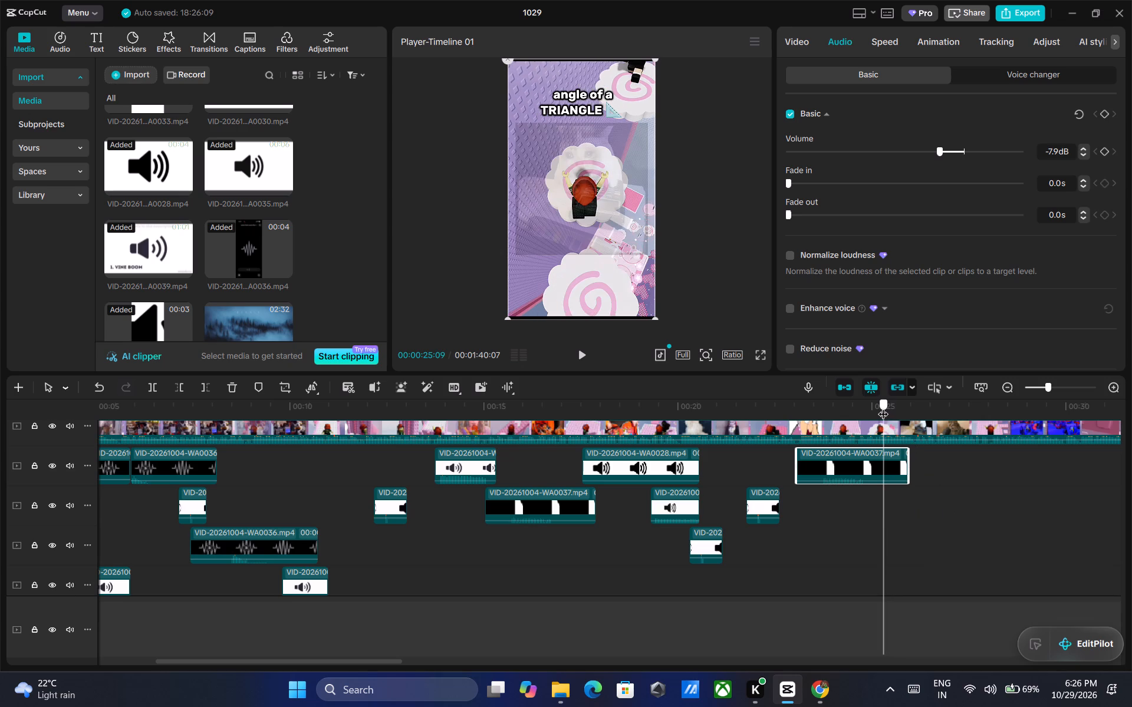
scroll(276, 273, up, 4)
click(271, 262)
scroll(247, 255, down, 1)
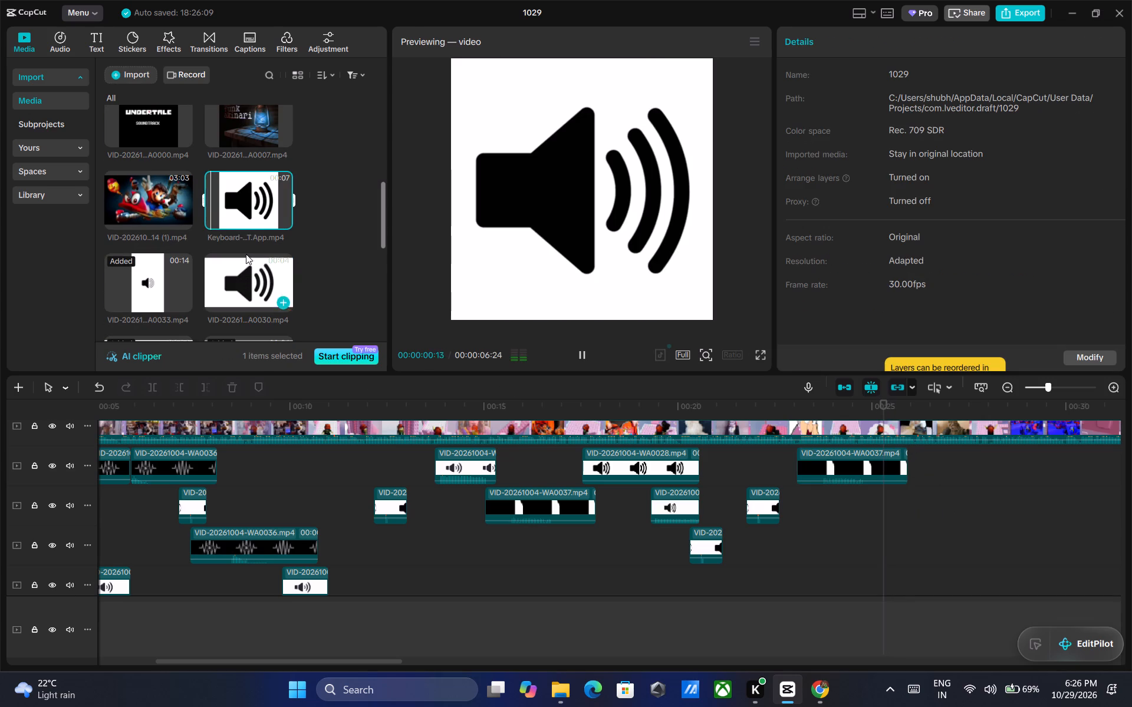
click(241, 283)
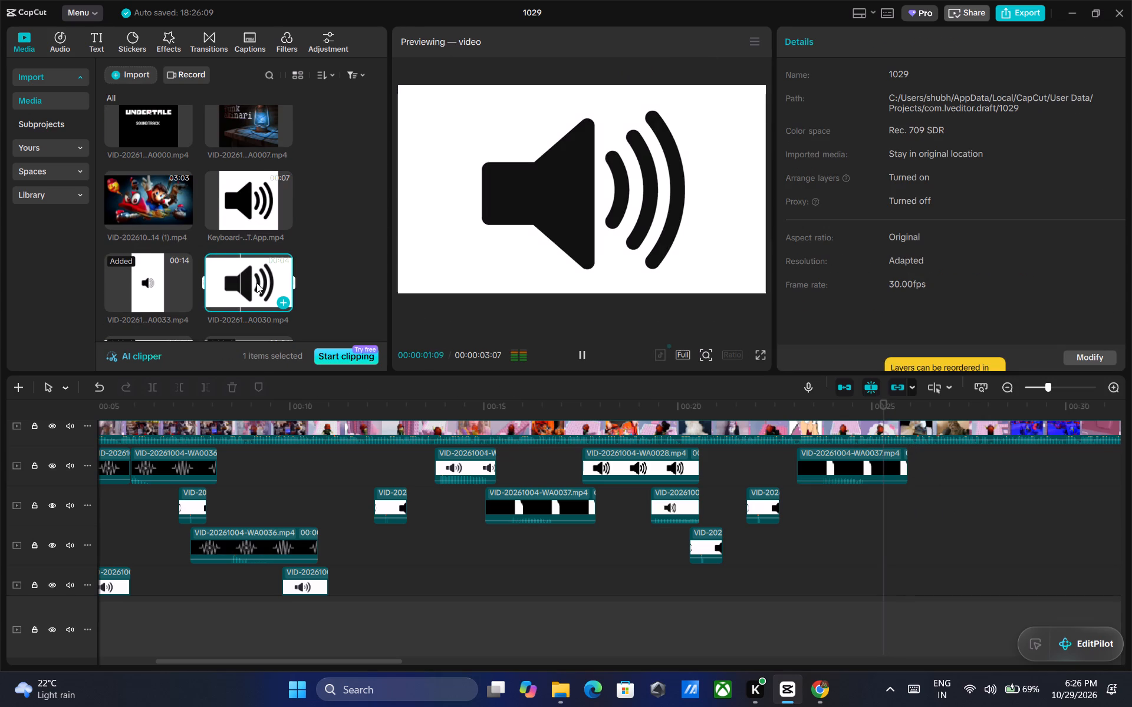
drag(253, 280, 858, 507)
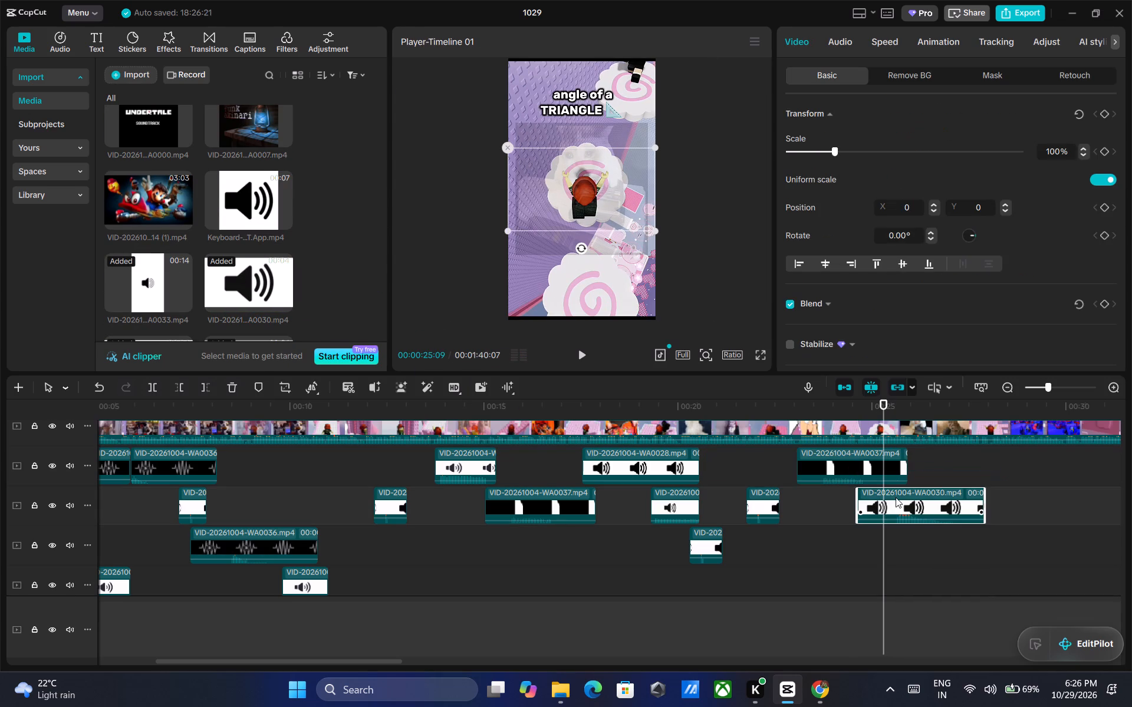
drag(896, 497, 881, 498)
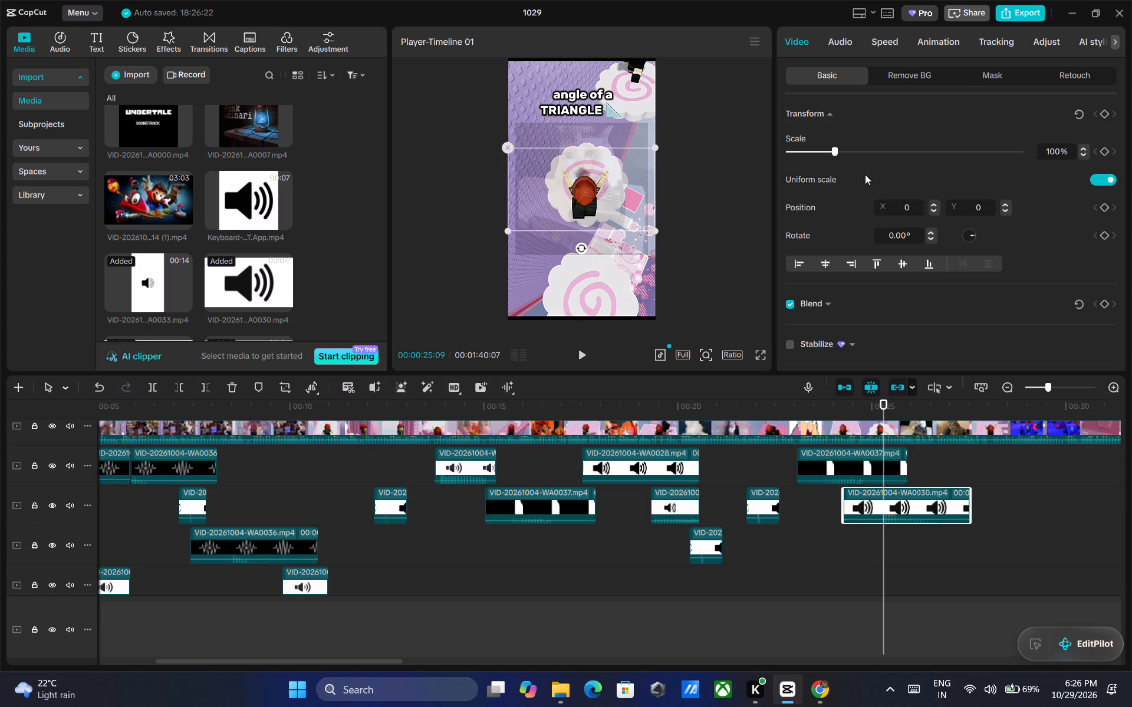
Set the new A0030 clip's volume to -6.7 dB and play from 00:00:25:09 to the cat with microphone image.
click(842, 41)
click(930, 149)
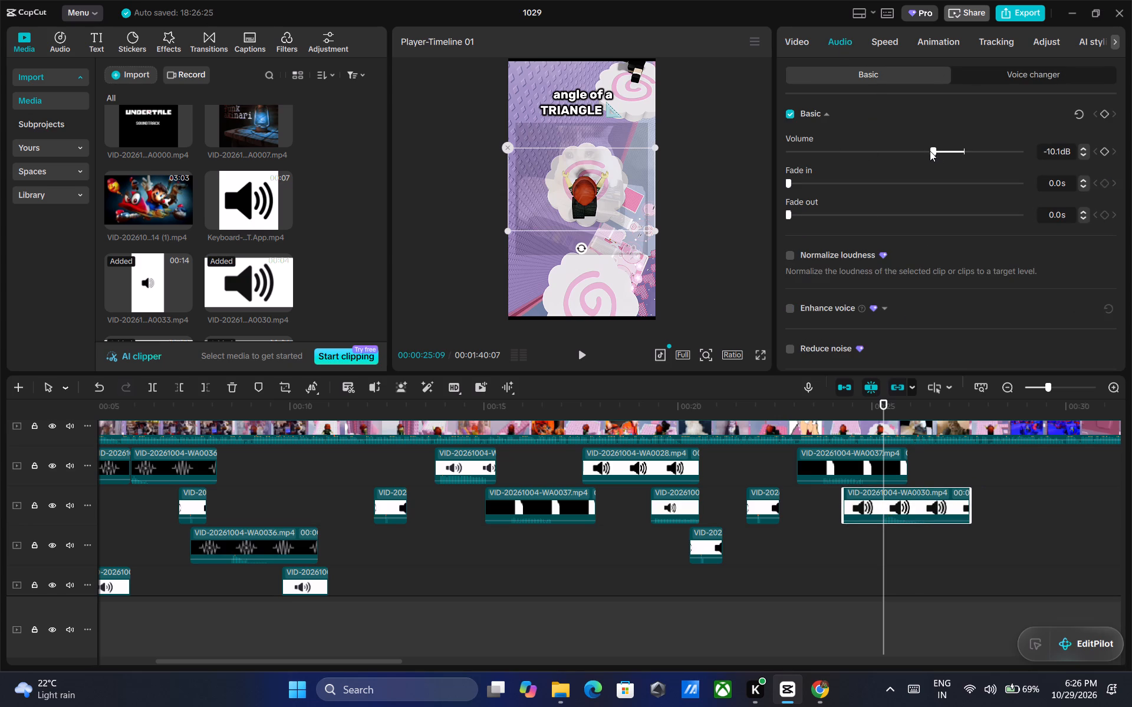
click(940, 151)
click(573, 350)
triple_click(575, 350)
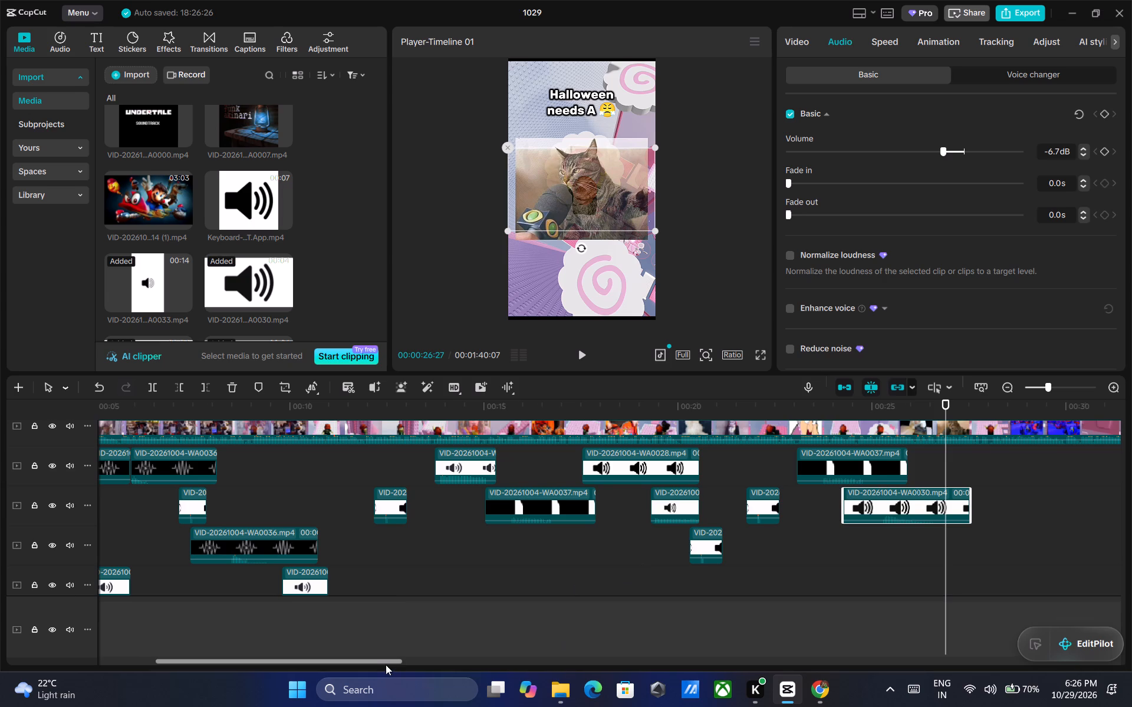
Preview sounds and place the A0032 sound on the track below the A0030 clip, starting at about 31.6 seconds.
drag(386, 665, 492, 668)
scroll(238, 245, up, 5)
click(141, 201)
click(235, 224)
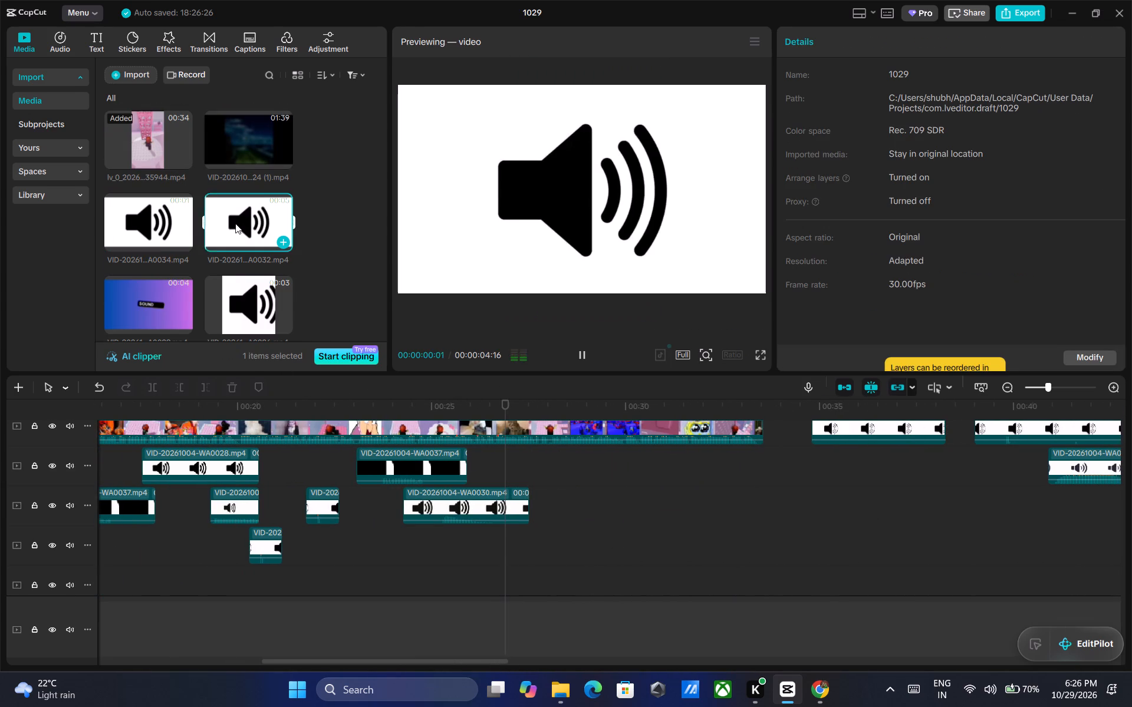
scroll(232, 226, down, 1)
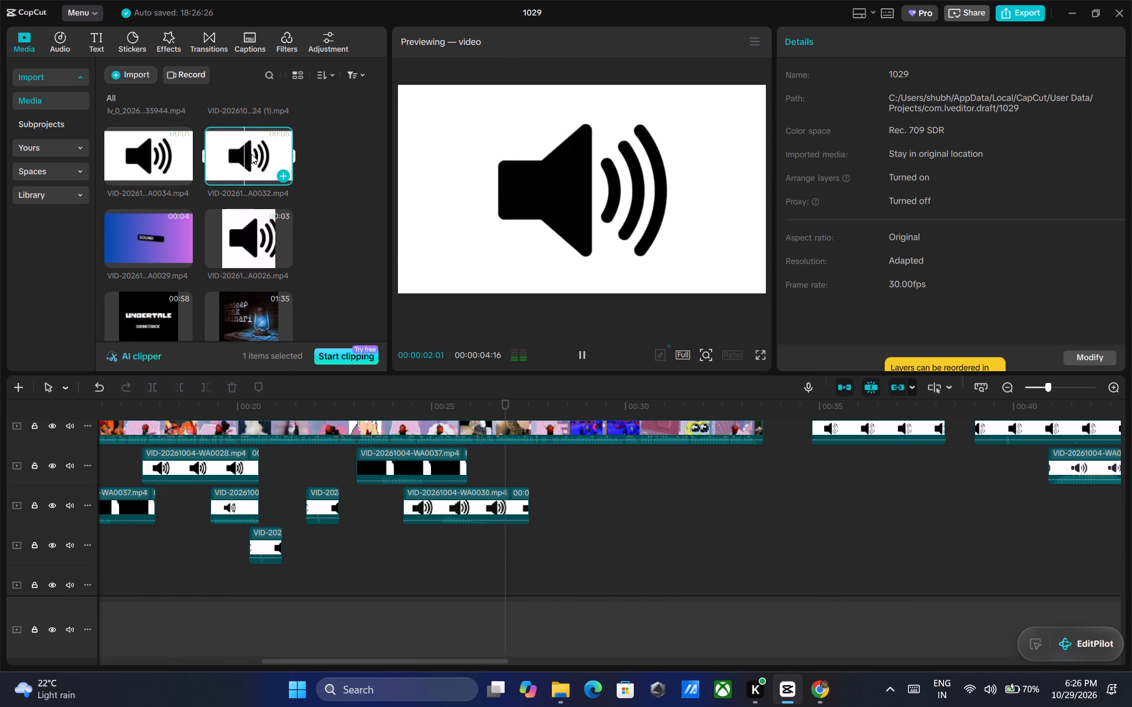
drag(251, 154, 505, 543)
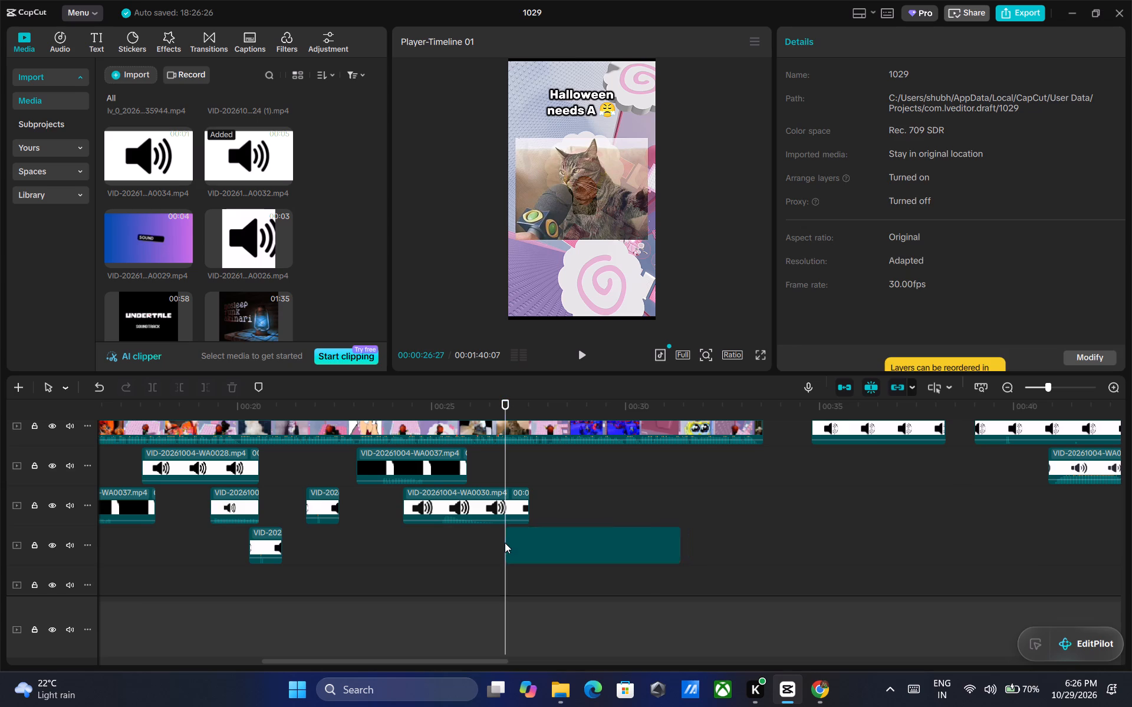
drag(548, 543, 731, 538)
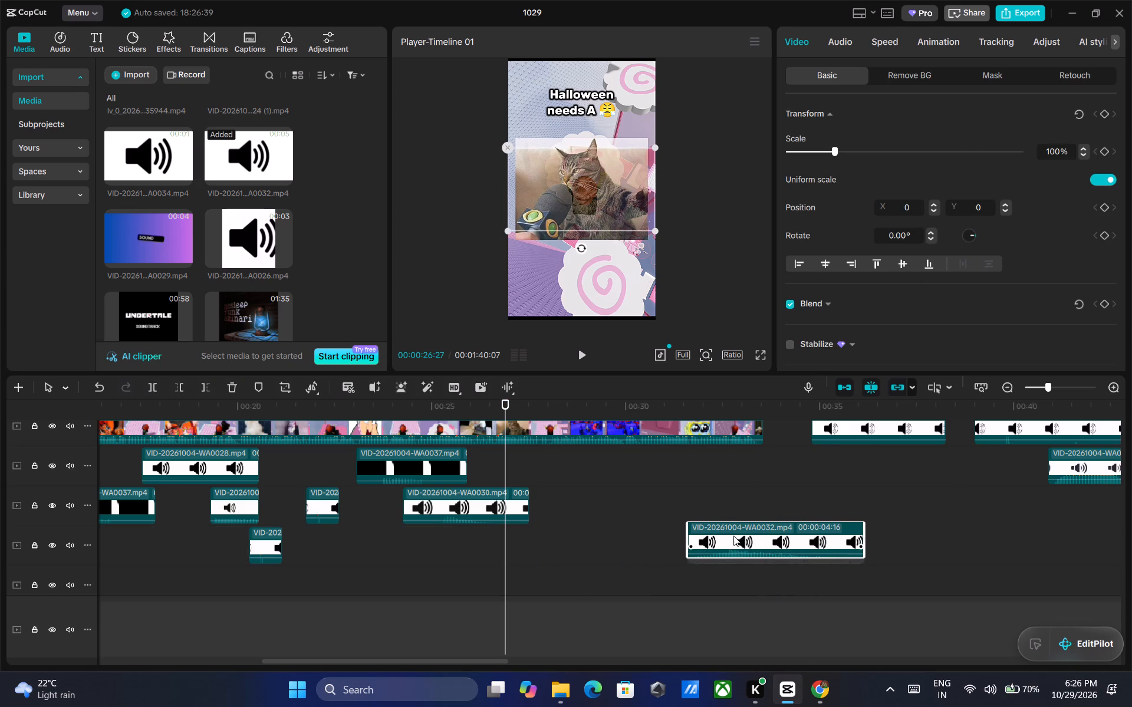
Place the A0036 sound on the A0032 clip's track, starting at about 25.8 seconds, for the cat with microphone image.
scroll(175, 270, down, 6)
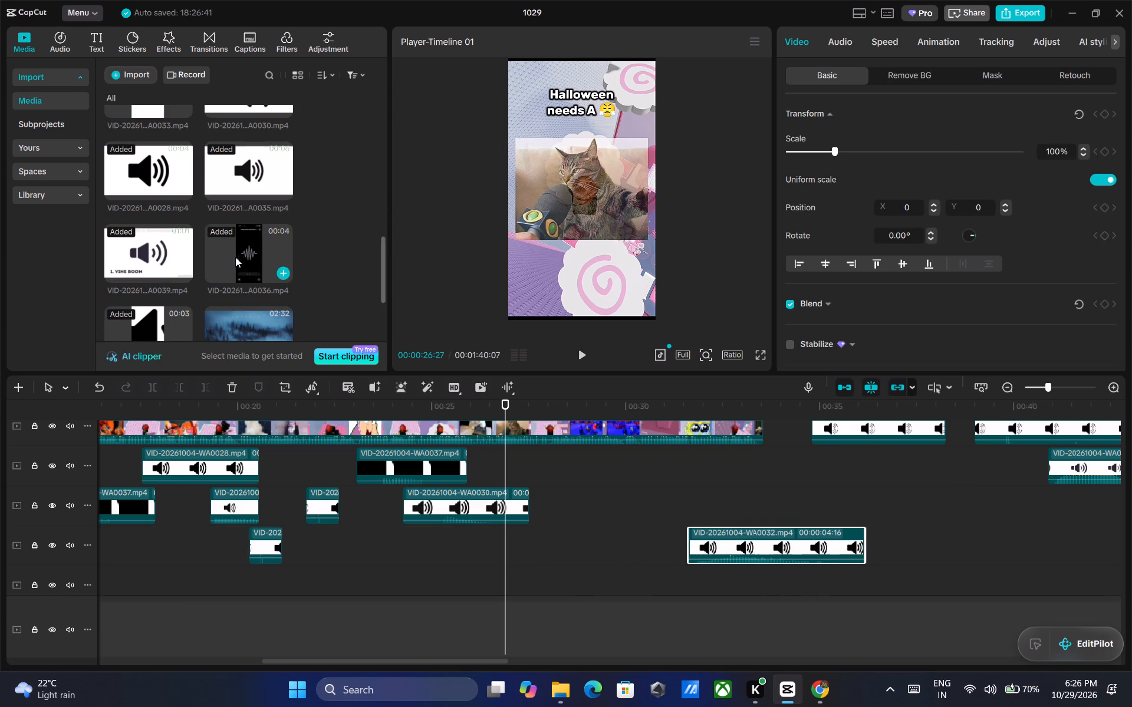
drag(243, 253, 487, 542)
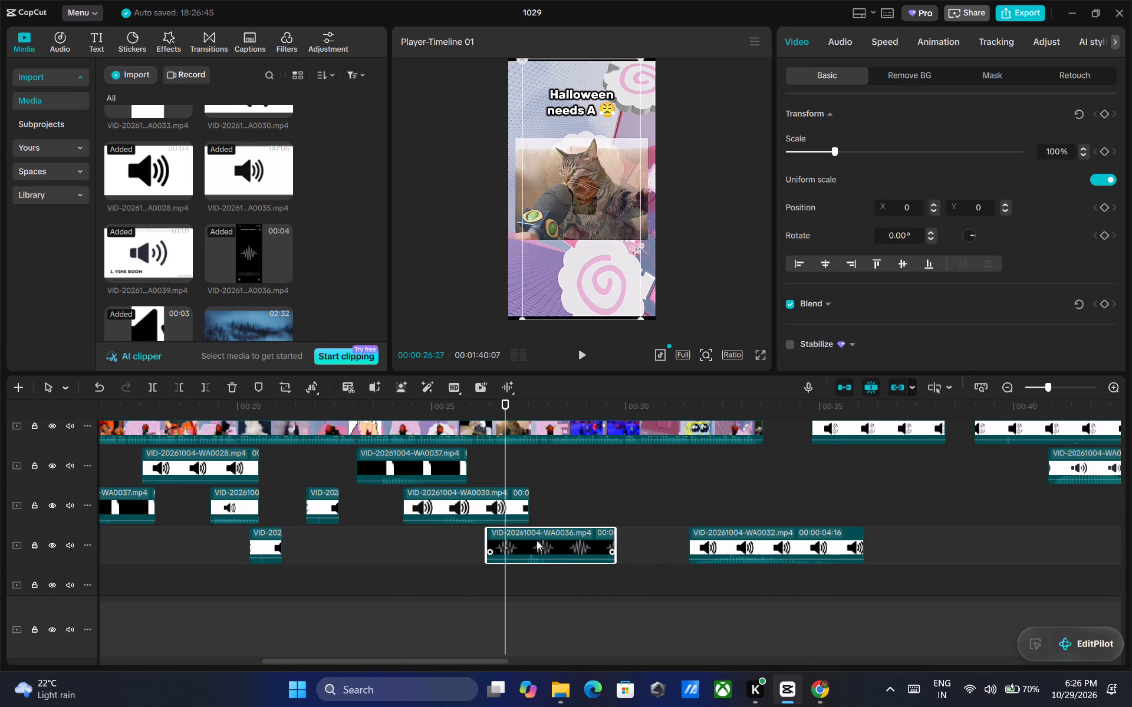
drag(539, 538, 516, 540)
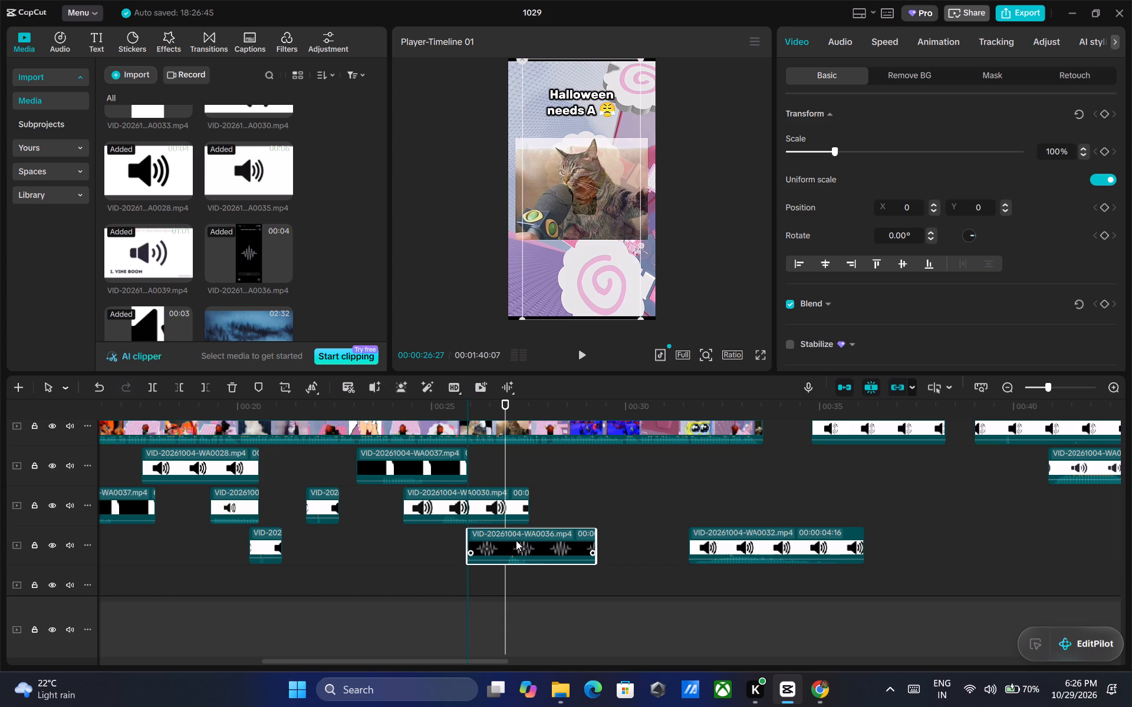
drag(516, 540, 511, 541)
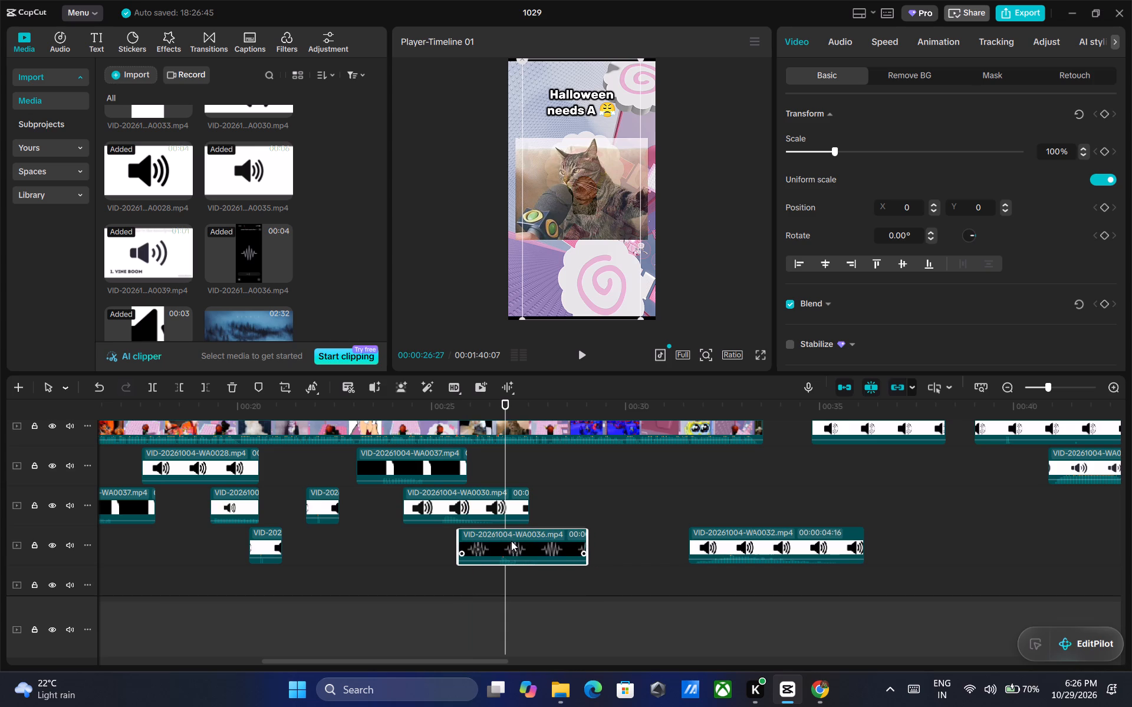
drag(511, 541, 515, 537)
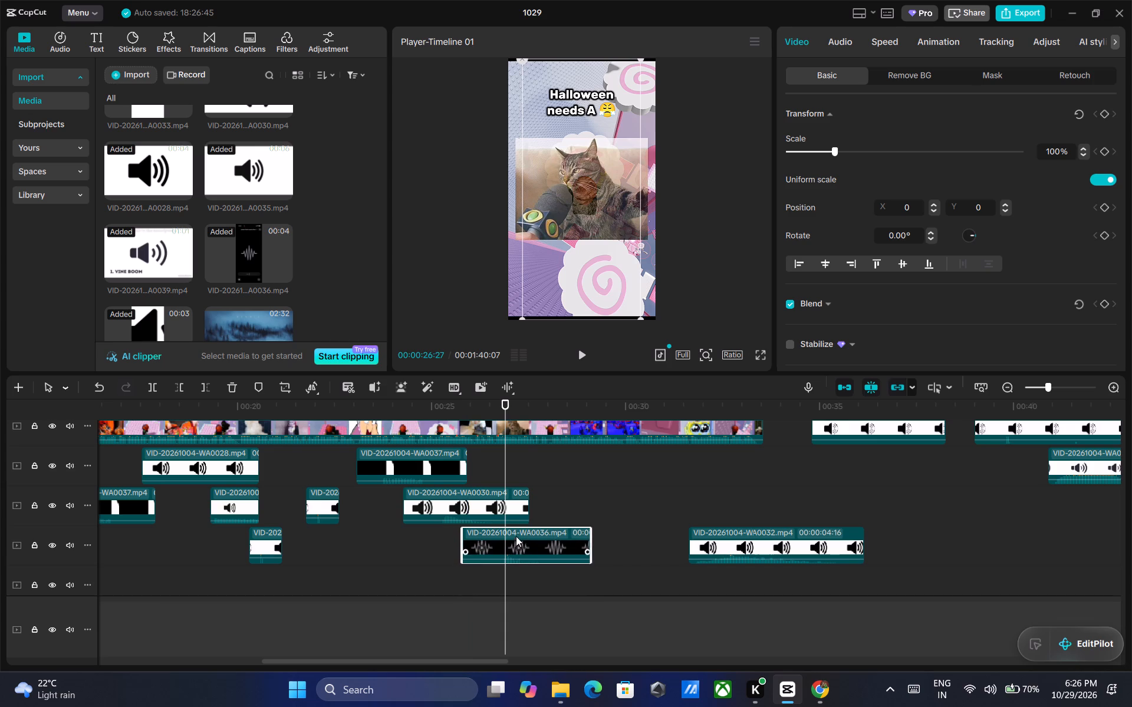
Set the new A0036 clip's volume to -6.3 dB and play from 00:00:26:27 to the blue crowd image at "the OG VERSION".
click(830, 42)
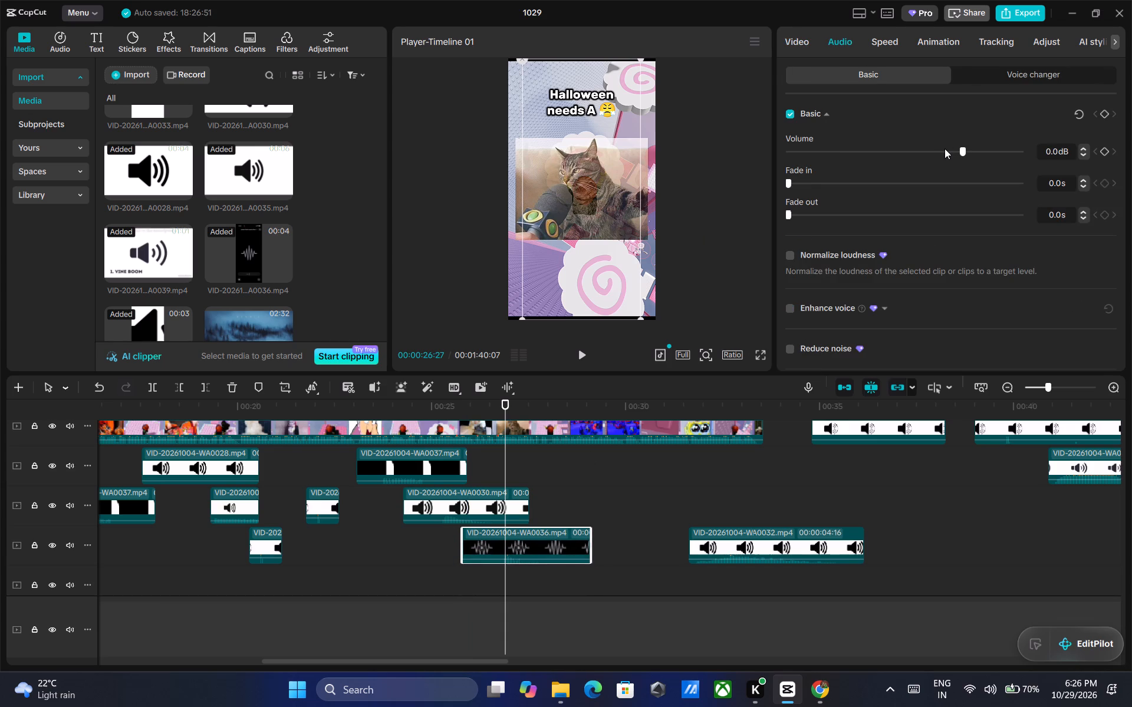
click(945, 148)
click(943, 149)
click(942, 149)
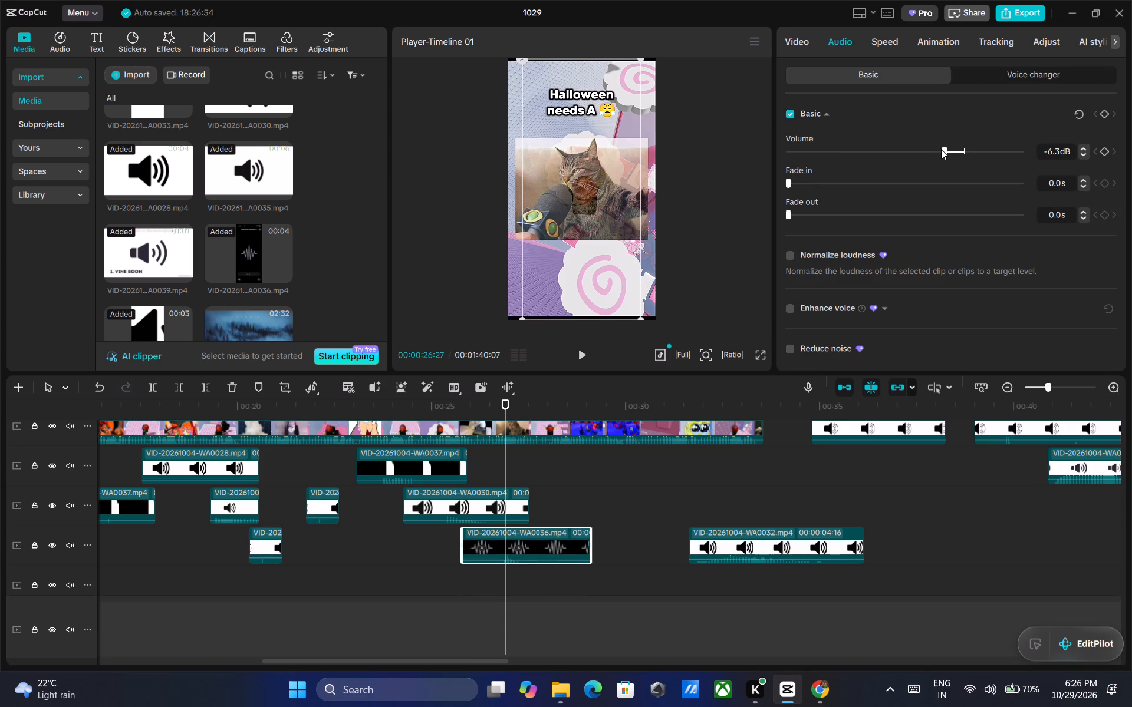
click(586, 353)
triple_click(584, 353)
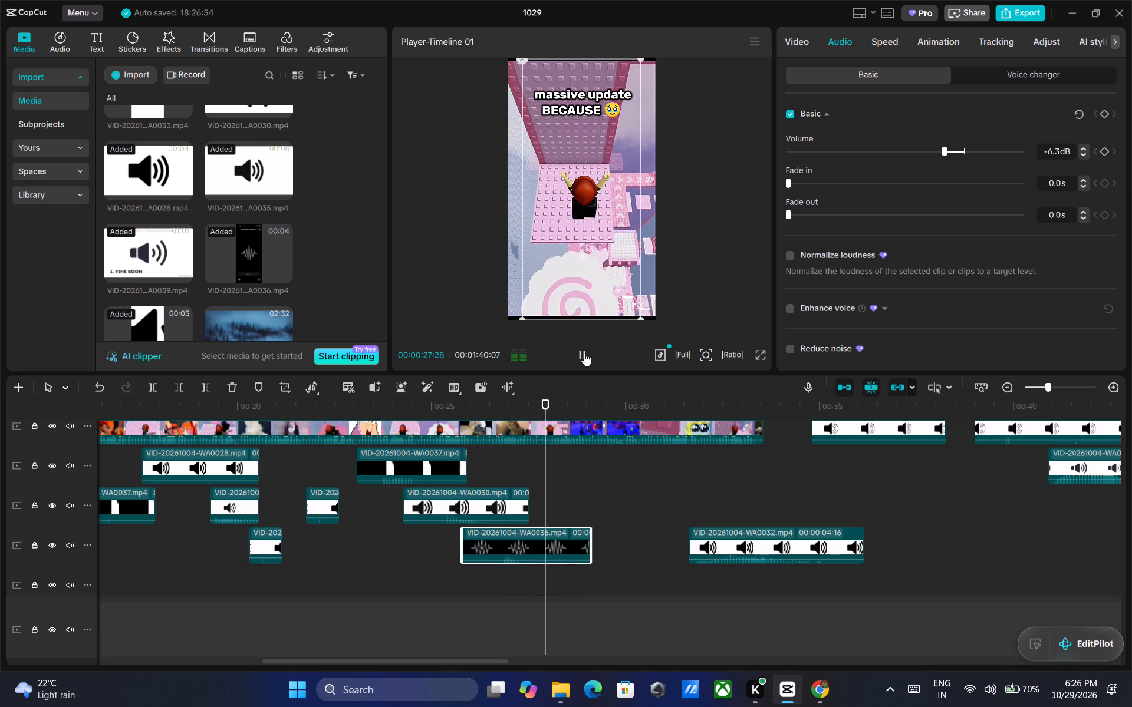
double_click(584, 353)
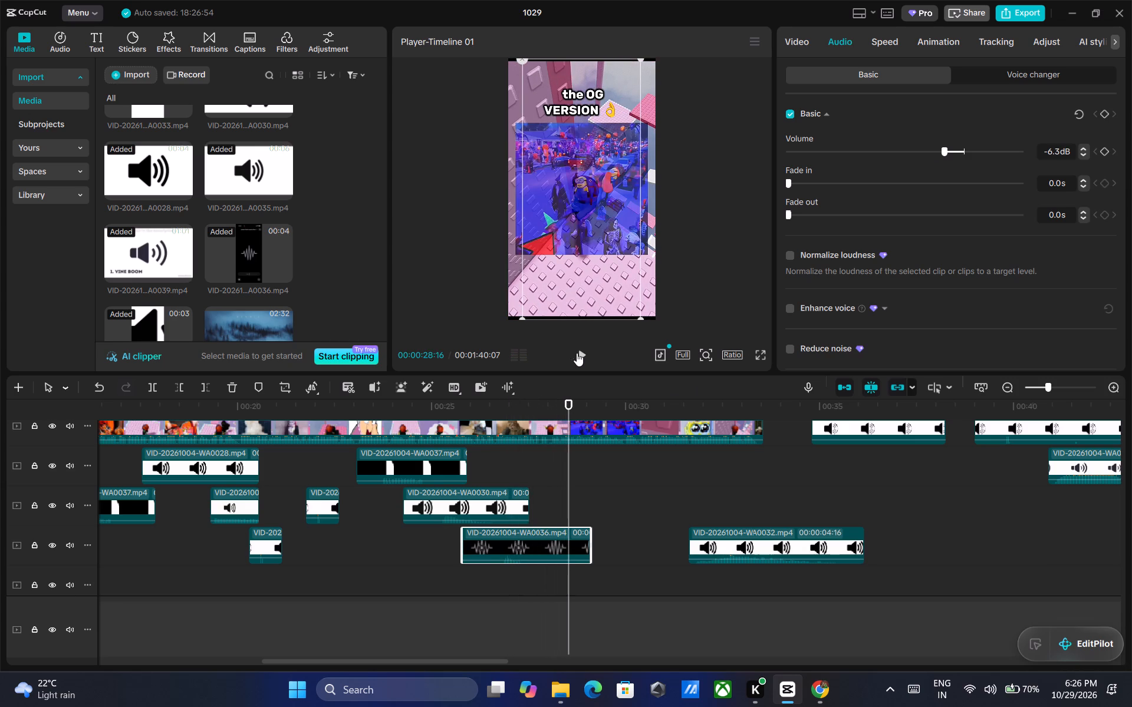
Copy the short sound clip near 13.7 seconds to about 28.4 seconds on the same track, and play to the sad SpongeBob image.
scroll(226, 254, down, 1)
scroll(193, 260, up, 7)
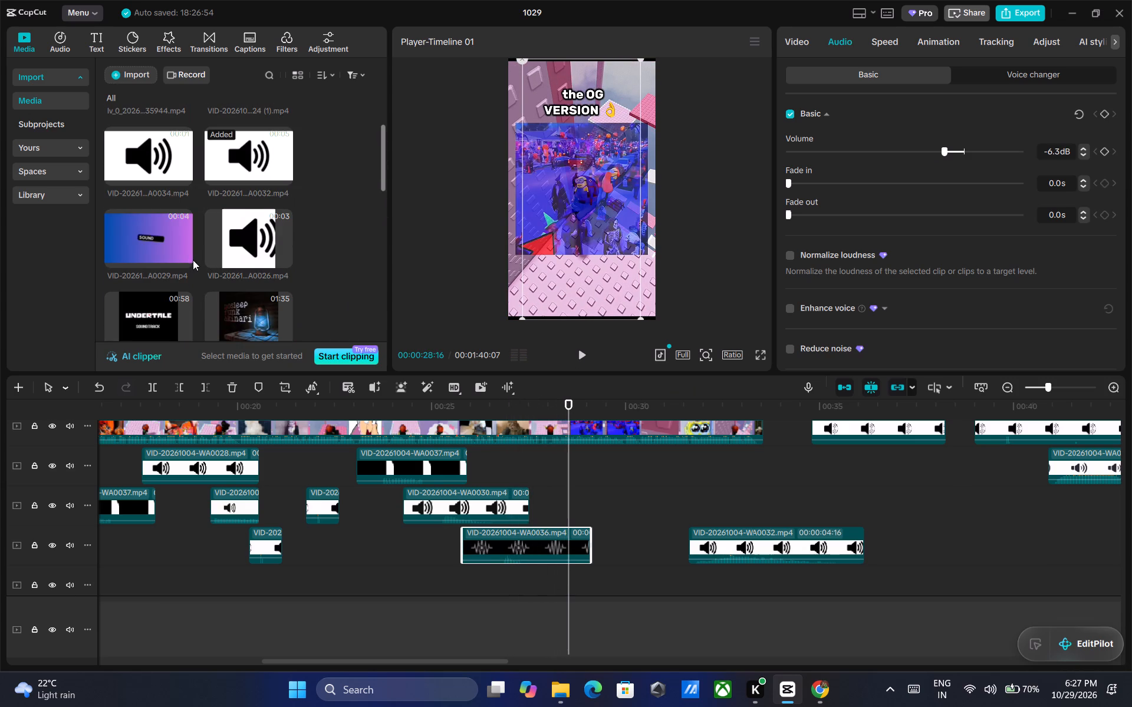
drag(313, 666, 281, 666)
drag(306, 660, 131, 652)
right_click(690, 465)
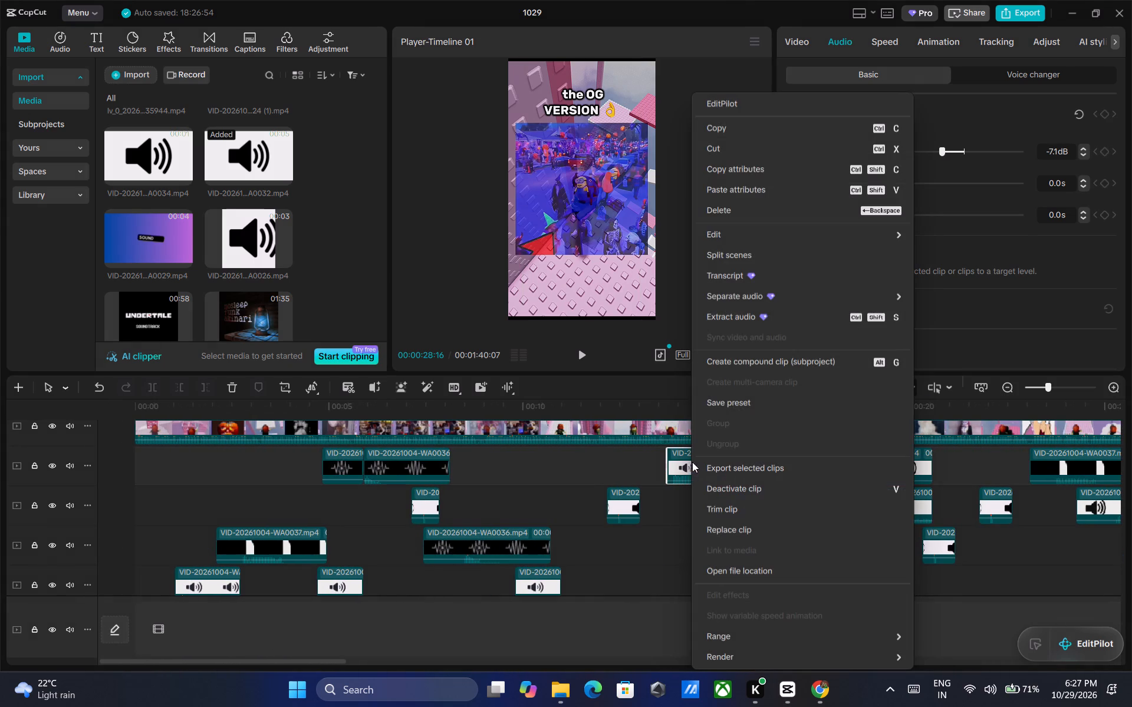
click(761, 133)
drag(320, 664, 506, 671)
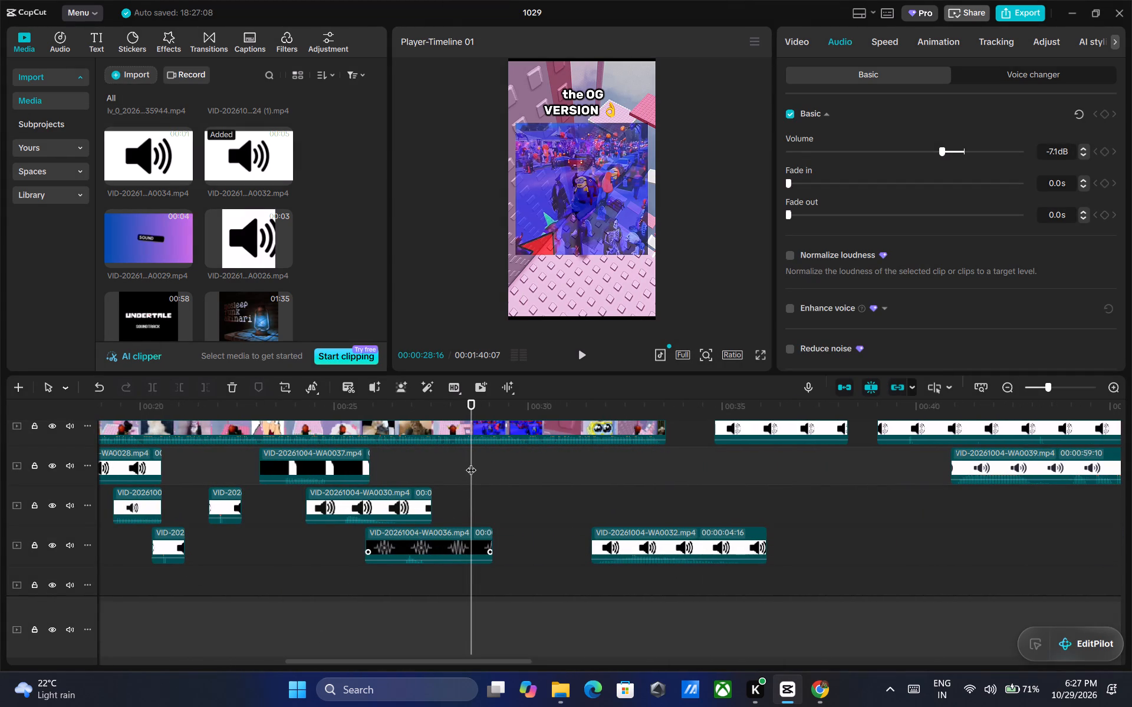
right_click(471, 462)
click(507, 539)
drag(497, 457, 492, 457)
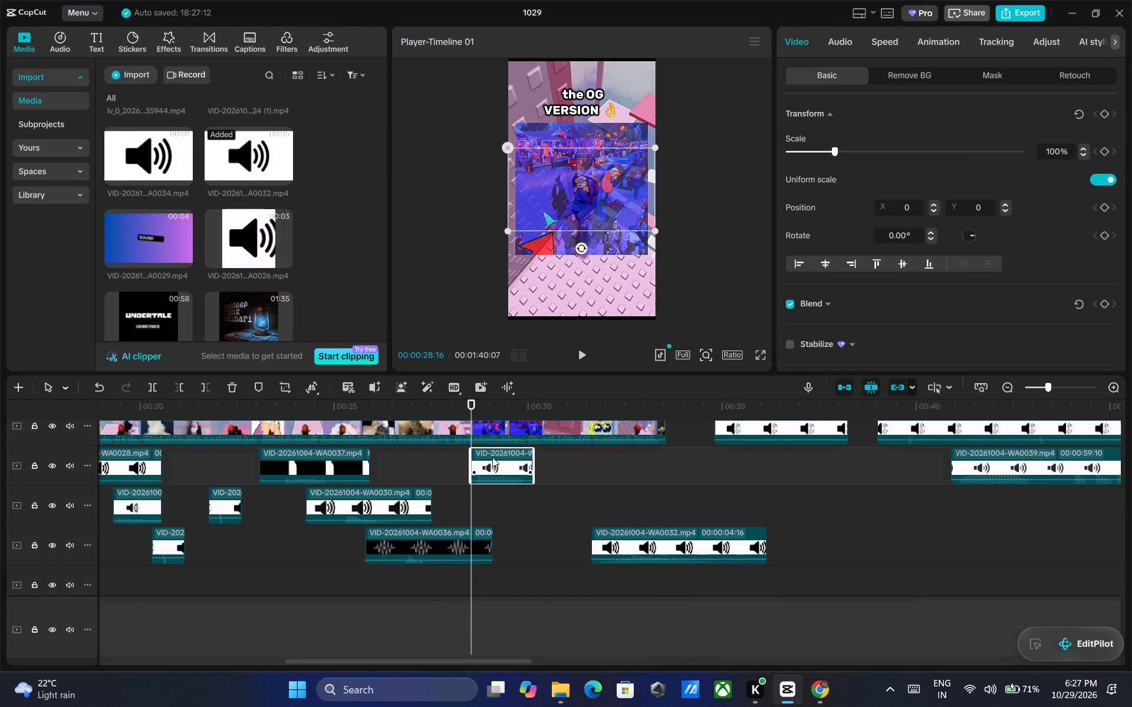
drag(492, 457, 491, 457)
click(578, 354)
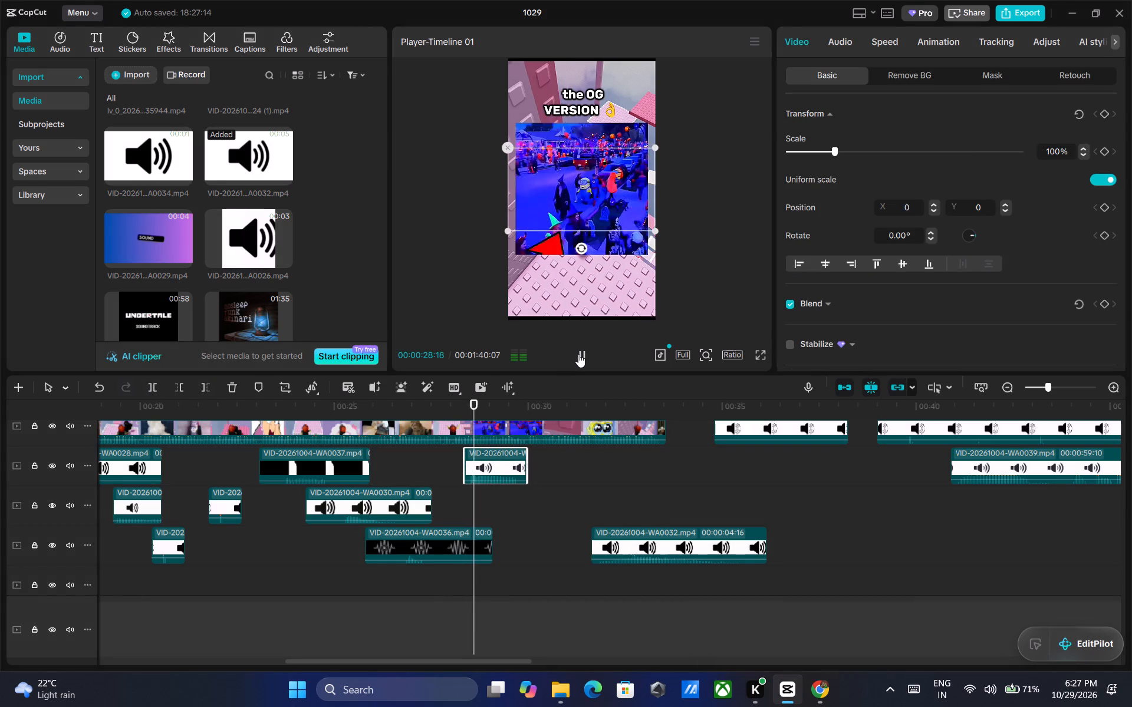
click(578, 354)
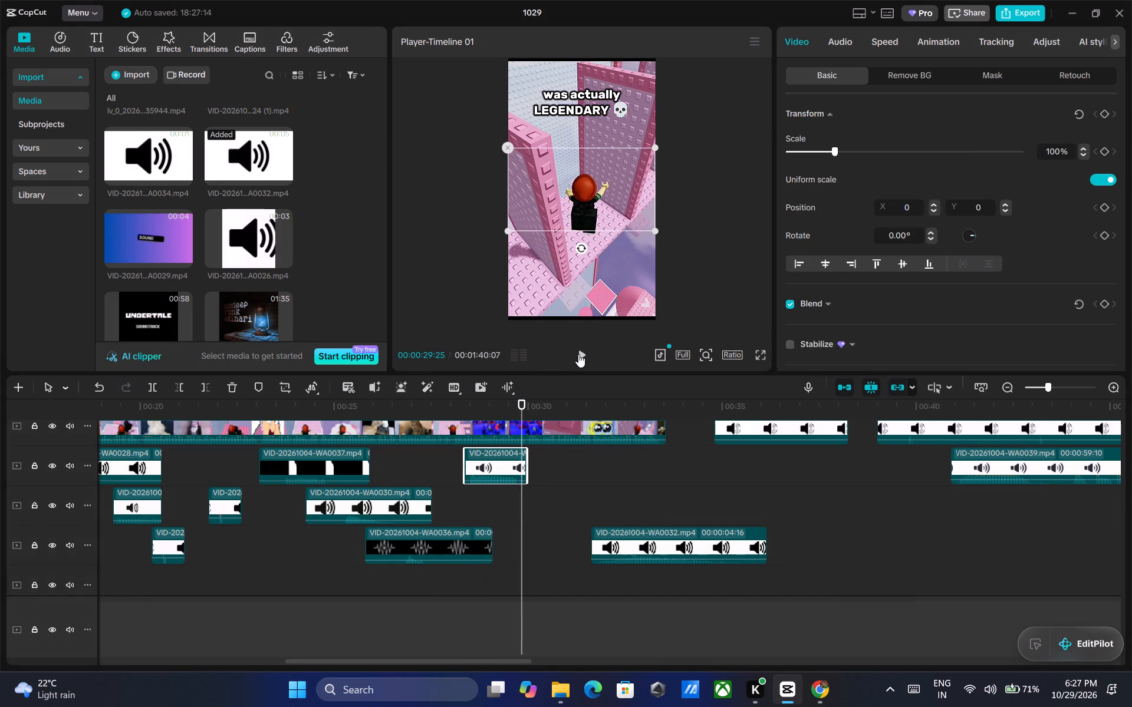
double_click(578, 354)
double_click(578, 354)
double_click(578, 354)
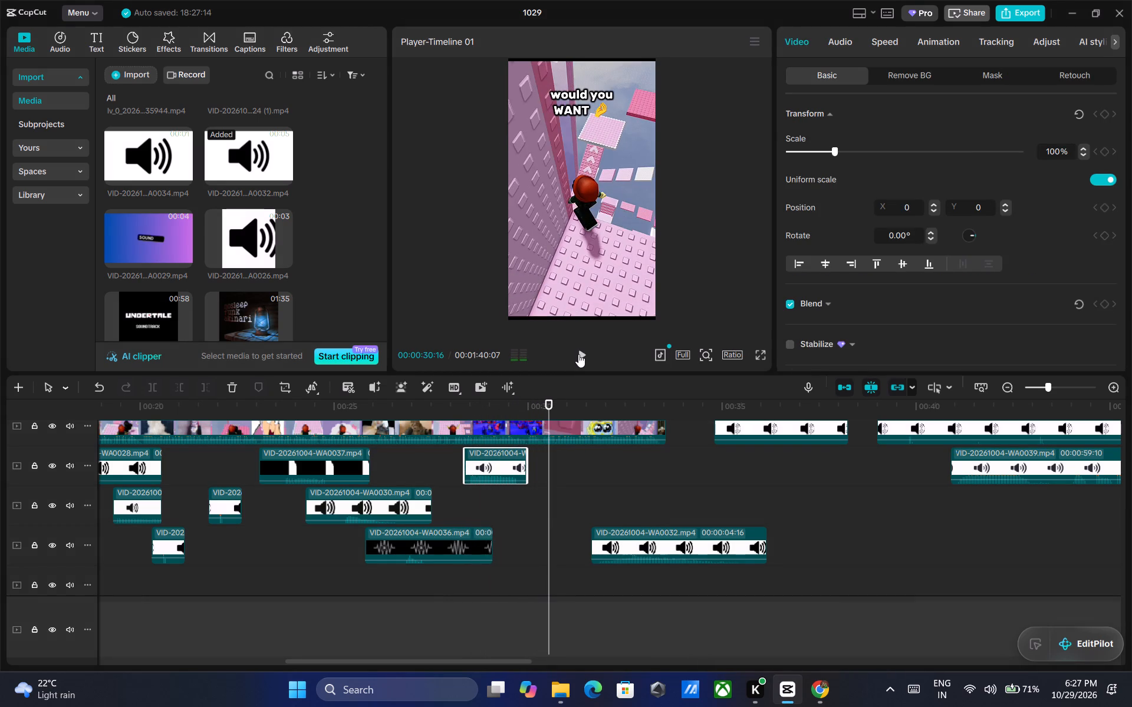
double_click(578, 354)
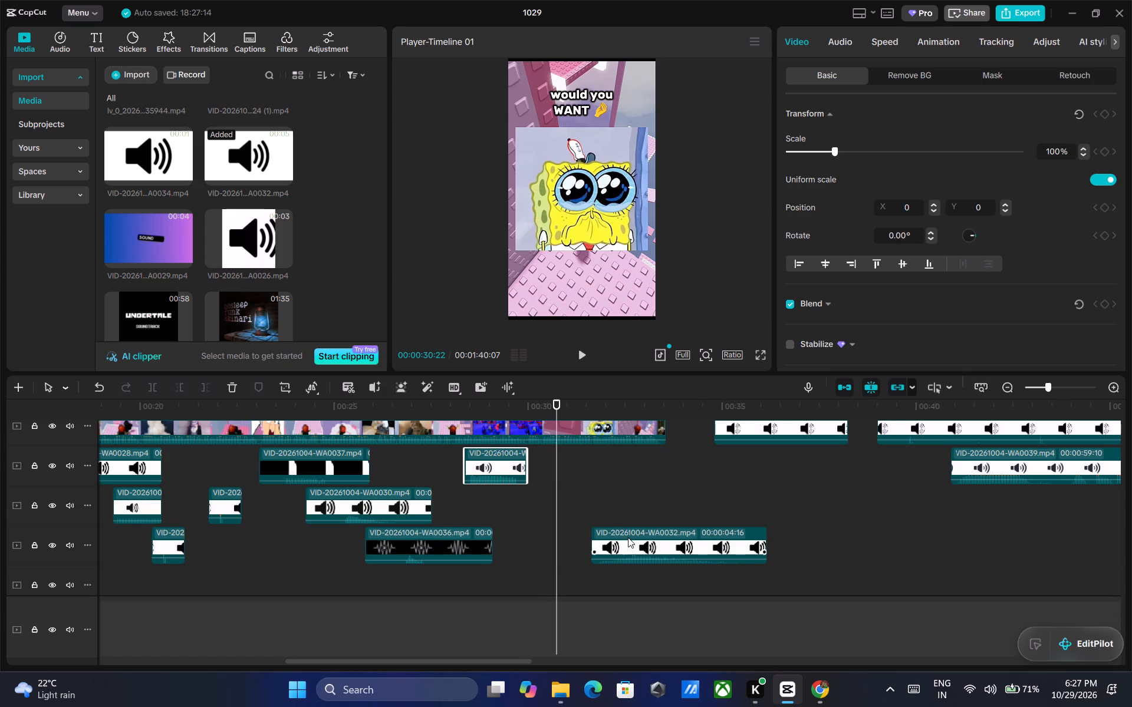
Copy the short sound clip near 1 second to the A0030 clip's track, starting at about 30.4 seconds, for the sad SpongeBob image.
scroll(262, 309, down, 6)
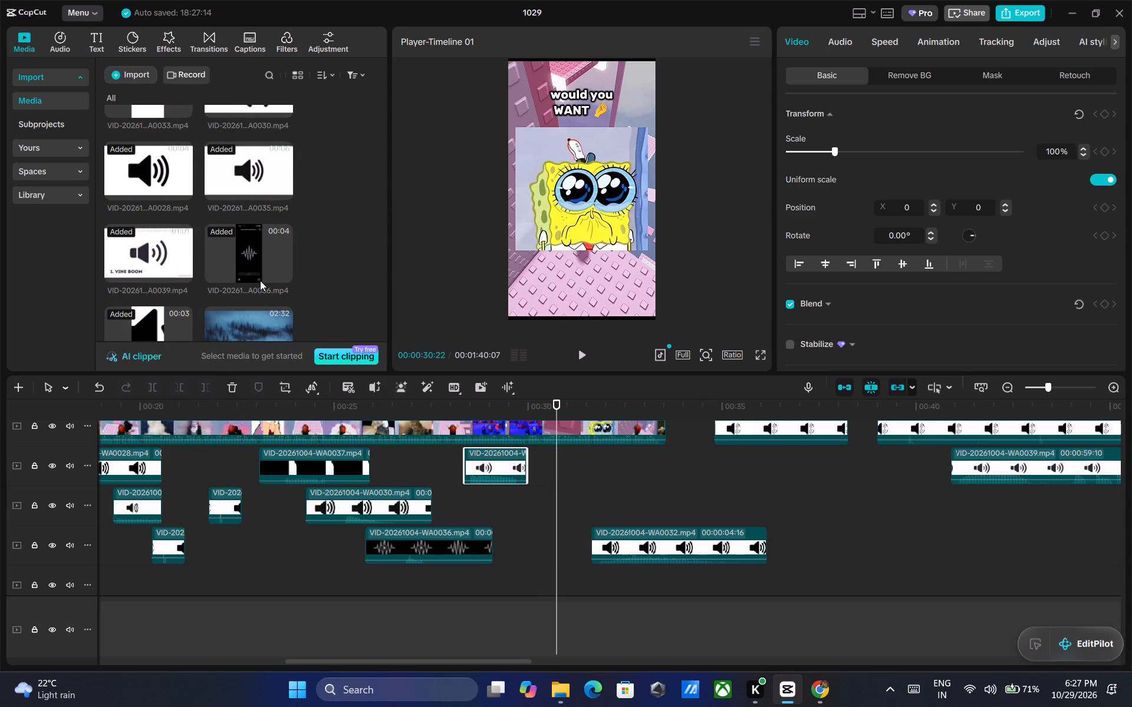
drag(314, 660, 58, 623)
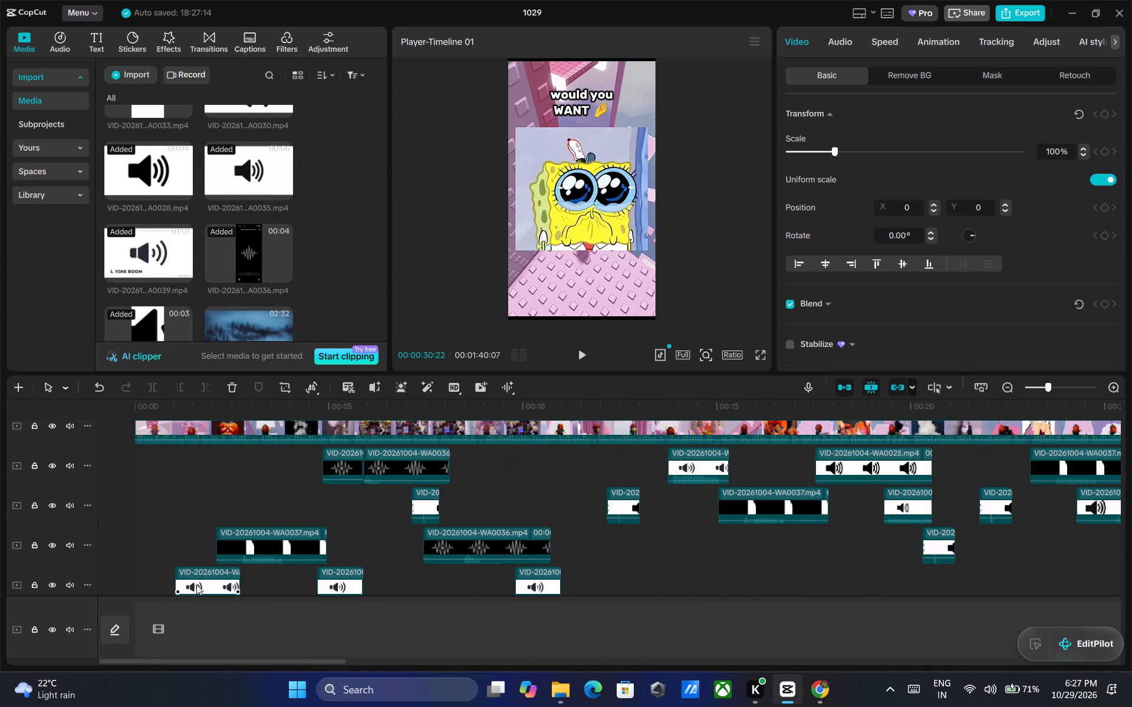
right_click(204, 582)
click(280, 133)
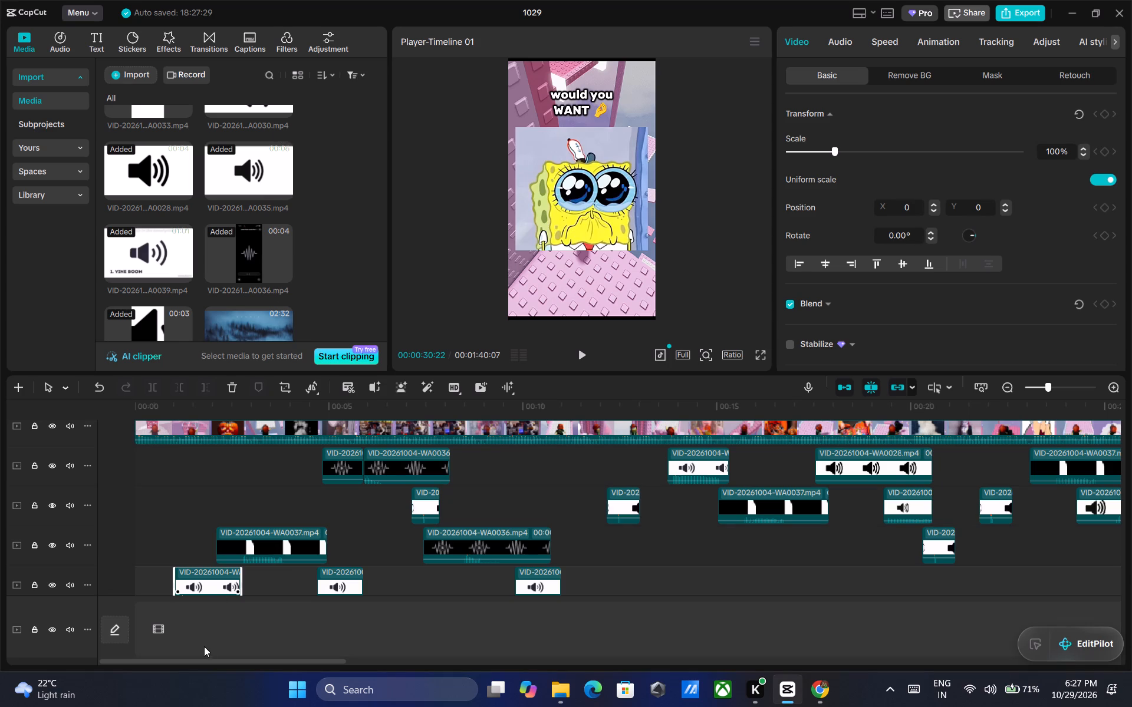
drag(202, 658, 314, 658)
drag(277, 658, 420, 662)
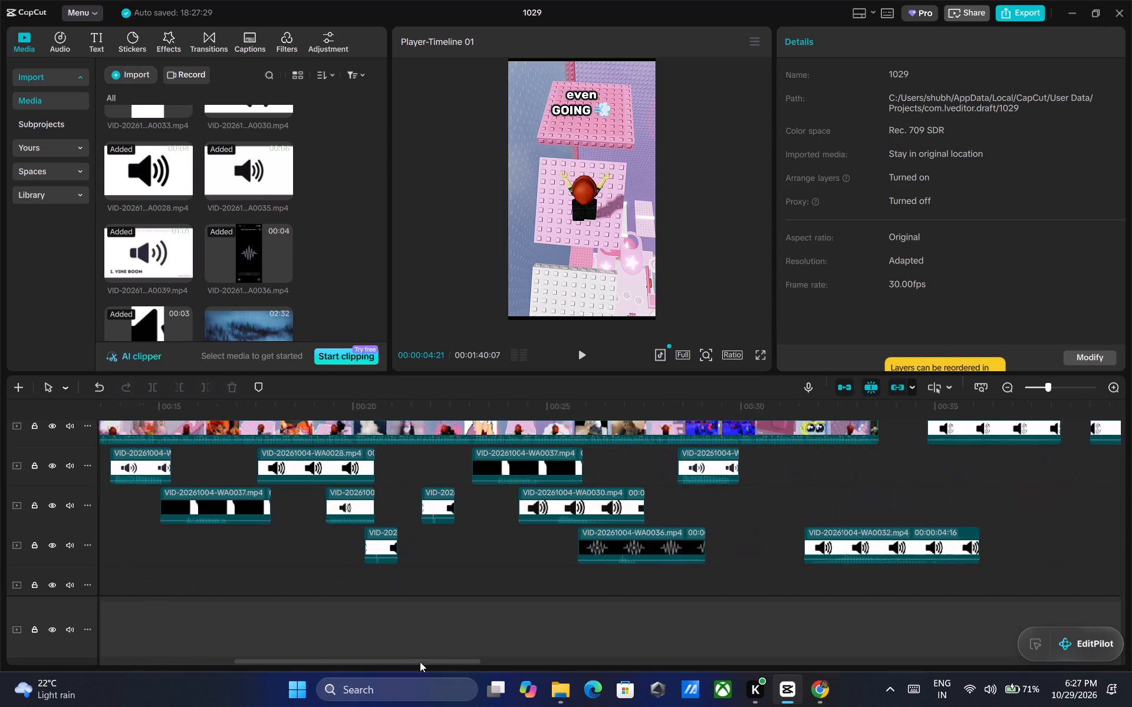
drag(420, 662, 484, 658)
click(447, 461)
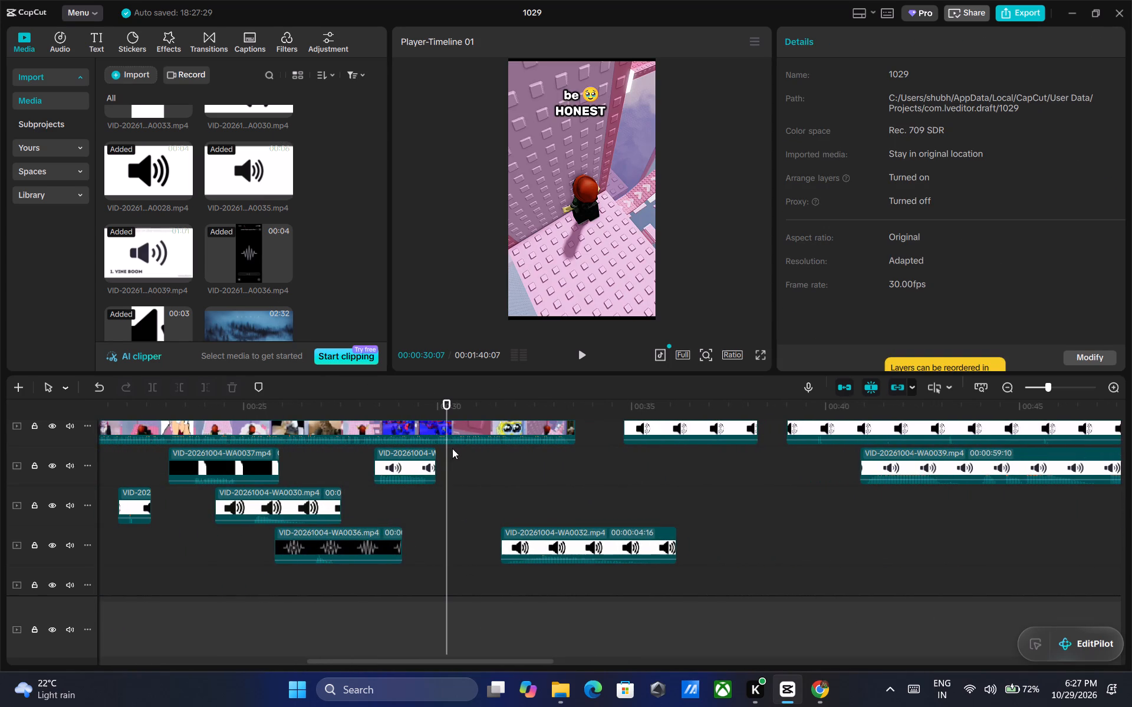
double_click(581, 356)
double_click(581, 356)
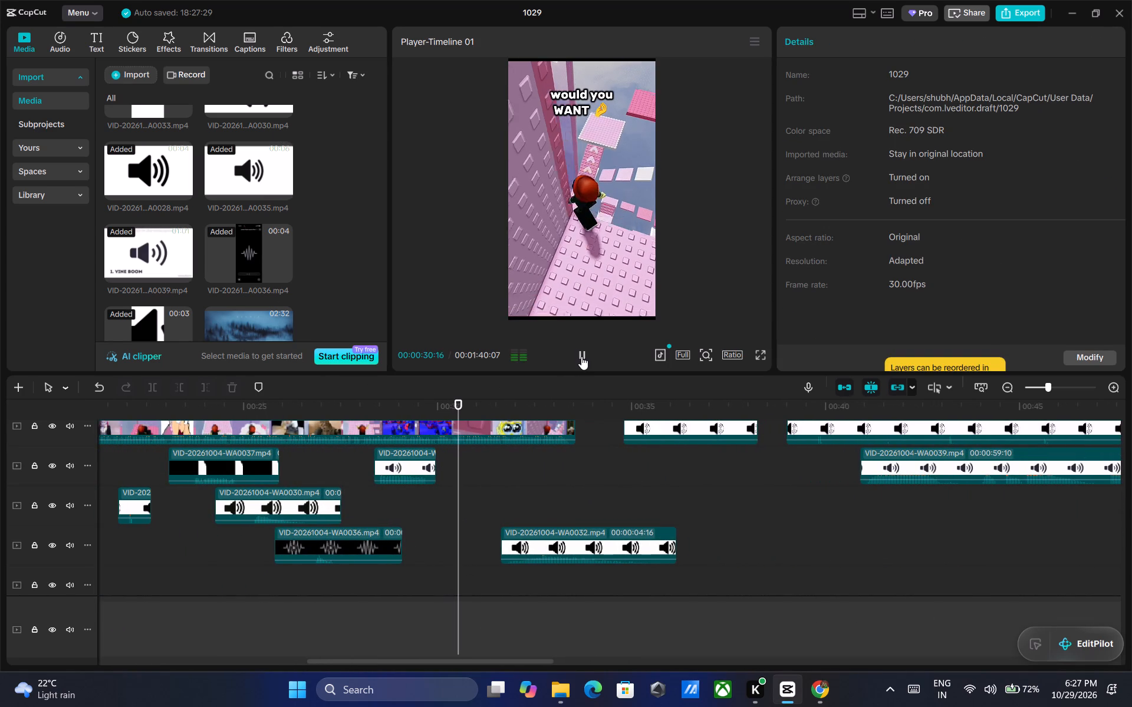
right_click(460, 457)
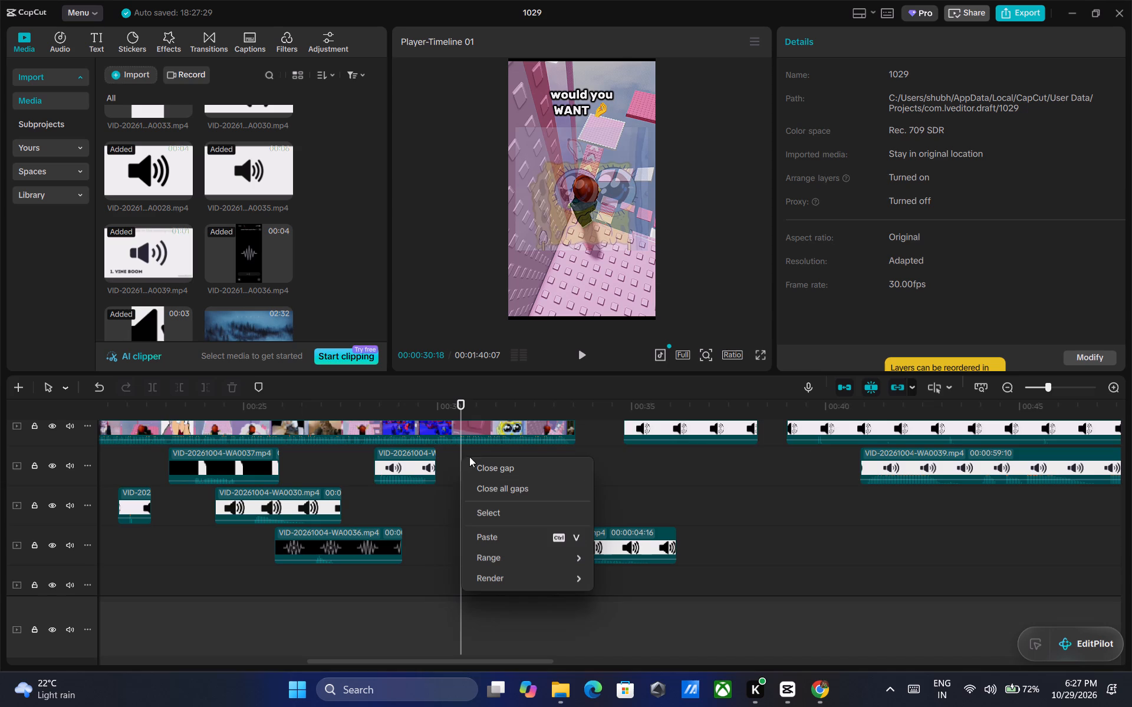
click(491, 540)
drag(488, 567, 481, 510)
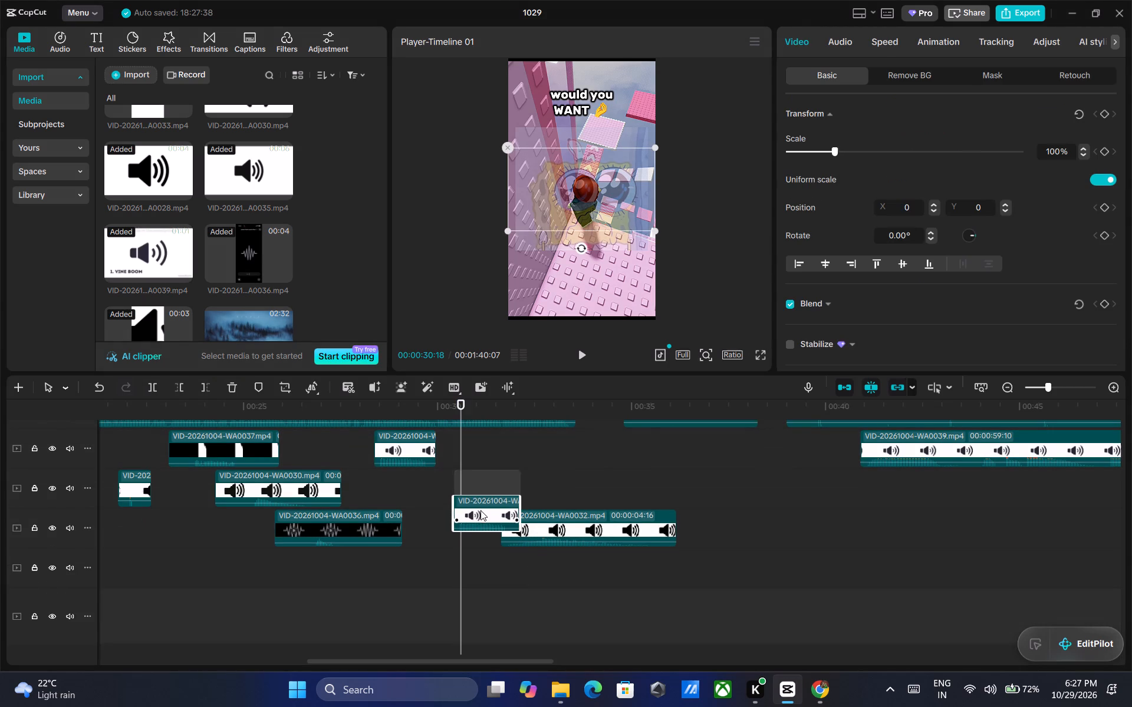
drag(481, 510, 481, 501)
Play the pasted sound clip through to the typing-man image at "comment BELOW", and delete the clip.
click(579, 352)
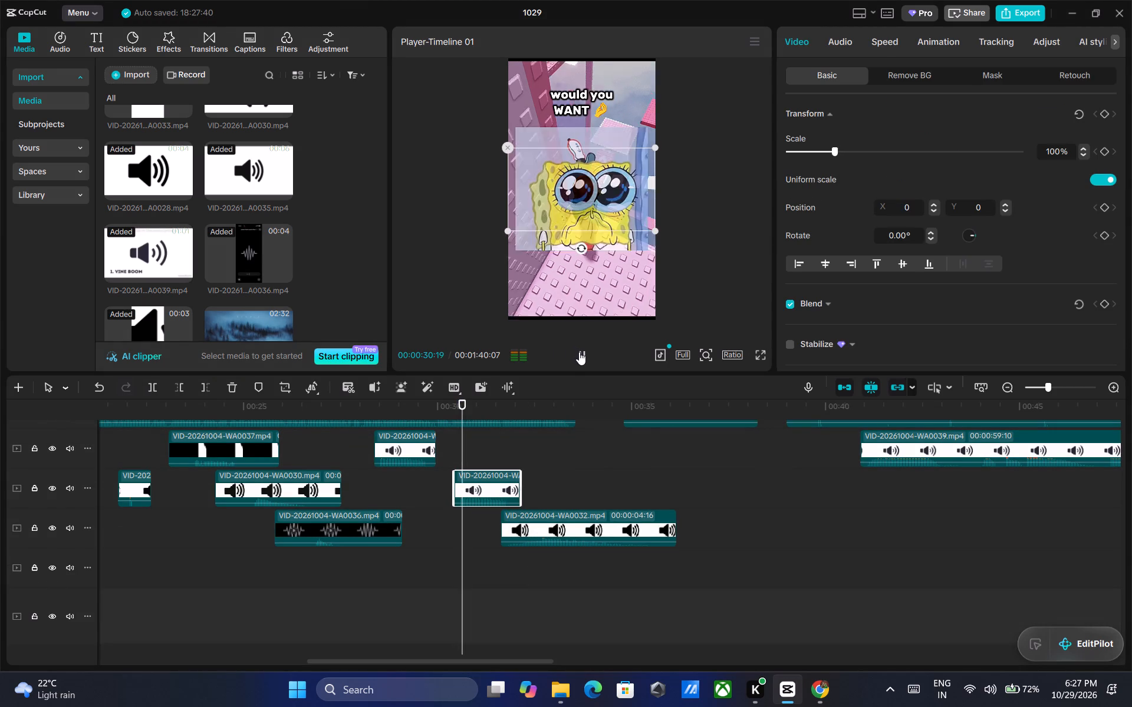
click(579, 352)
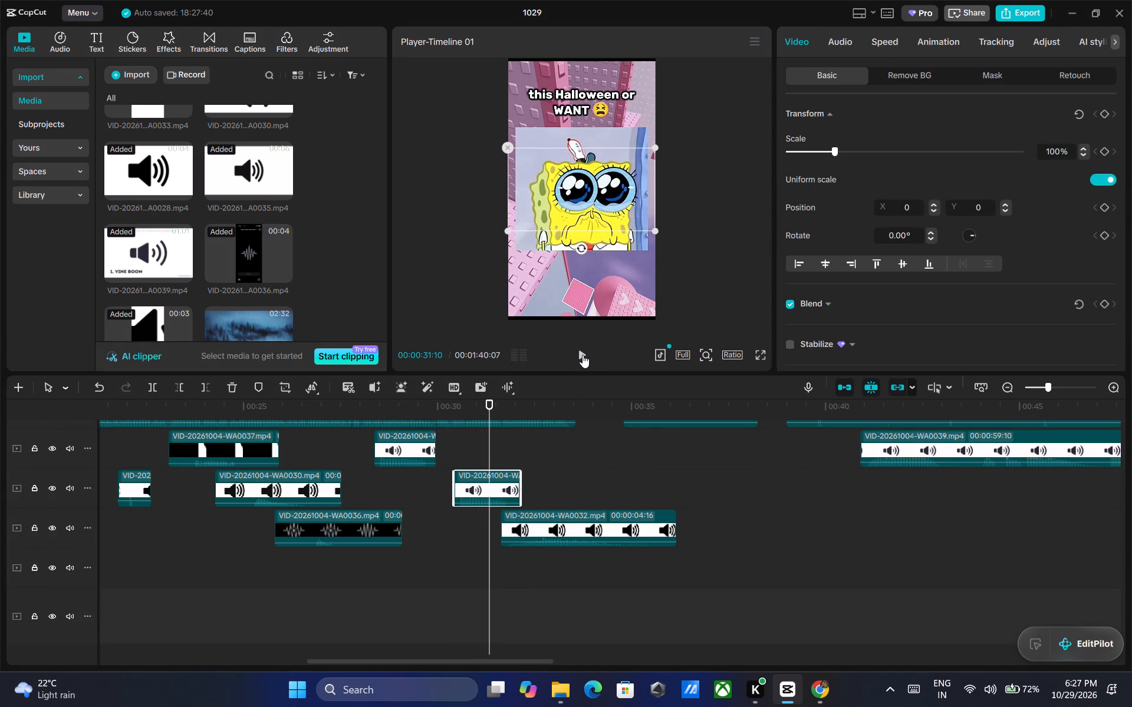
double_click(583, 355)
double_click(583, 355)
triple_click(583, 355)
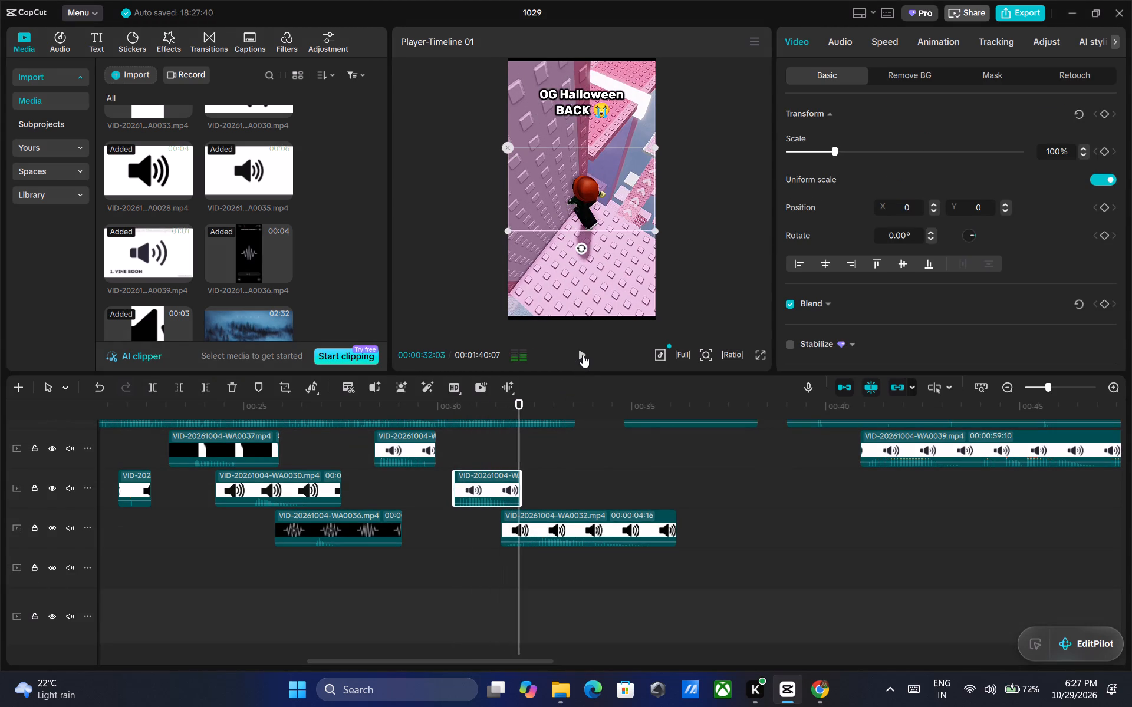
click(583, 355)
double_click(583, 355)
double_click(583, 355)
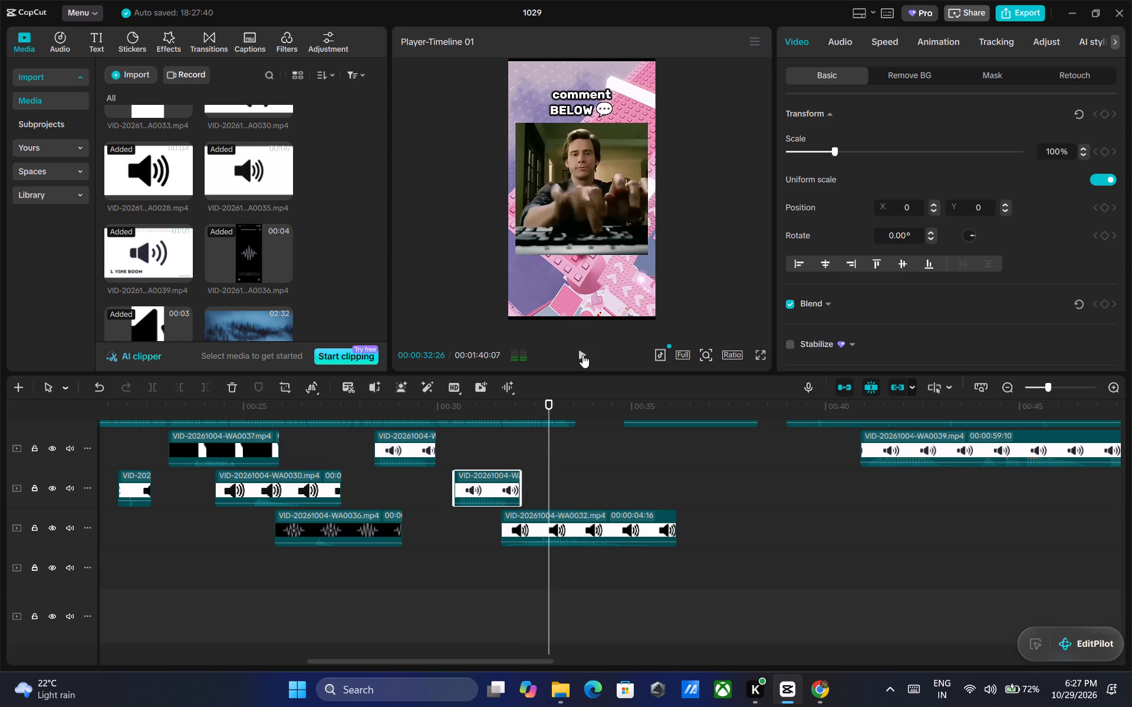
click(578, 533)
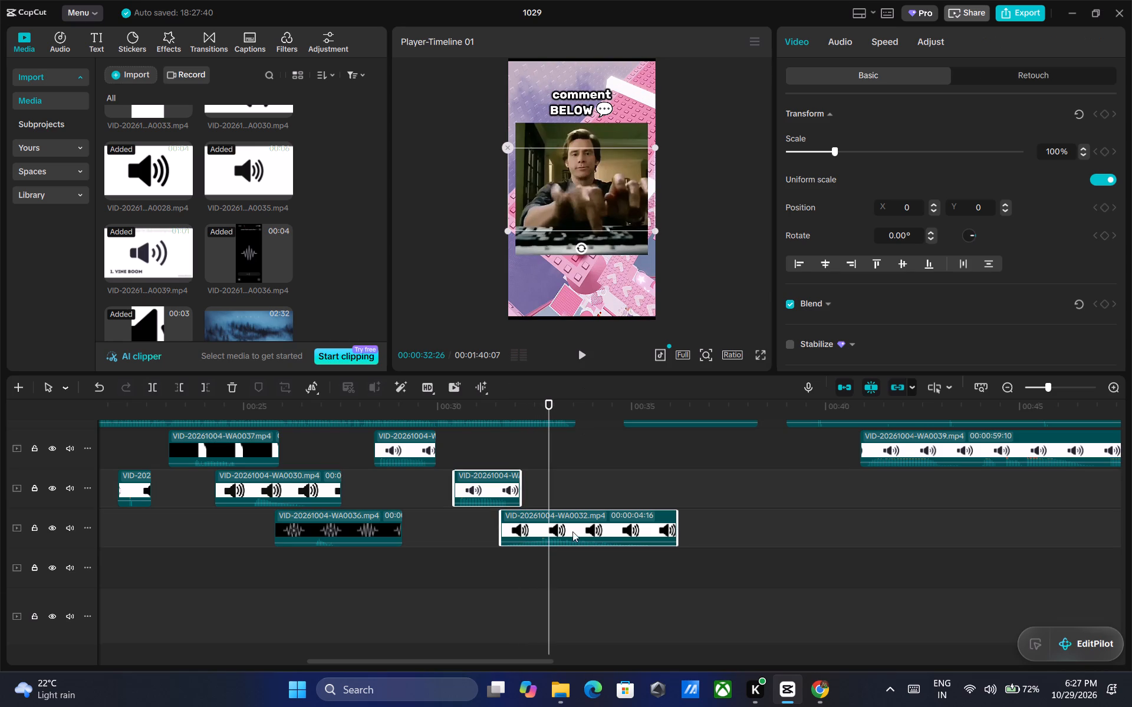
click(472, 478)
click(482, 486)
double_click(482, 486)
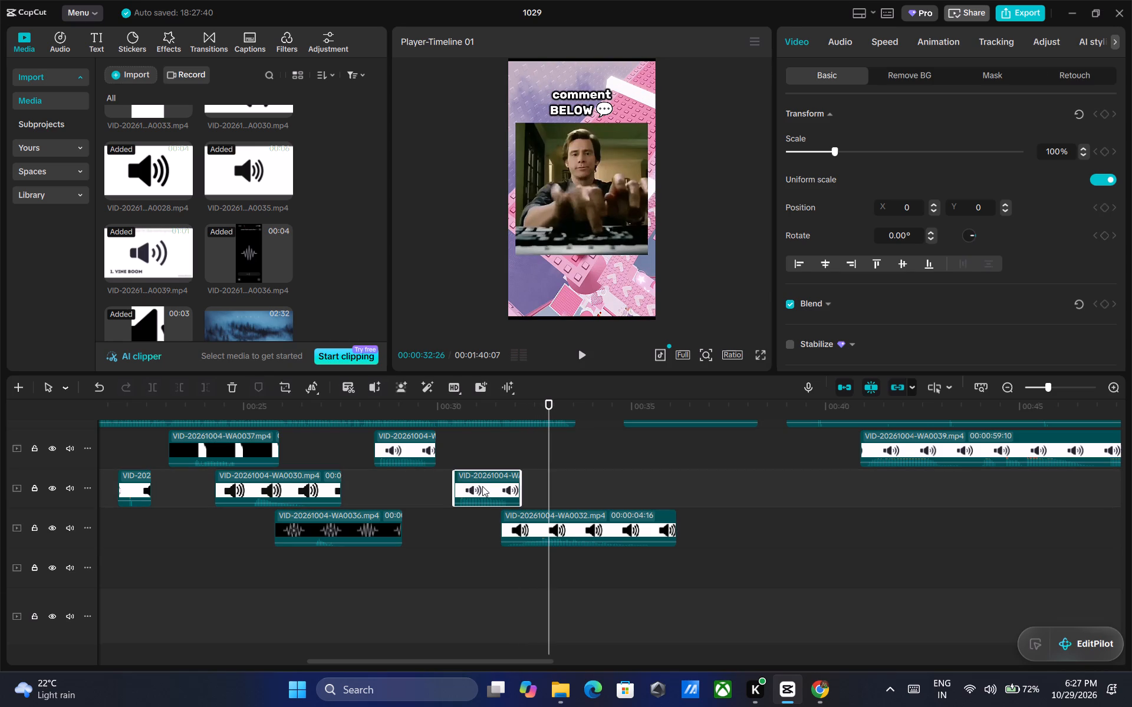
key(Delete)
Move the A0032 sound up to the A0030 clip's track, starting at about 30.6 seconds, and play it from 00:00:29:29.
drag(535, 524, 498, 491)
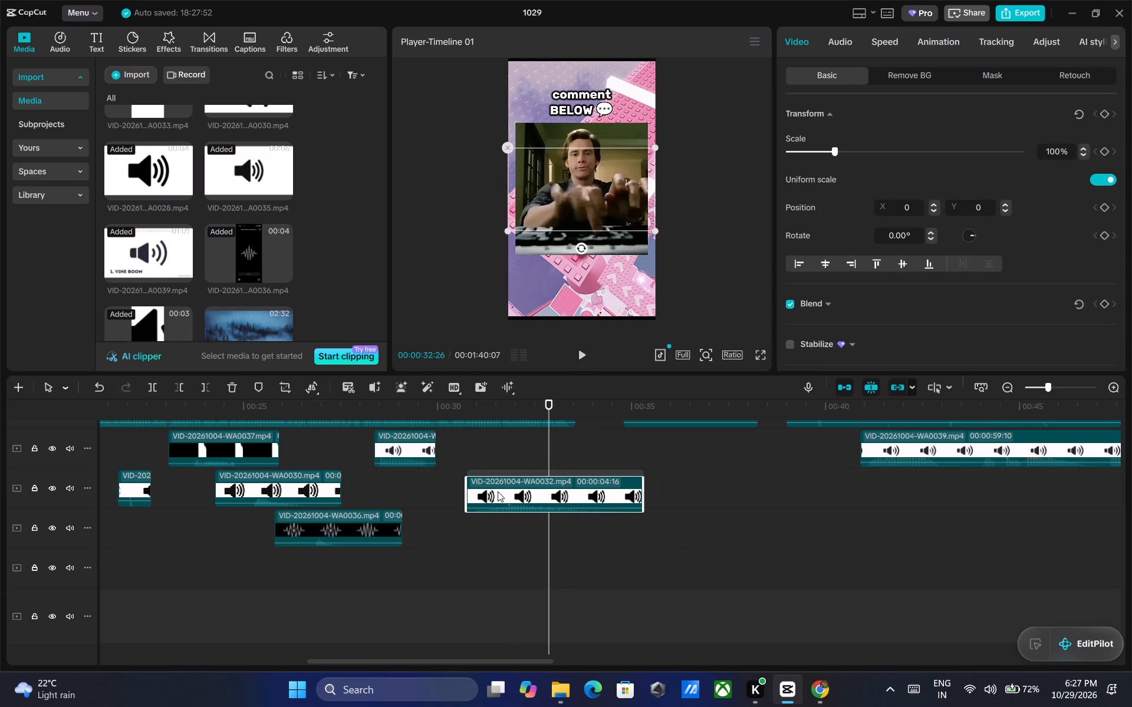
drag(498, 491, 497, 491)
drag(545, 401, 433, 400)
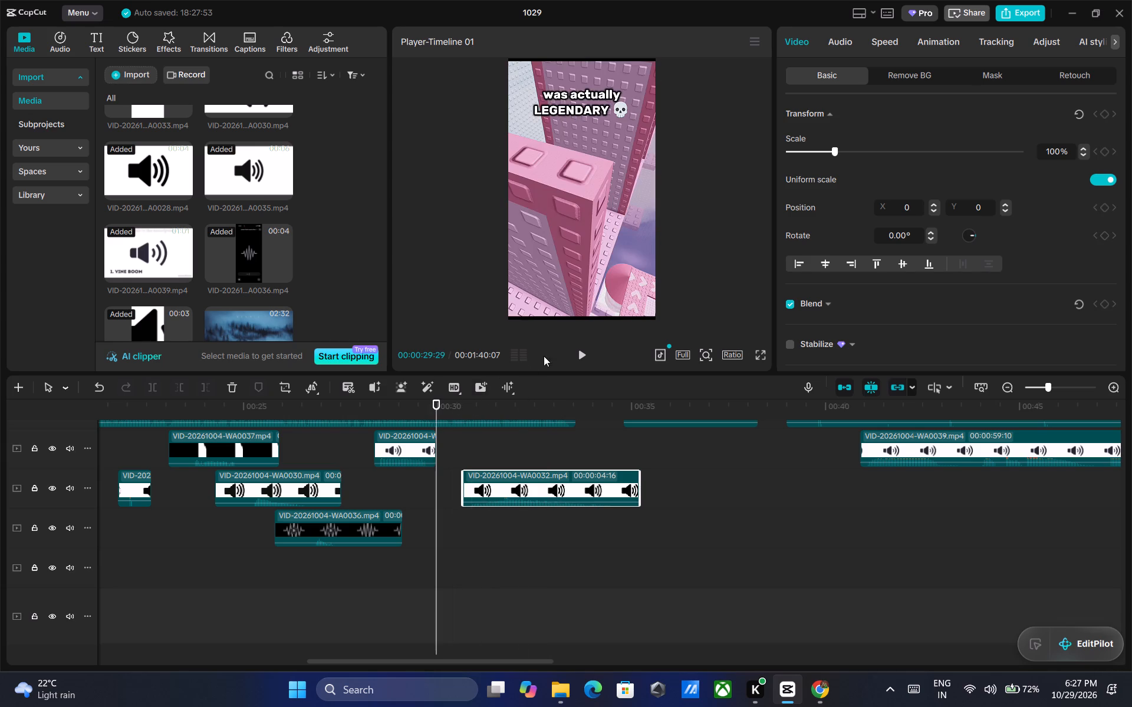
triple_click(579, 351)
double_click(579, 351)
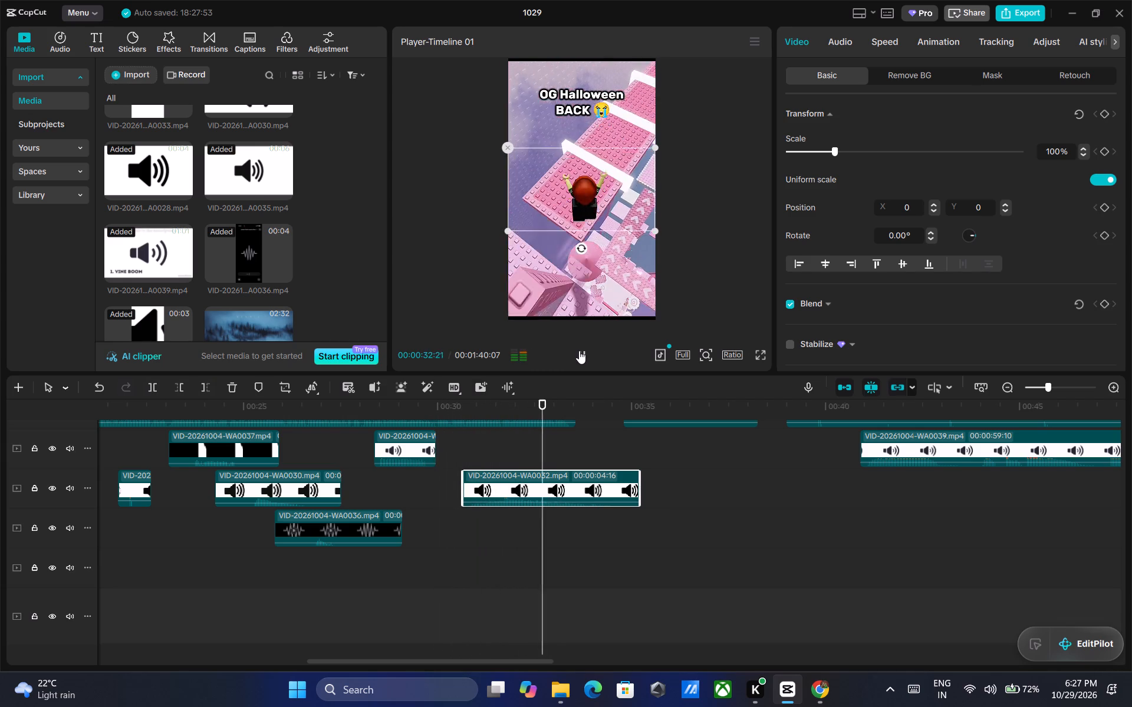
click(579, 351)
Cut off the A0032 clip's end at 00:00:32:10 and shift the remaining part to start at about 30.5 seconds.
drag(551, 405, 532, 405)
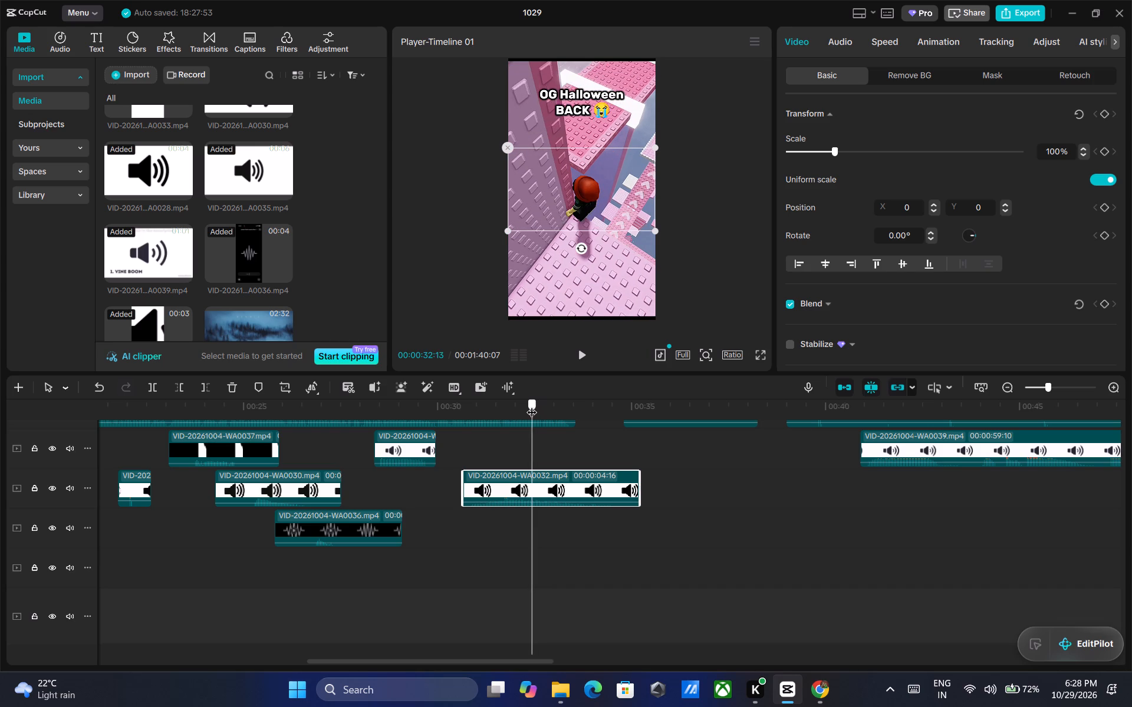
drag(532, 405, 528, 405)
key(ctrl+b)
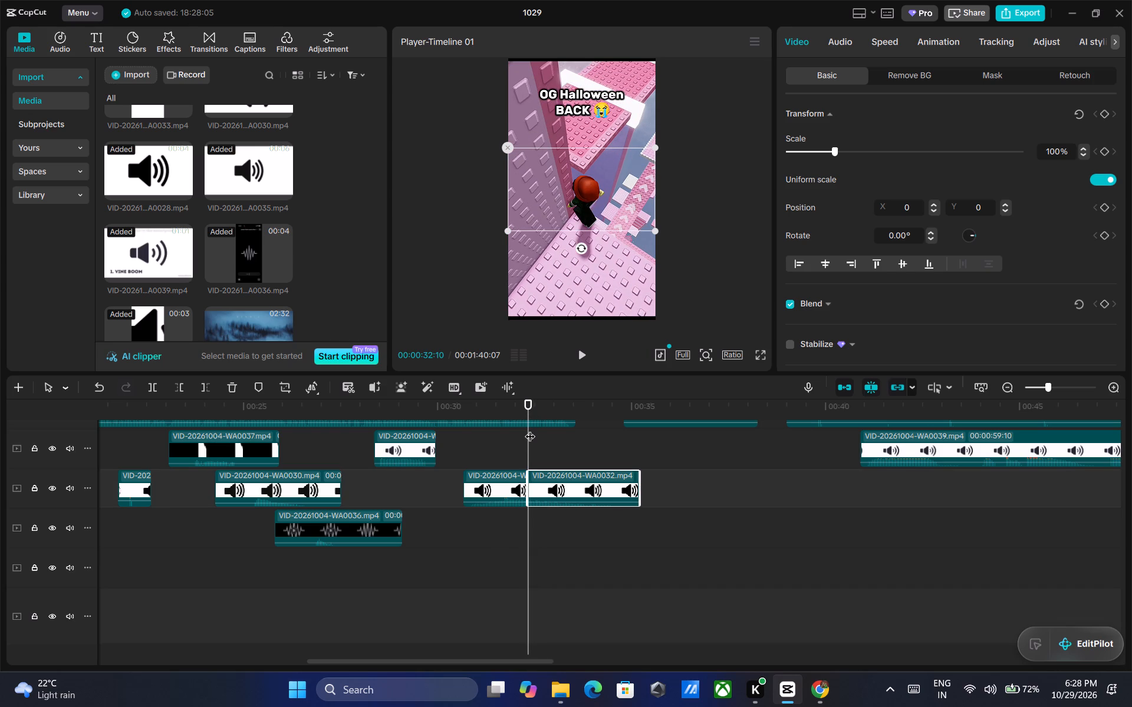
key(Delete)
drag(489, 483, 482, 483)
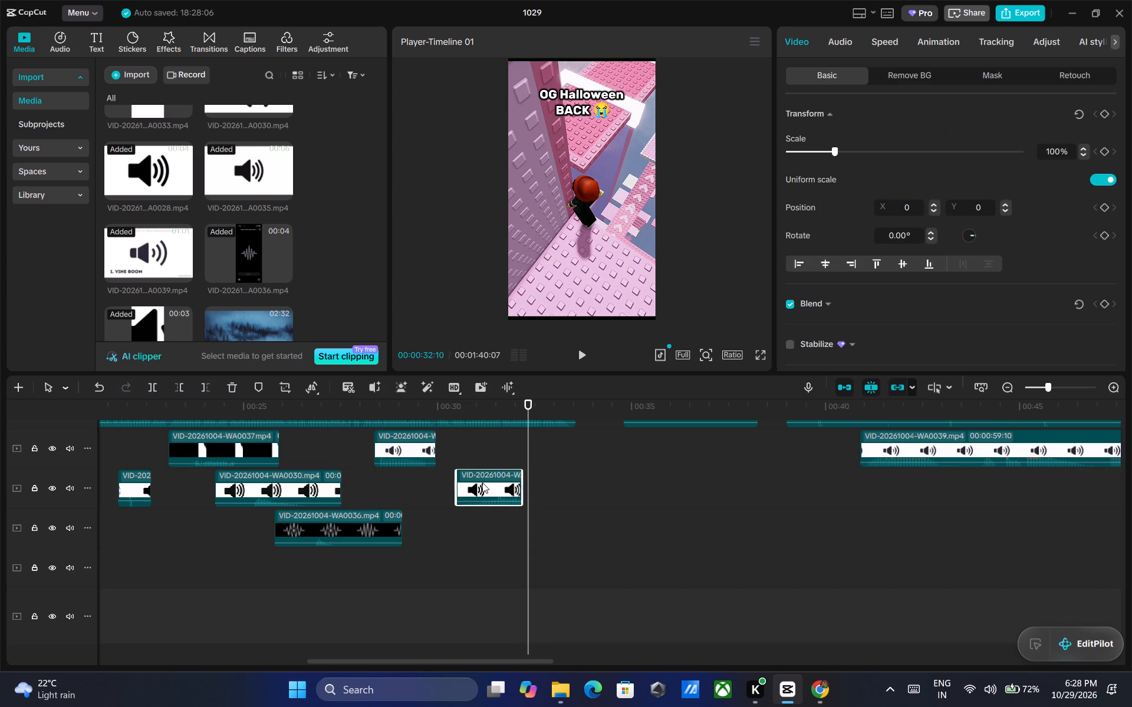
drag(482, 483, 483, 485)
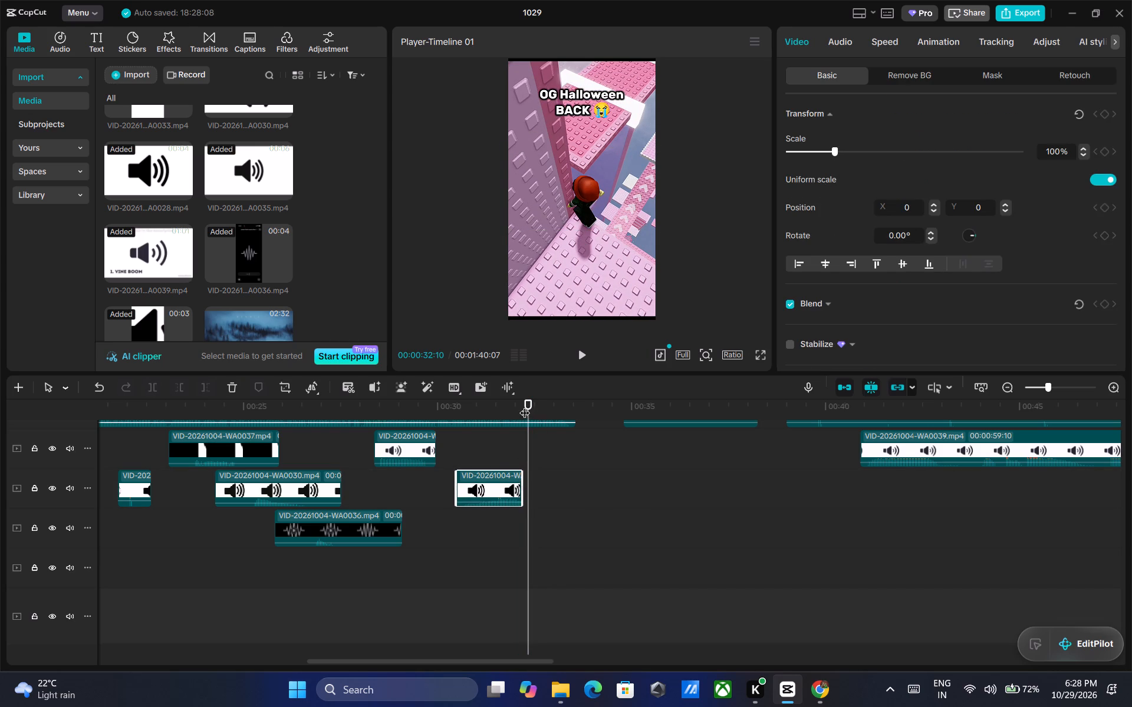
Play the trimmed A0032 clip over the sad SpongeBob image and delete it from the timeline.
drag(525, 405, 420, 405)
click(586, 352)
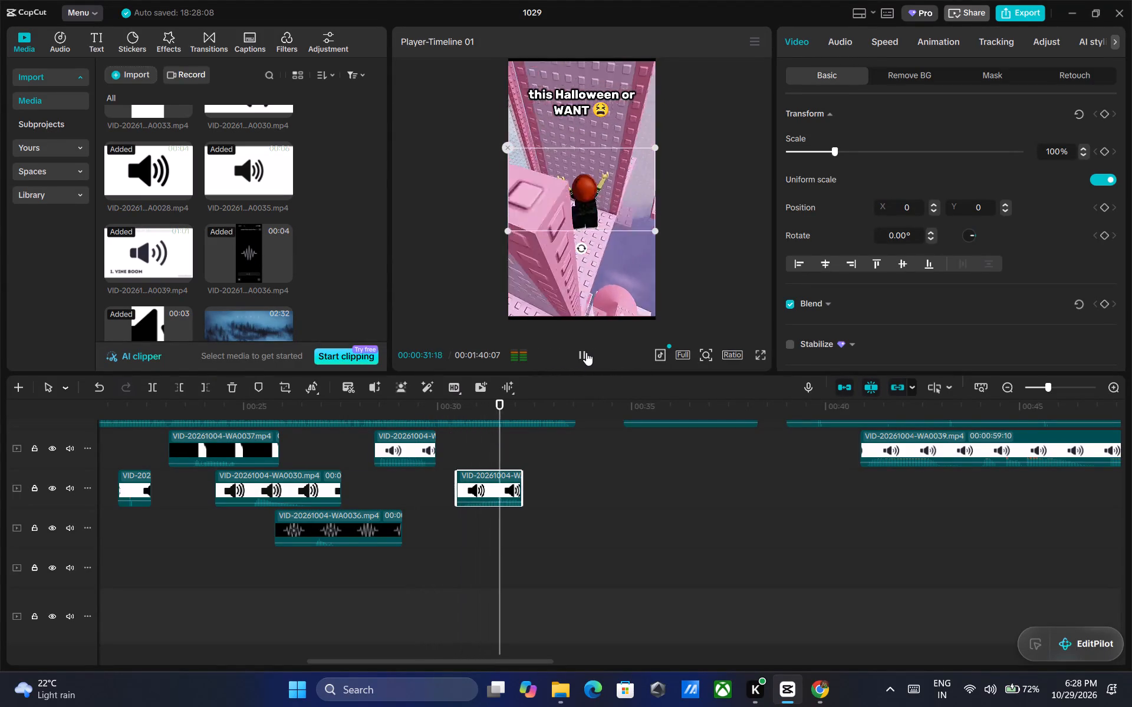
click(586, 352)
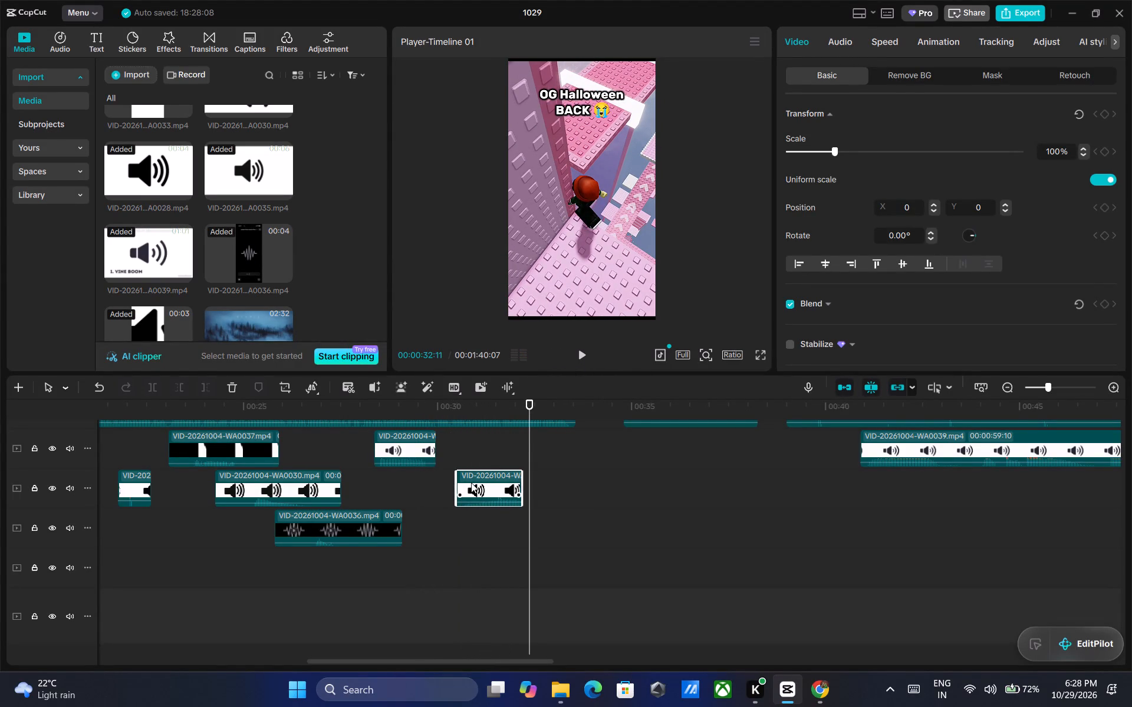
key(Delete)
Preview the A0028, A0033, A0035, A0030, A0039, A0037 and A0036 sounds to choose one for the SpongeBob image.
ctrl+scroll(480, 566, down, 1)
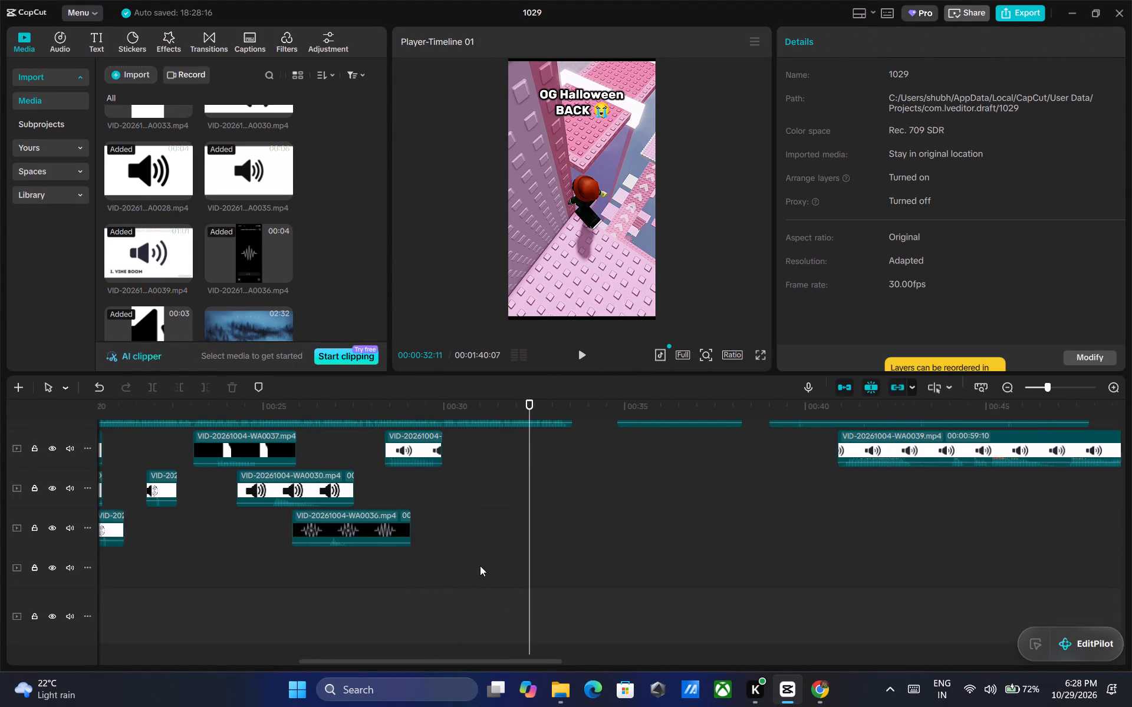
ctrl+scroll(480, 566, down, 2)
click(154, 166)
scroll(162, 184, up, 1)
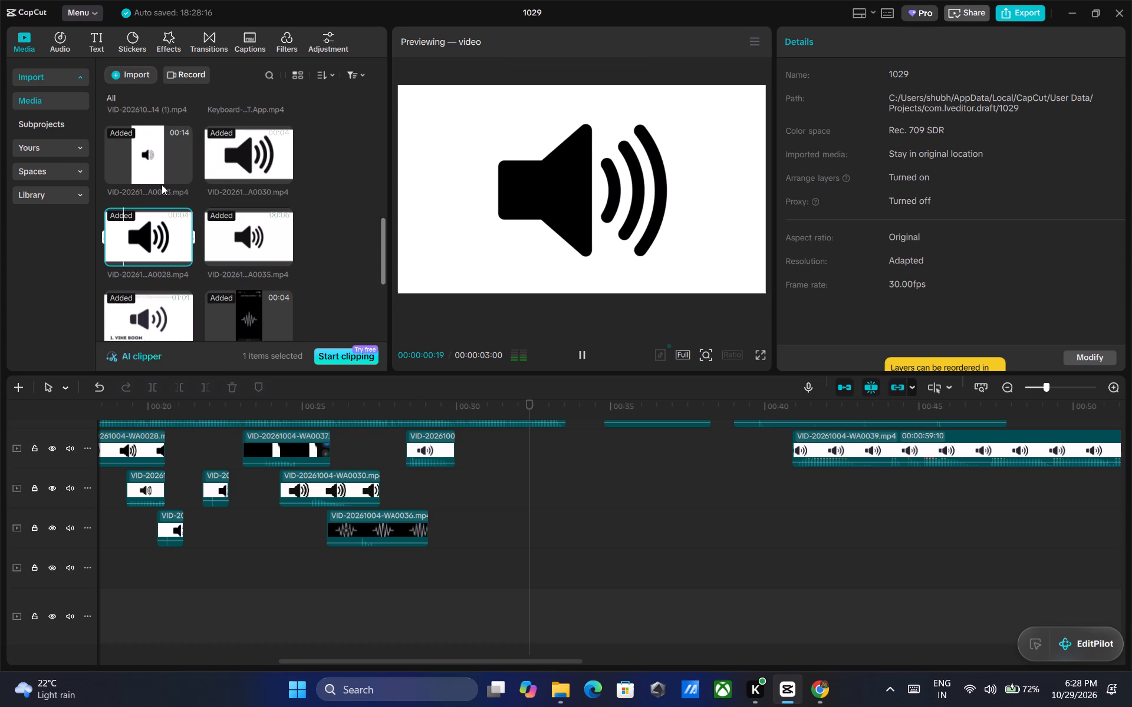
click(152, 150)
click(238, 245)
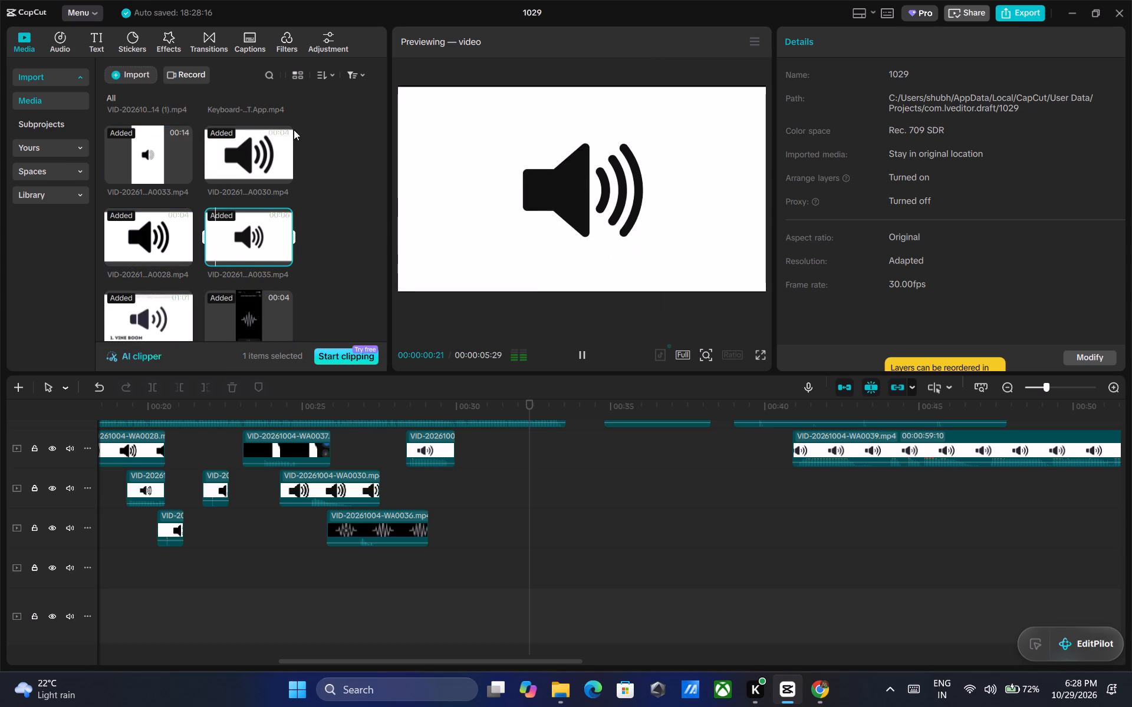
click(236, 157)
scroll(233, 166, down, 2)
click(153, 188)
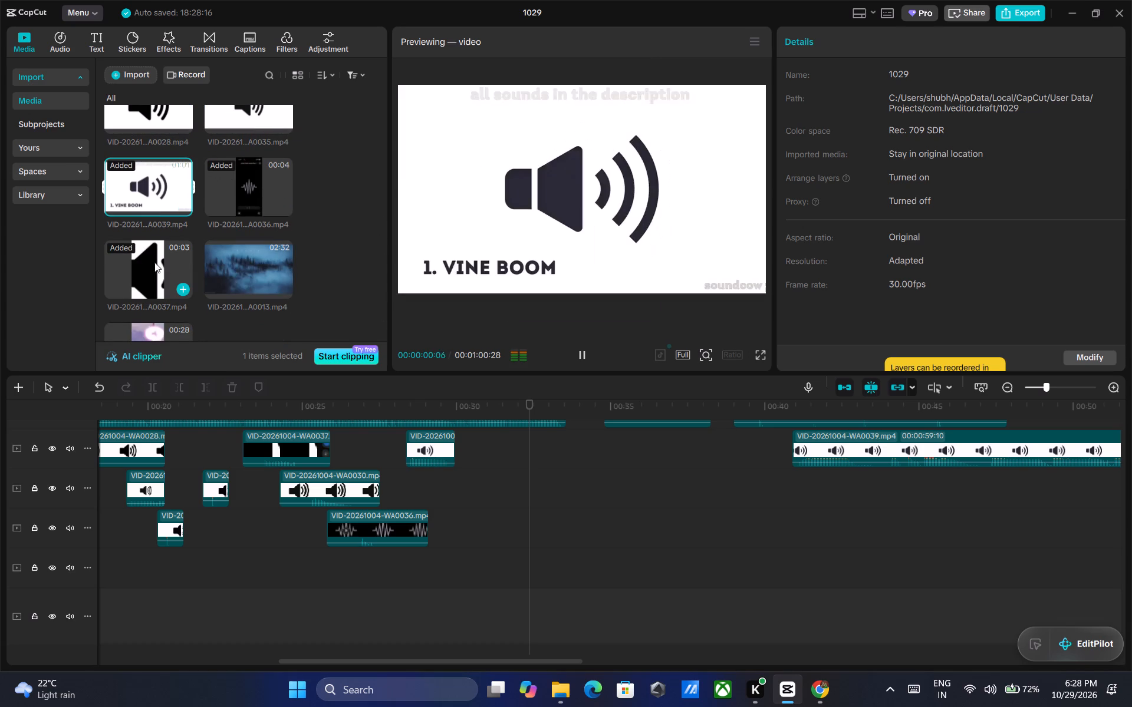
click(157, 280)
click(268, 163)
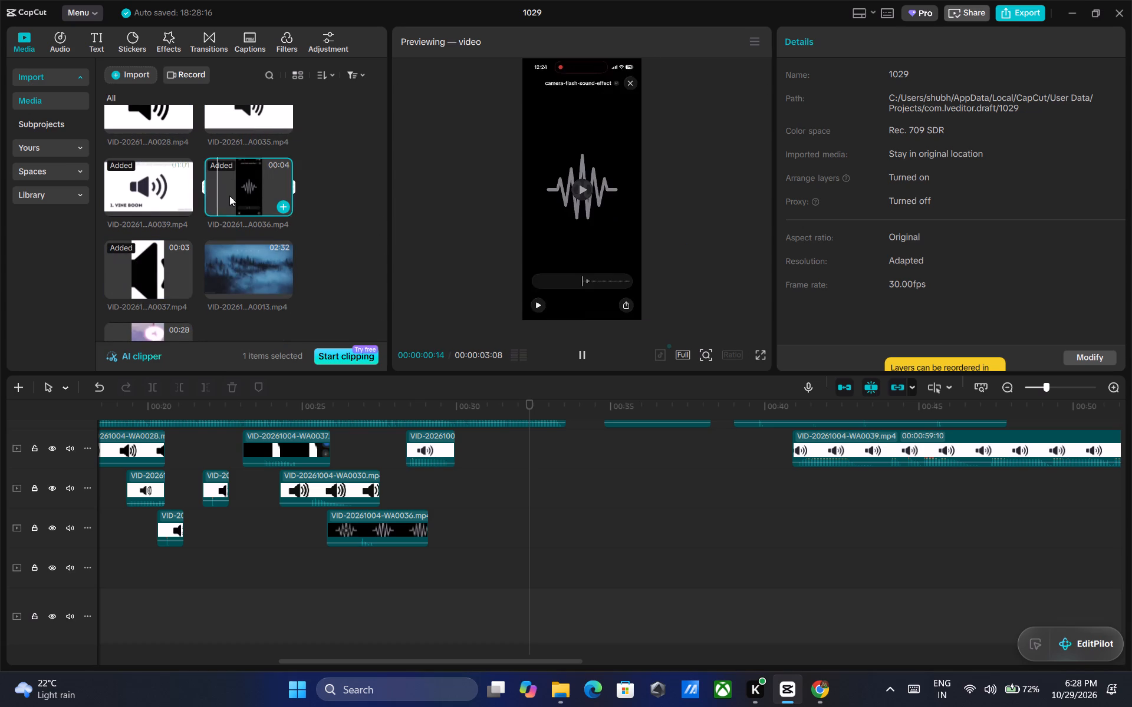
click(114, 306)
click(137, 276)
Add the A0037 sound to the A0030 clip's track, starting at about 30 seconds, and play it over the sad SpongeBob image.
drag(137, 277, 504, 480)
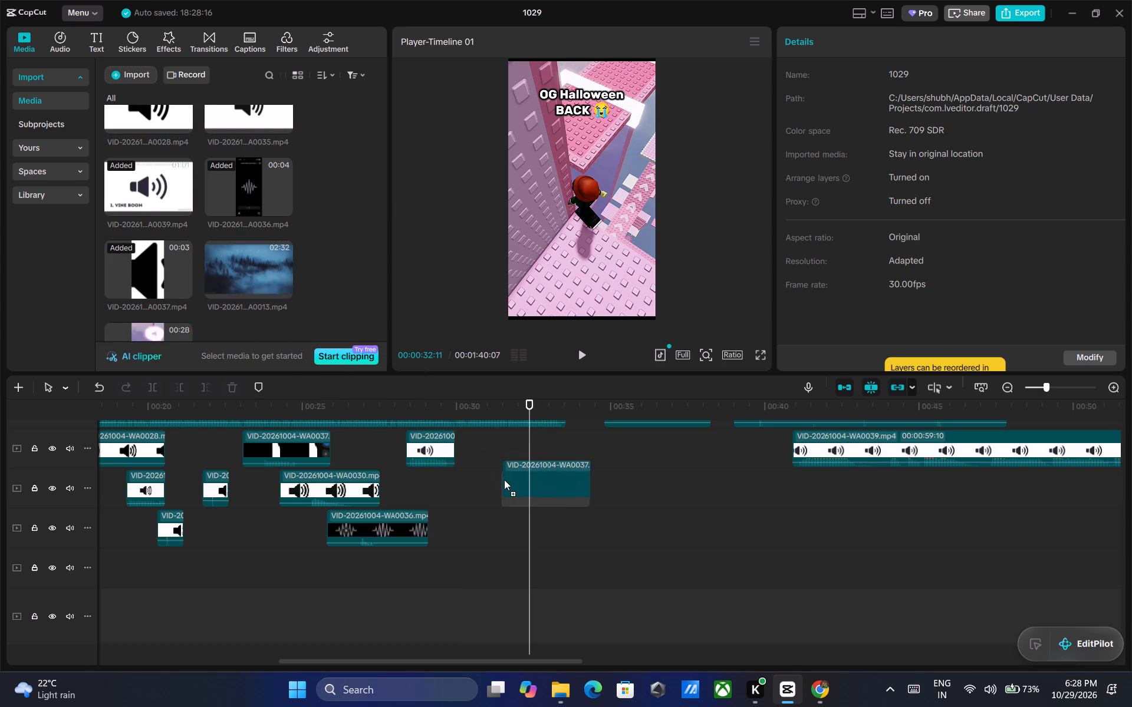
drag(504, 480, 528, 488)
drag(557, 480, 541, 480)
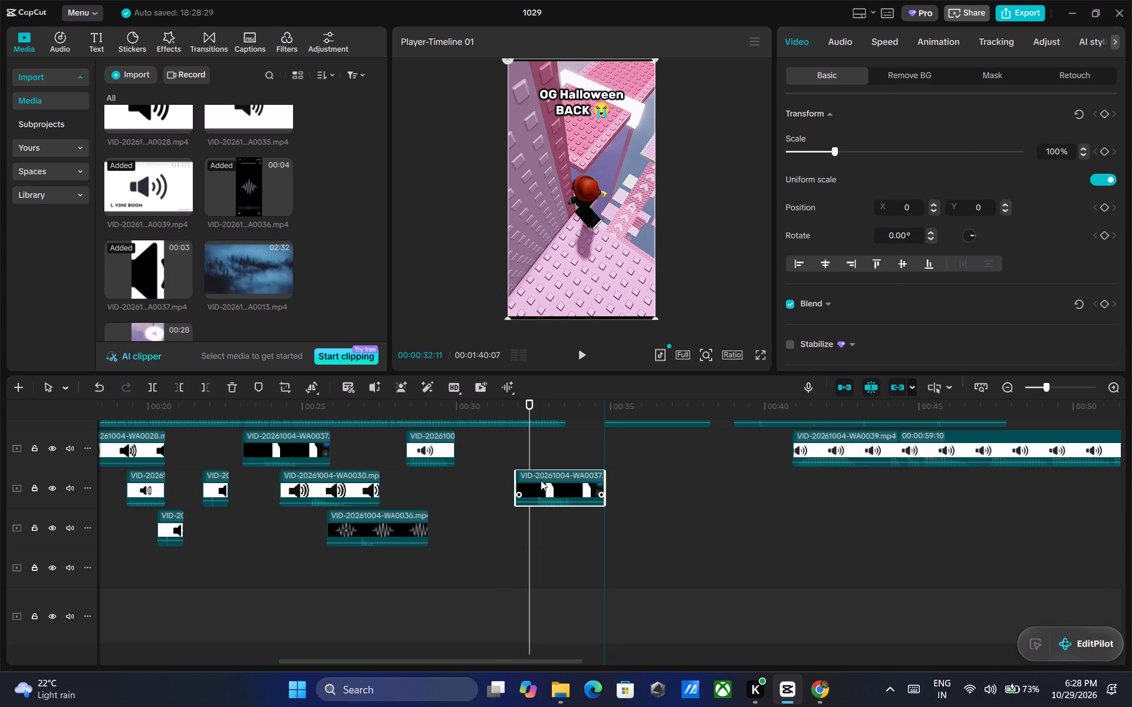
drag(541, 480, 552, 477)
click(529, 402)
drag(529, 402, 508, 404)
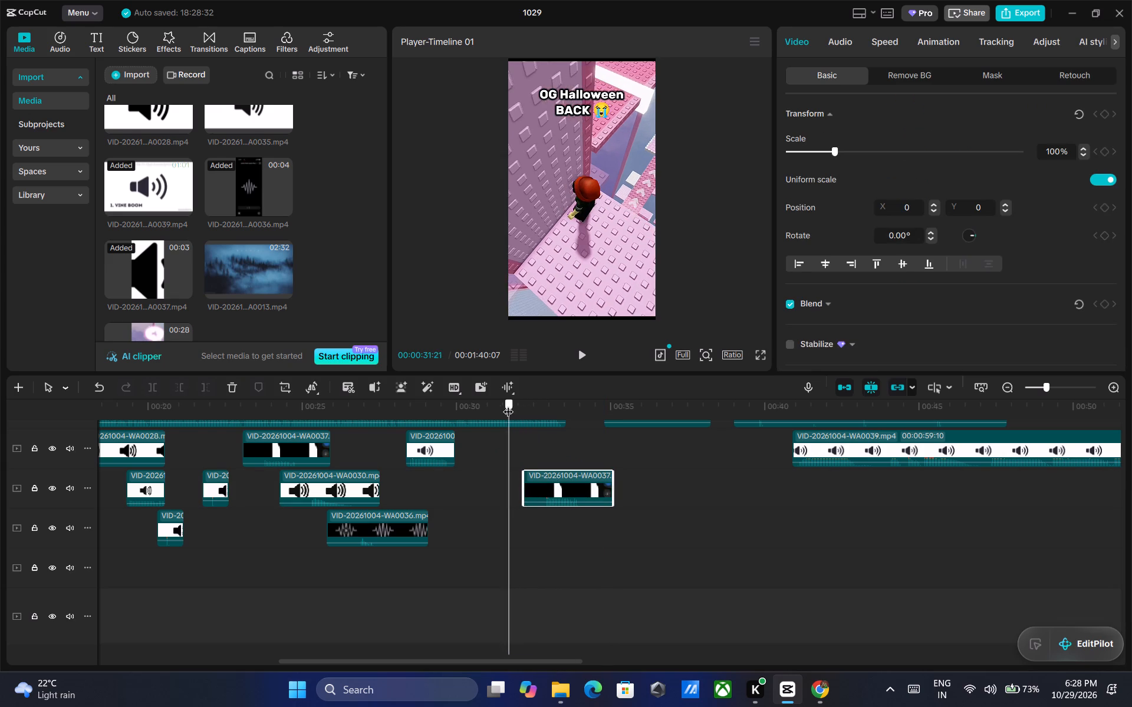
drag(508, 404, 489, 407)
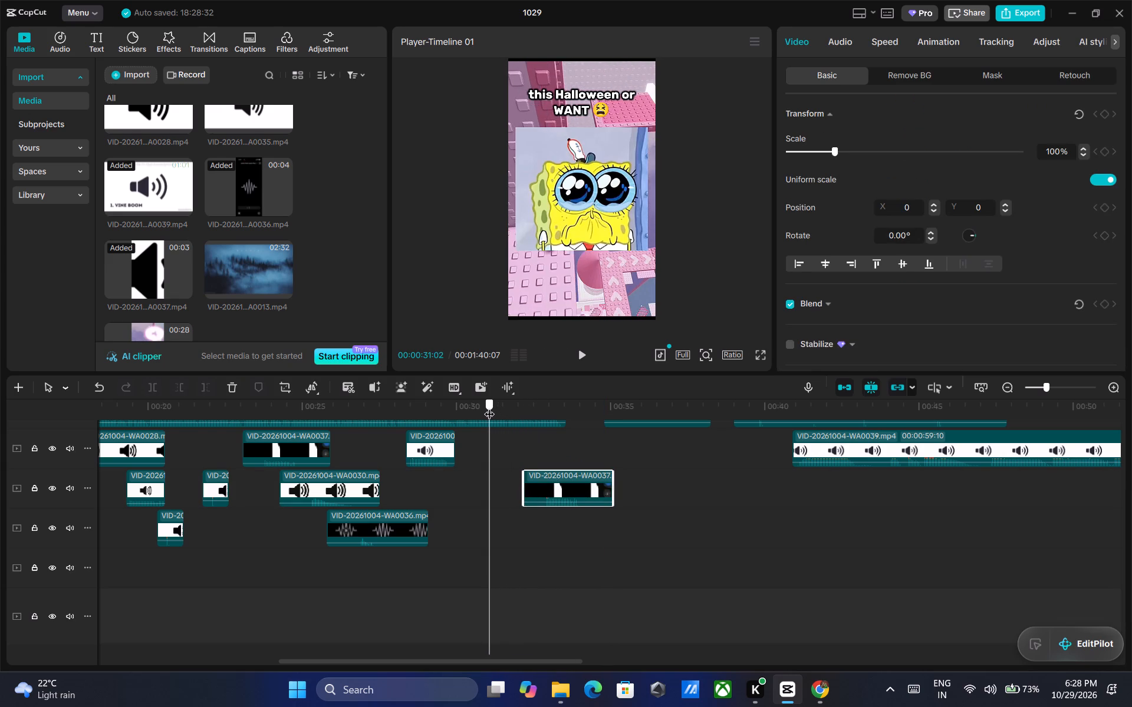
drag(489, 407, 480, 409)
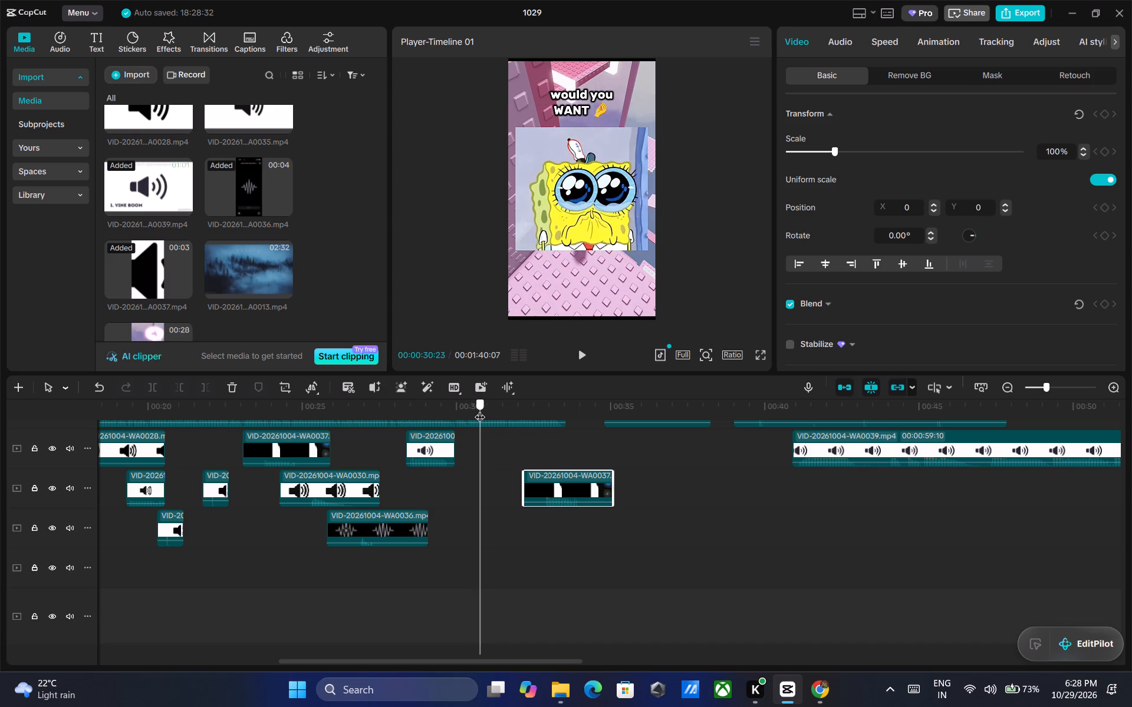
drag(480, 409, 475, 411)
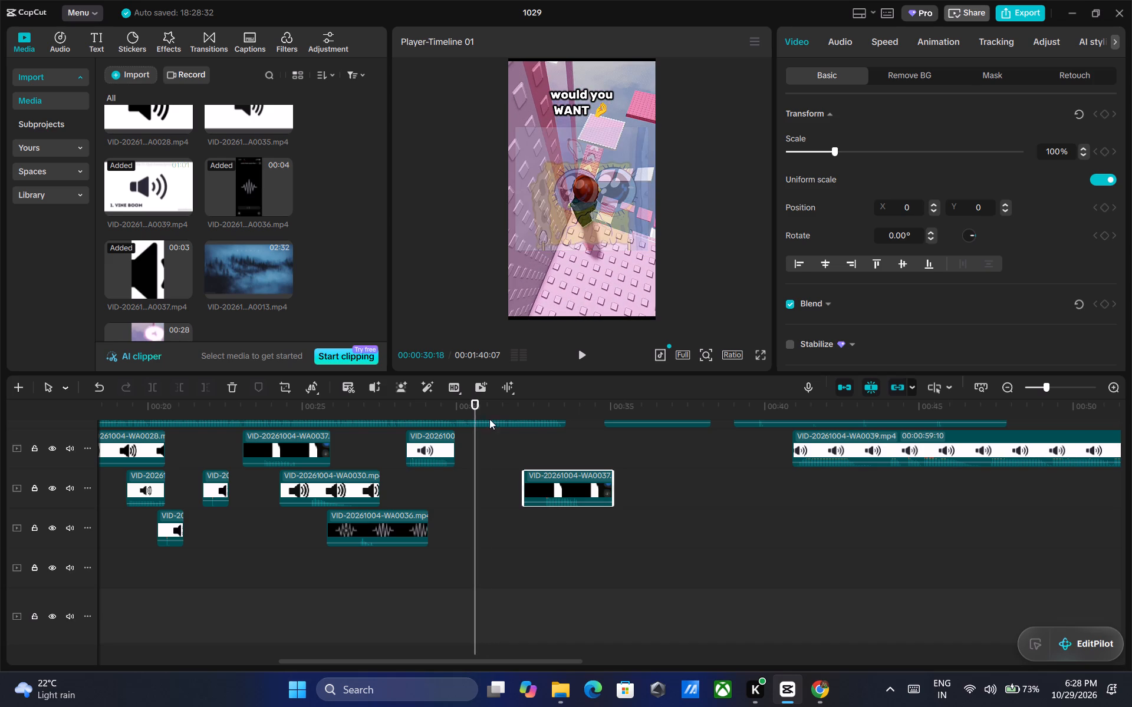
drag(556, 481, 488, 475)
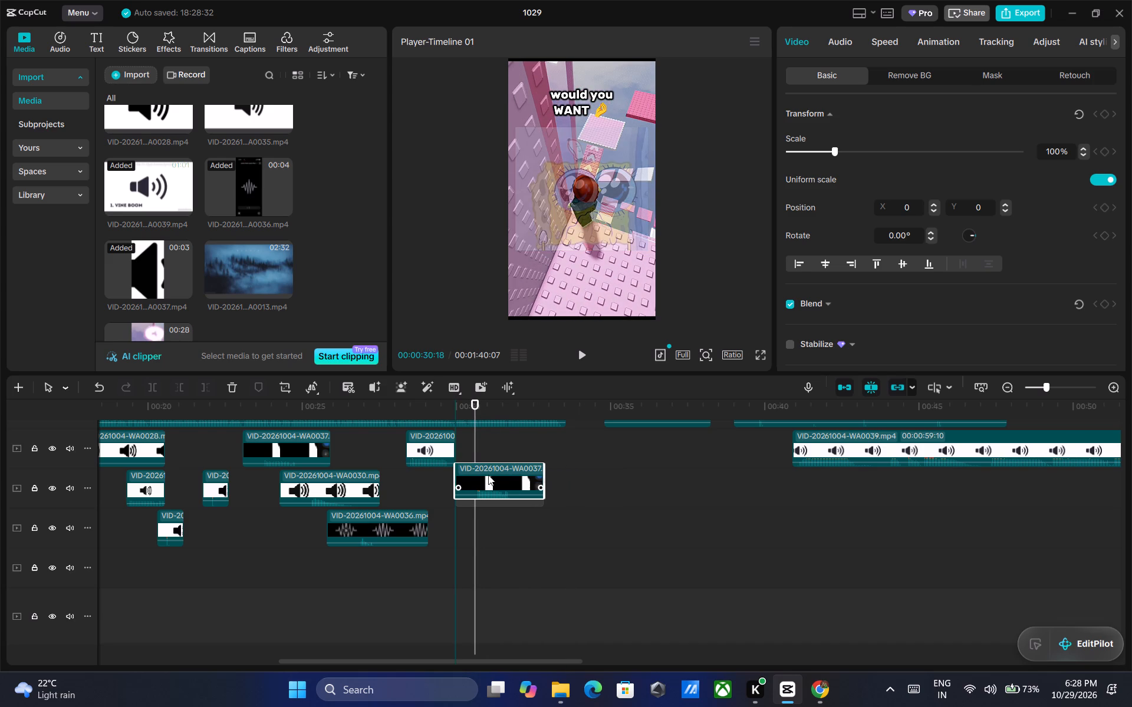
drag(488, 475, 482, 481)
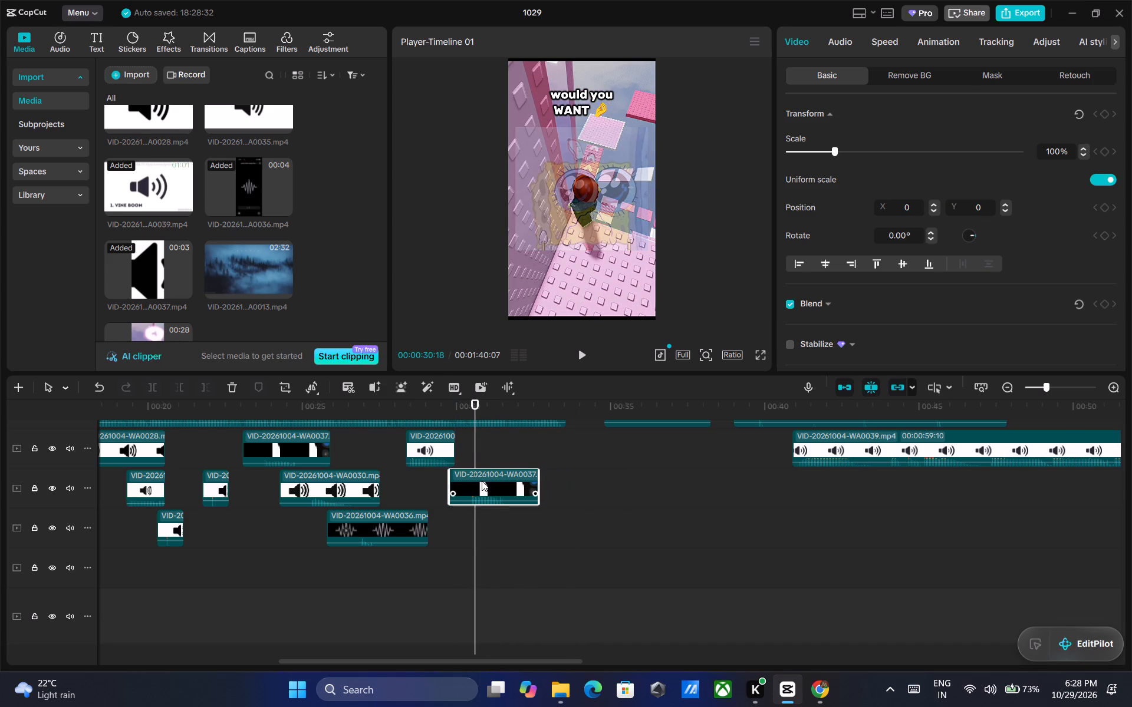
drag(482, 481, 483, 481)
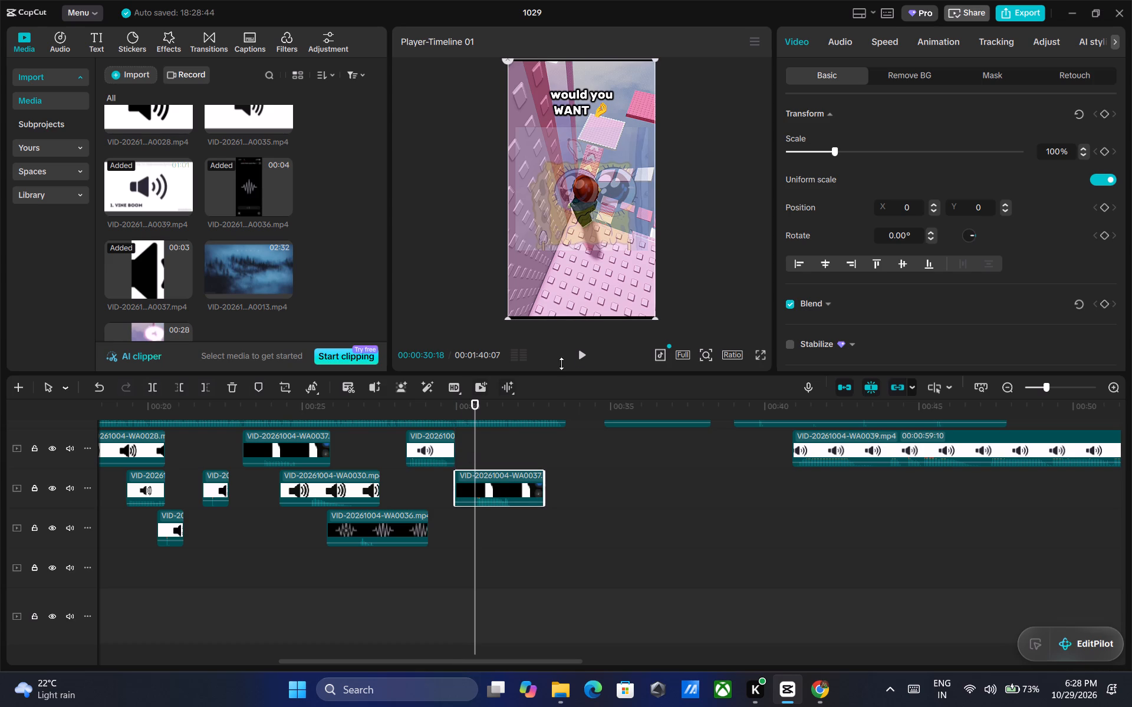
click(583, 353)
click(583, 353)
Lower the new A0037 clip's volume to -7.5 dB and play the rest of the clip.
click(831, 39)
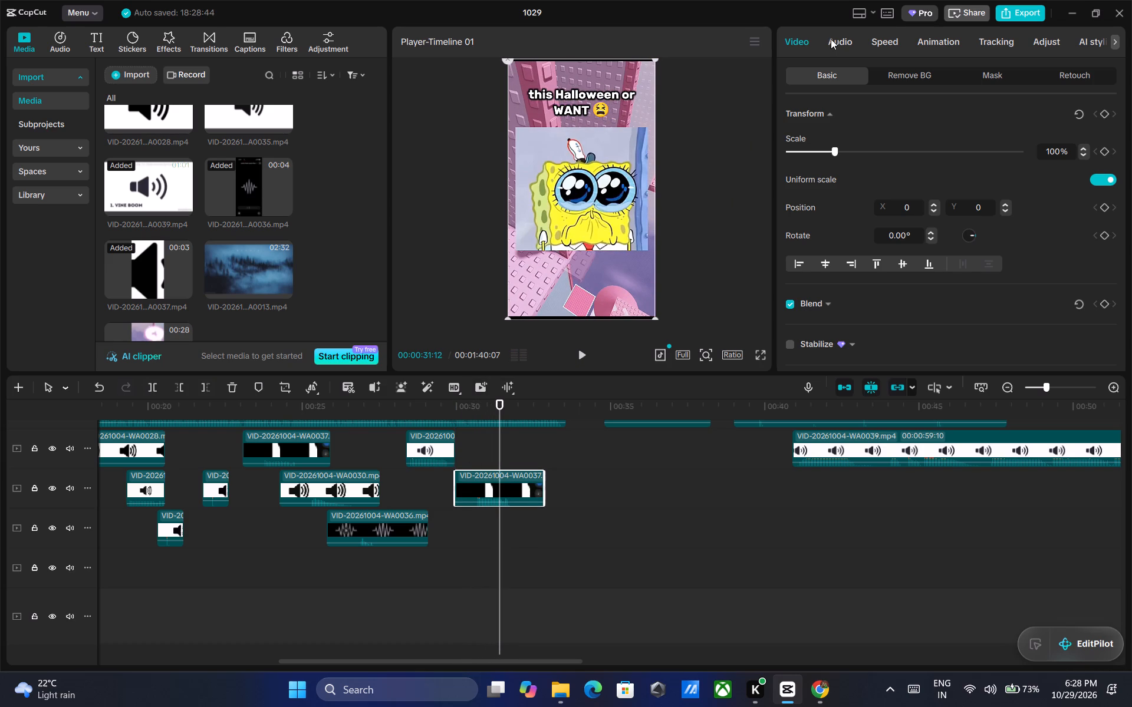
click(937, 150)
click(933, 150)
click(936, 150)
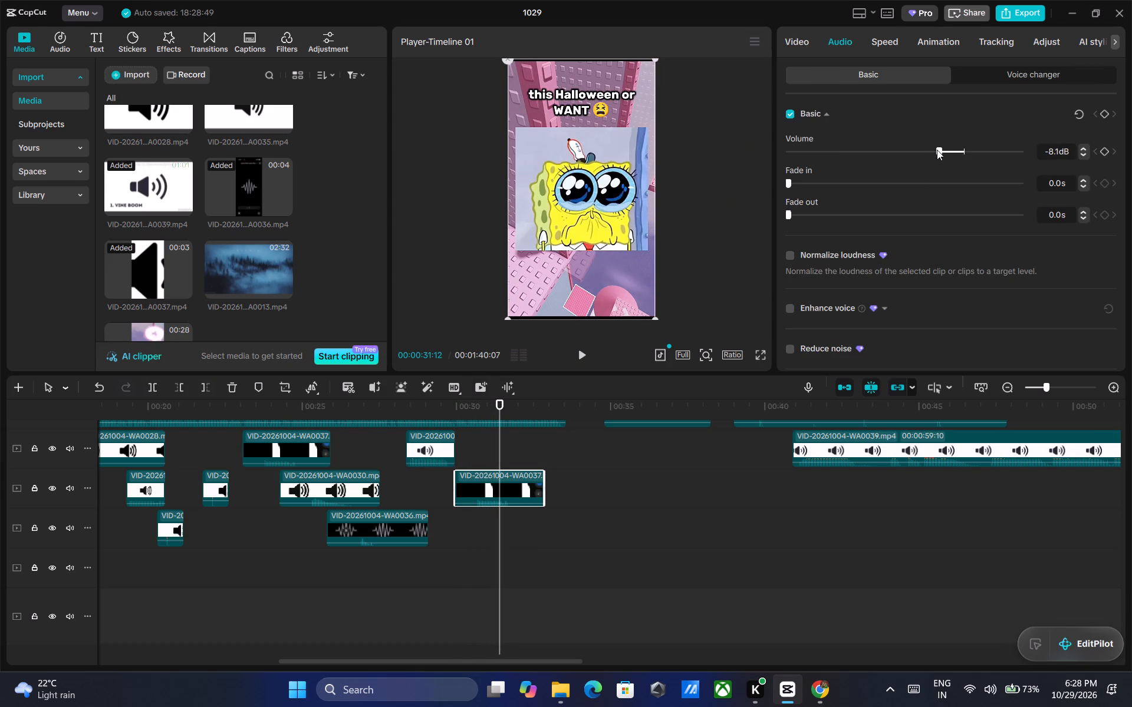
triple_click(1081, 148)
double_click(1081, 148)
click(1081, 148)
click(581, 352)
triple_click(581, 352)
double_click(581, 352)
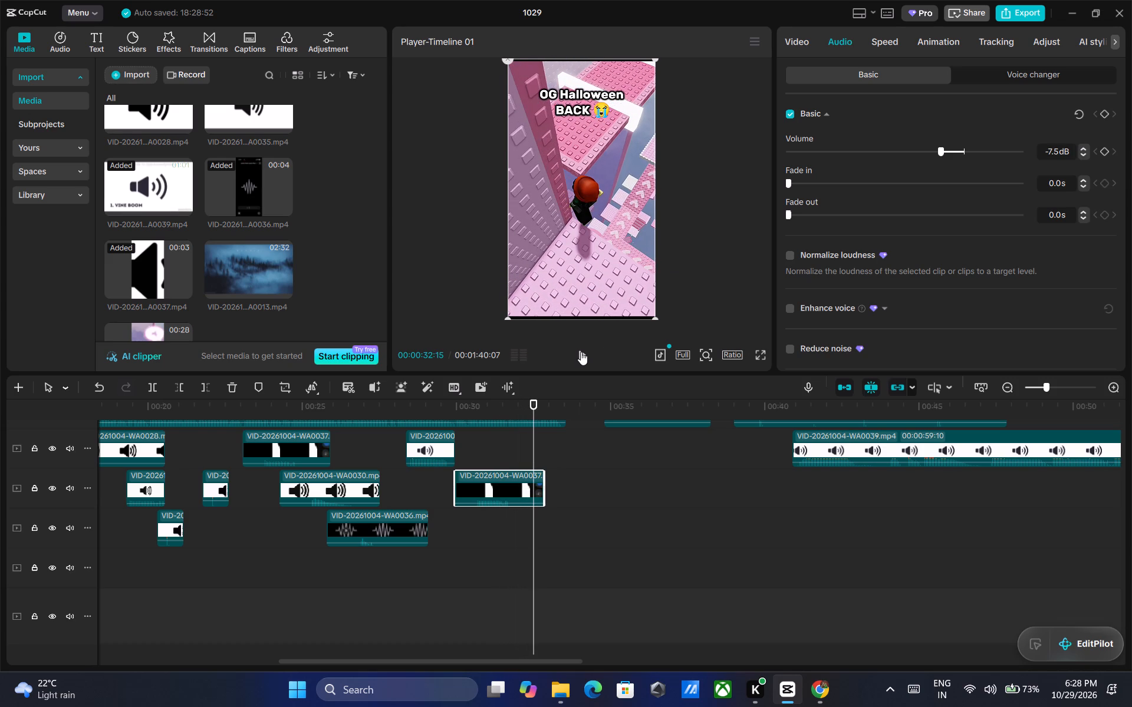
double_click(581, 352)
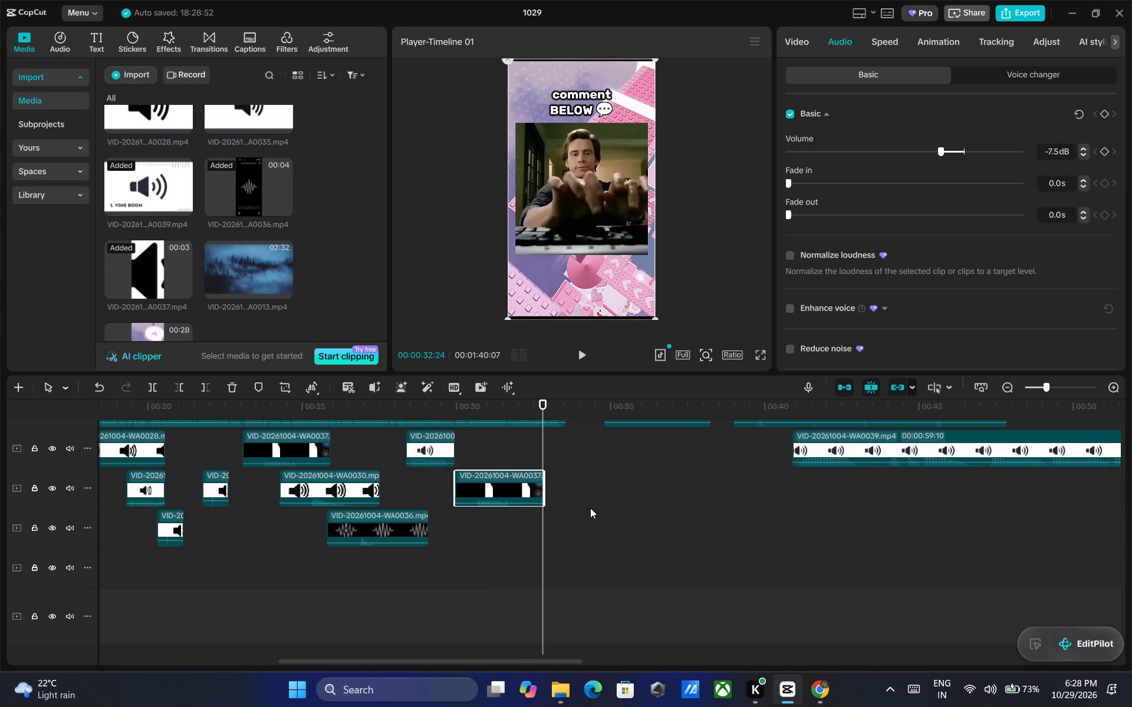
Find the keyboard typing sound and place it on the A0036 clip's track, starting at about 30.5 seconds.
click(543, 403)
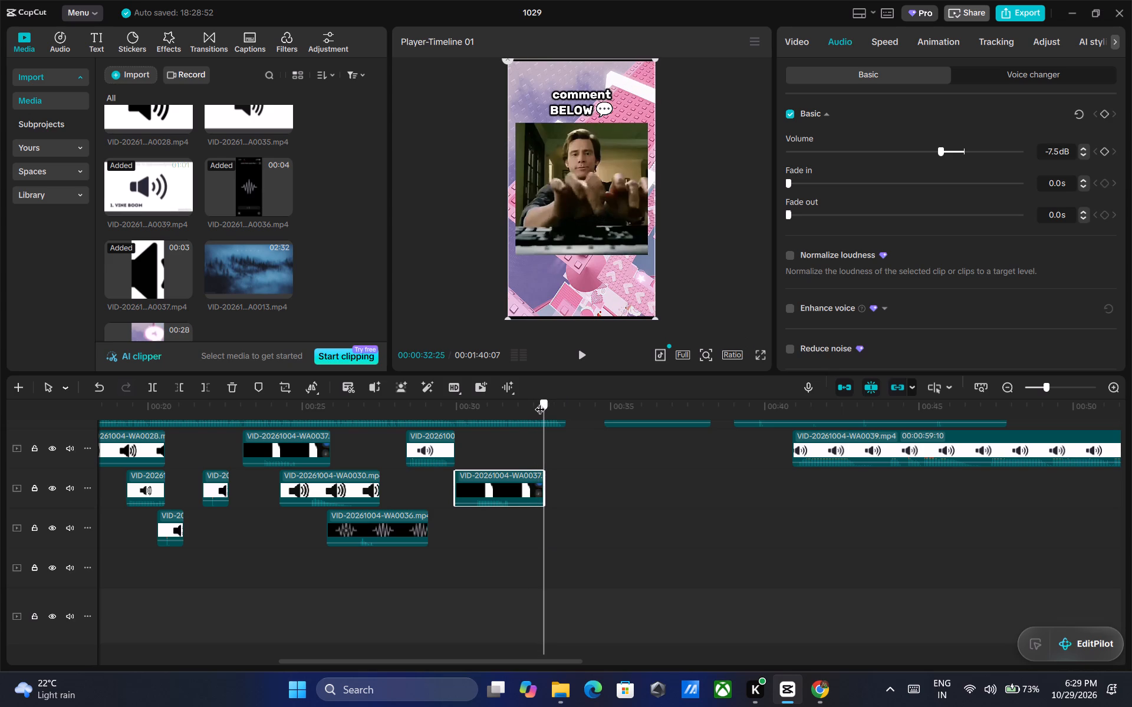
scroll(243, 236, up, 2)
click(144, 166)
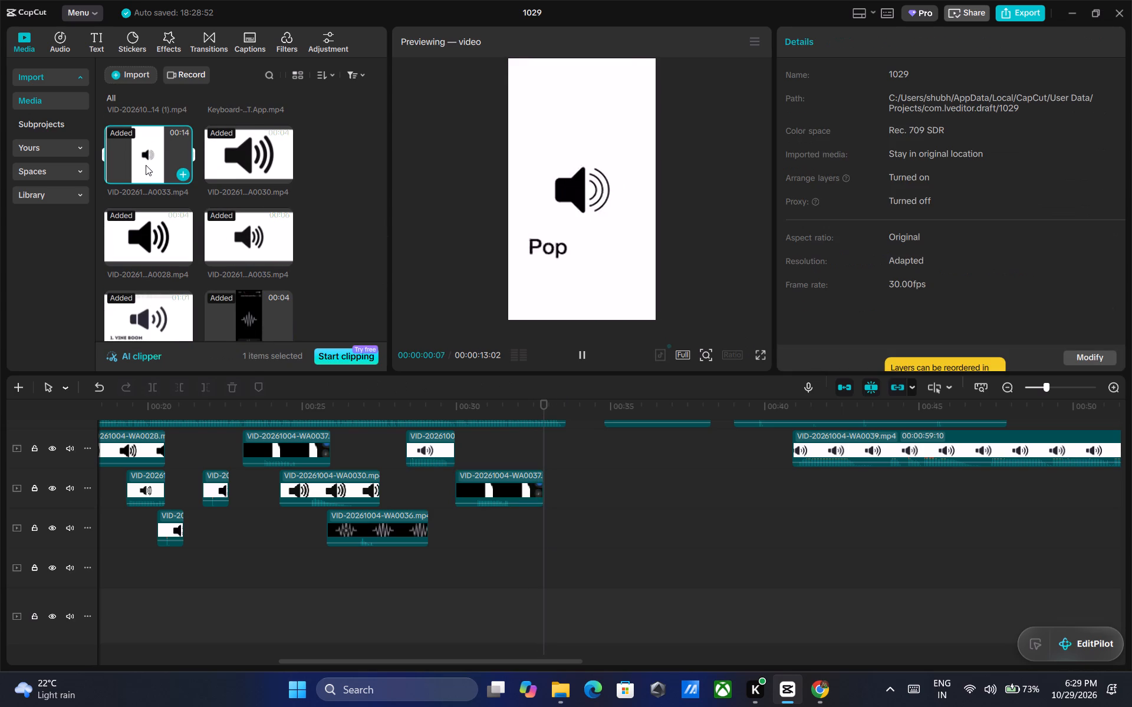
scroll(169, 169, up, 1)
click(257, 223)
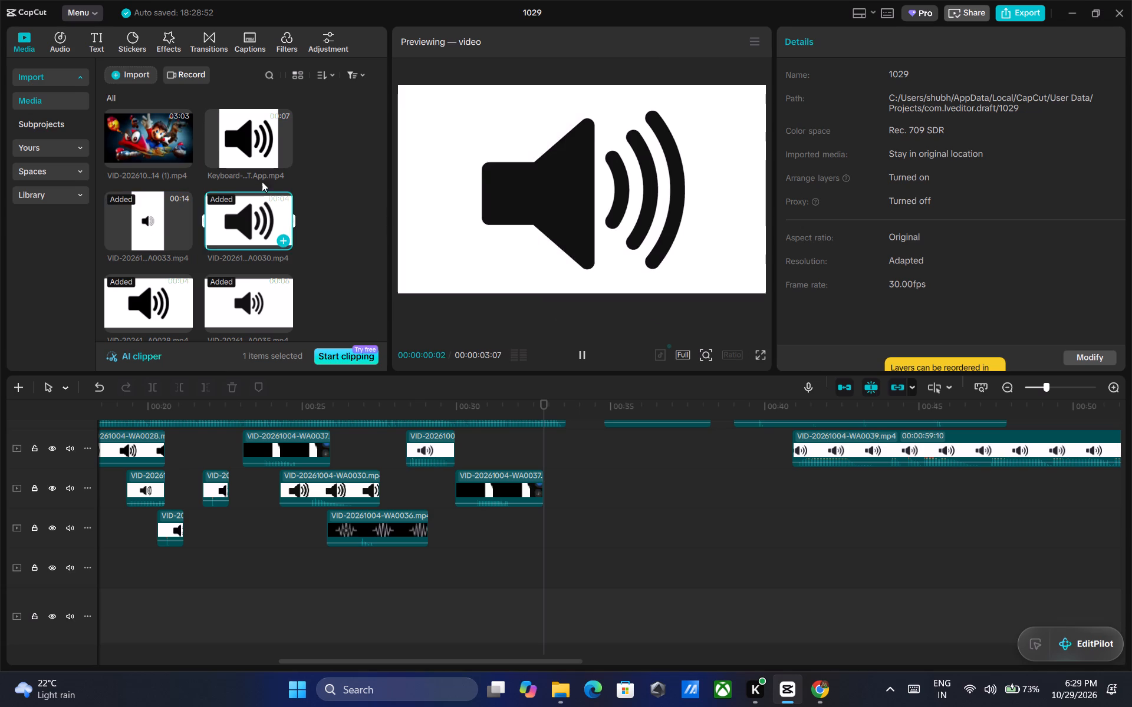
click(259, 137)
drag(255, 131, 518, 523)
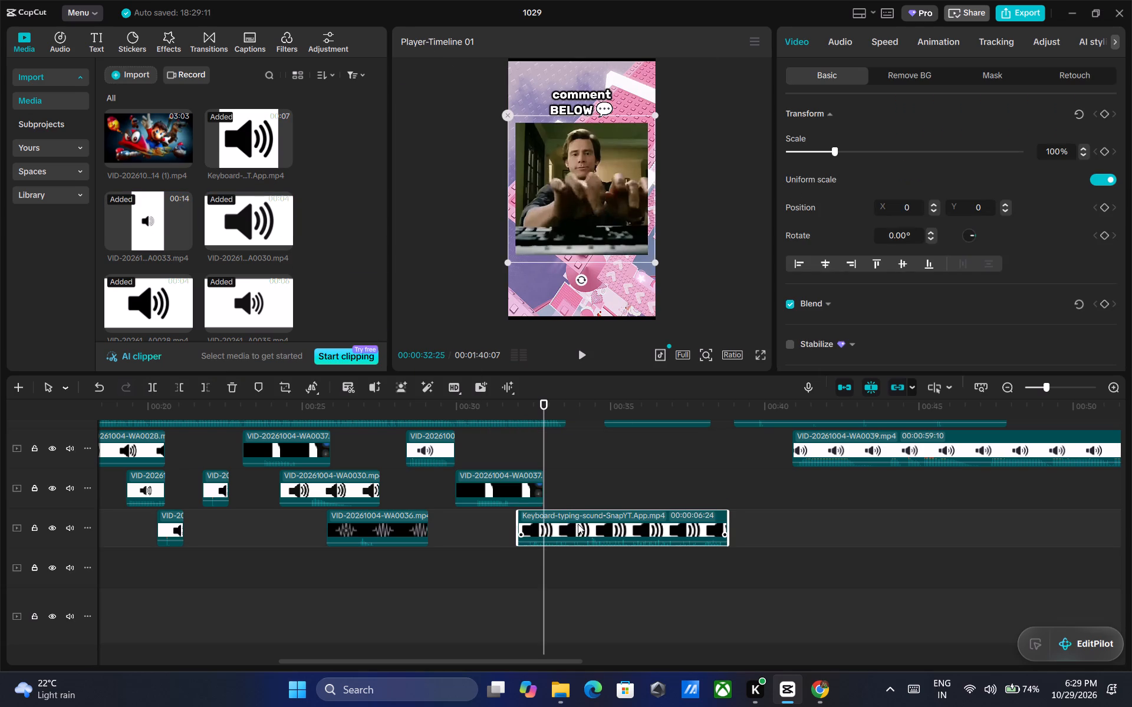
drag(578, 524, 537, 526)
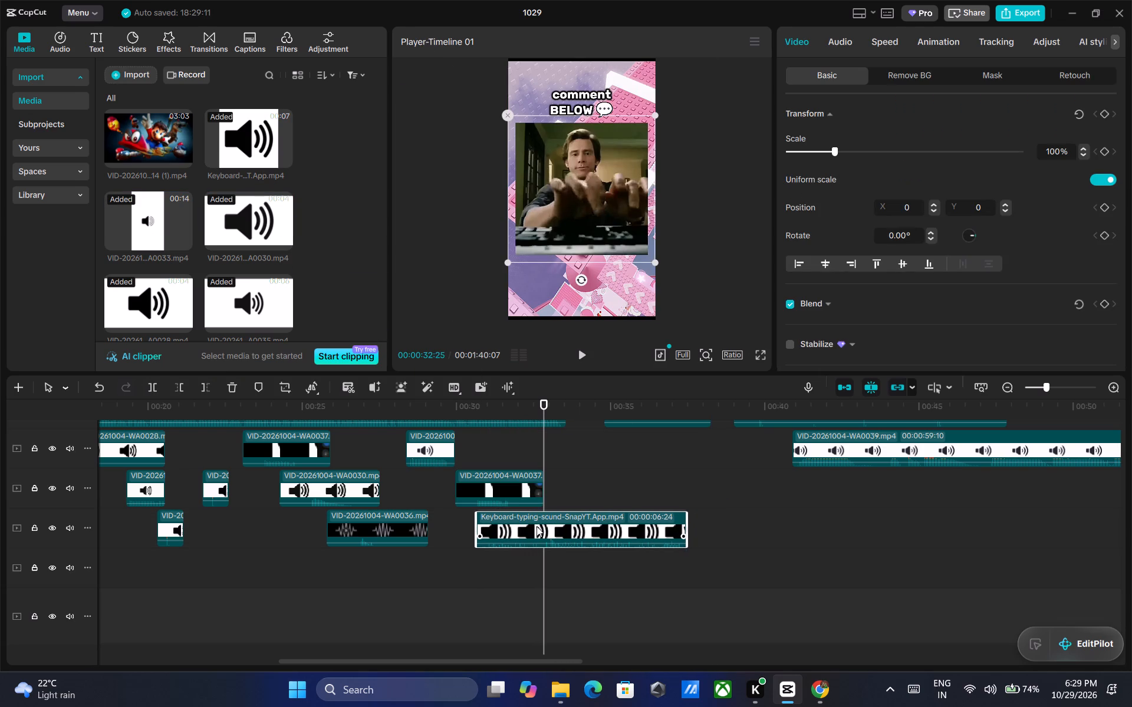
drag(537, 526, 533, 526)
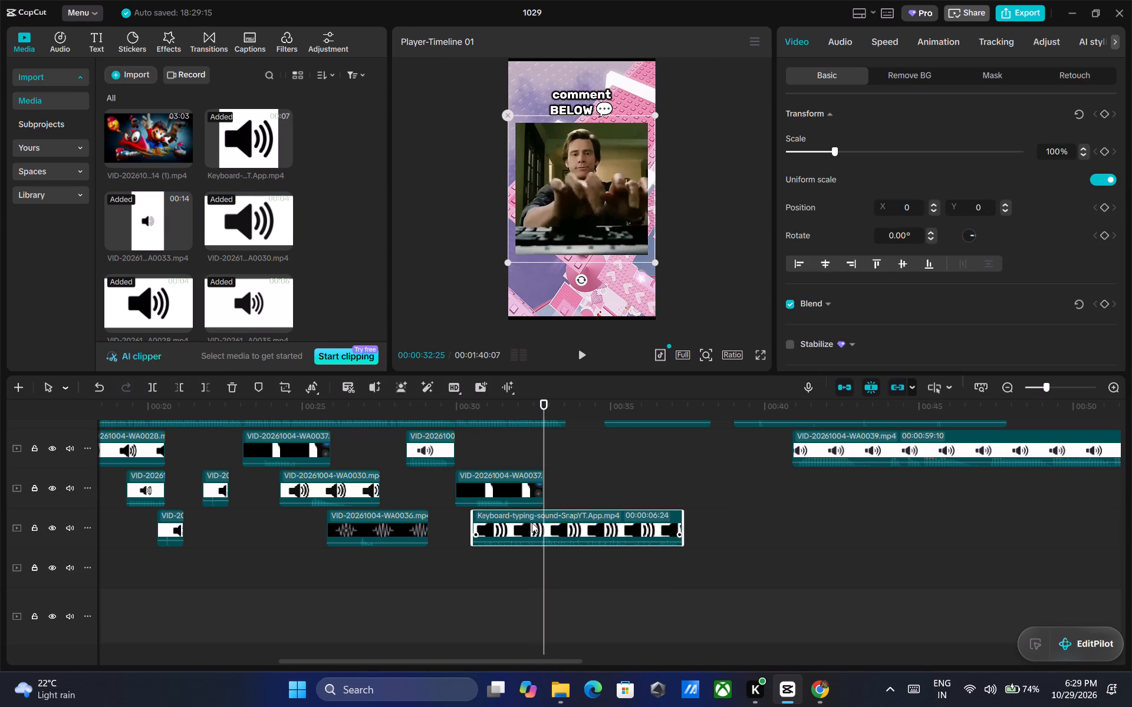
Split the keyboard typing clip at 00:00:32:25, where the typing man image appears, and delete the part before it.
key(ctrl+b)
click(510, 523)
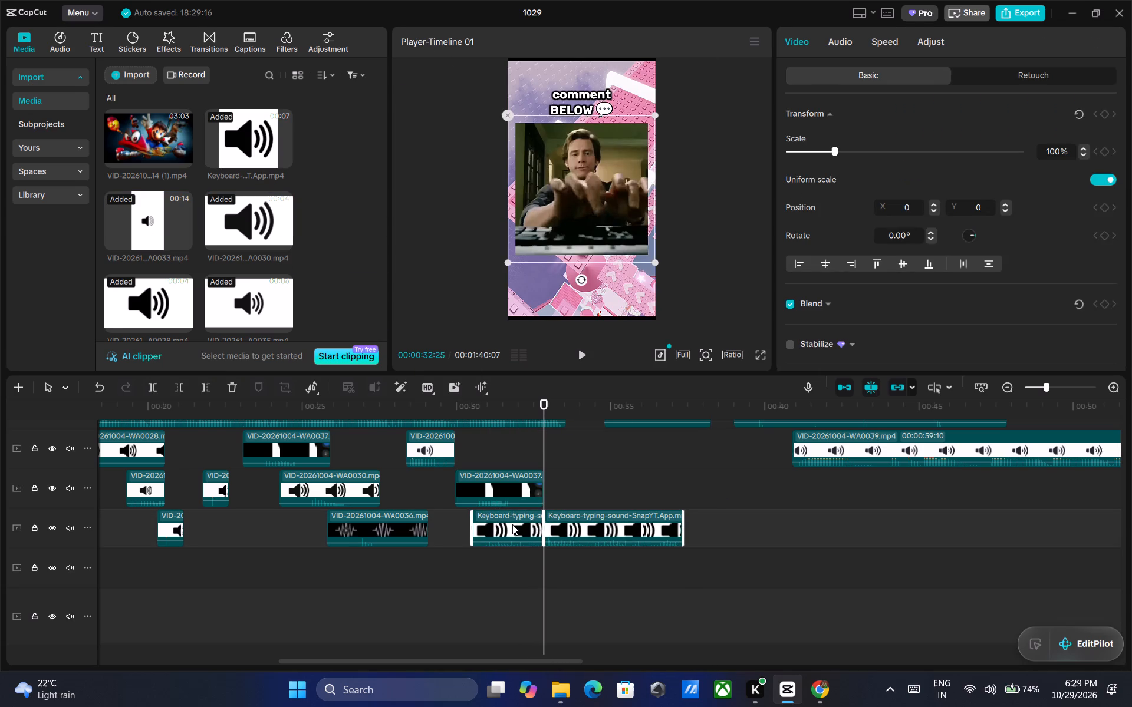
key(Delete)
key(ctrl+z)
key(ctrl+x)
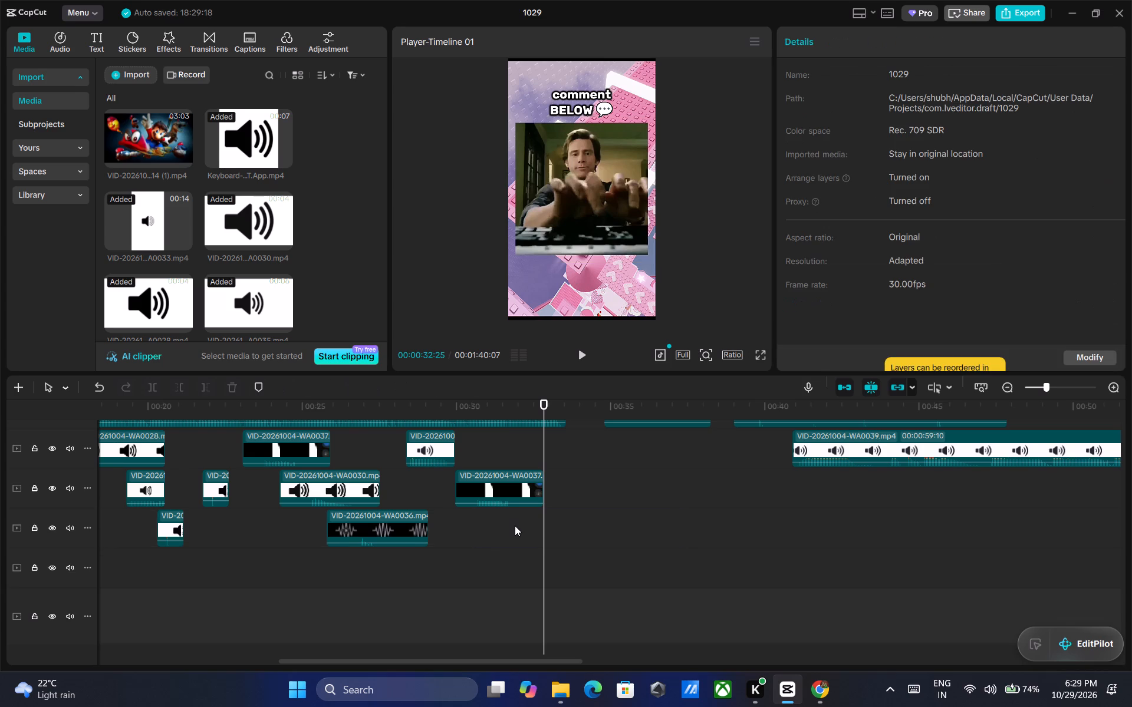
key(ctrl+z)
double_click(515, 526)
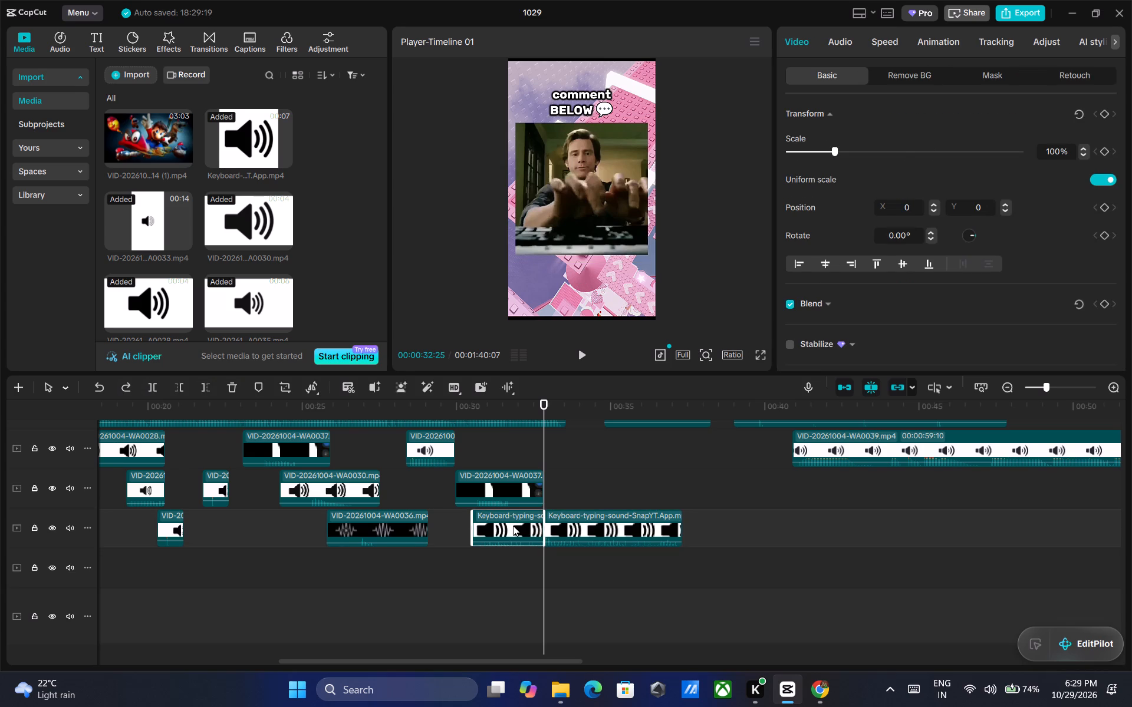
key(Delete)
Play the keyboard typing sound and cut off its end at 00:00:33:12, before the typing man image ends.
click(583, 353)
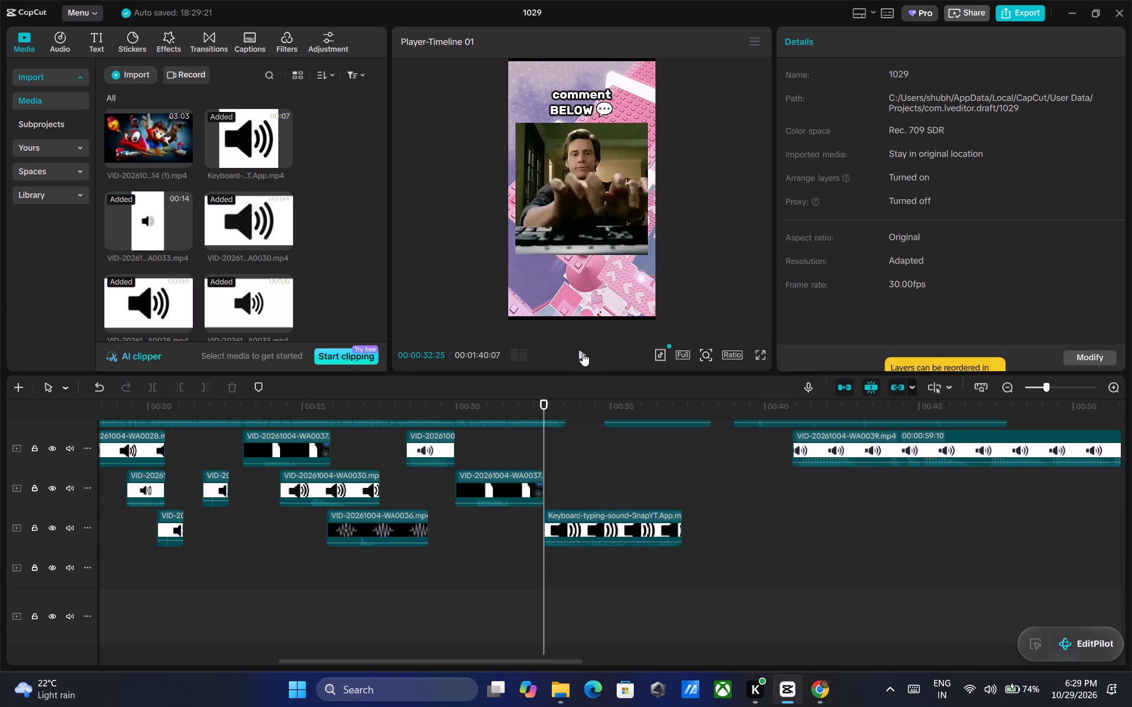
click(583, 353)
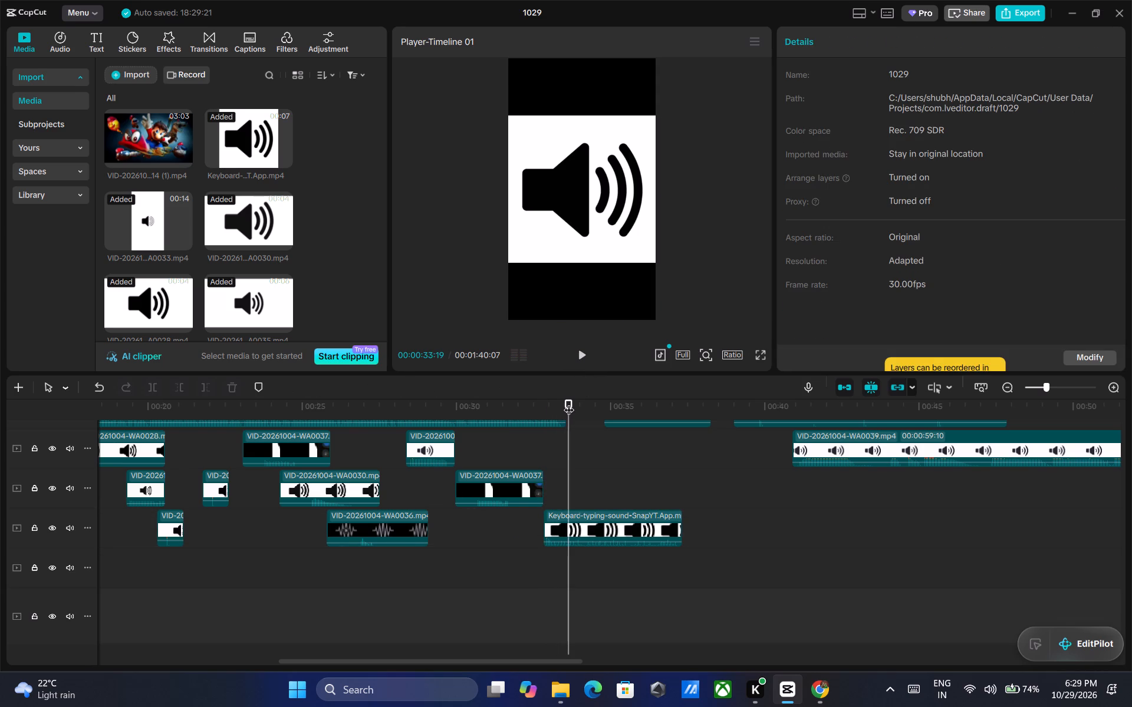
drag(569, 402, 561, 402)
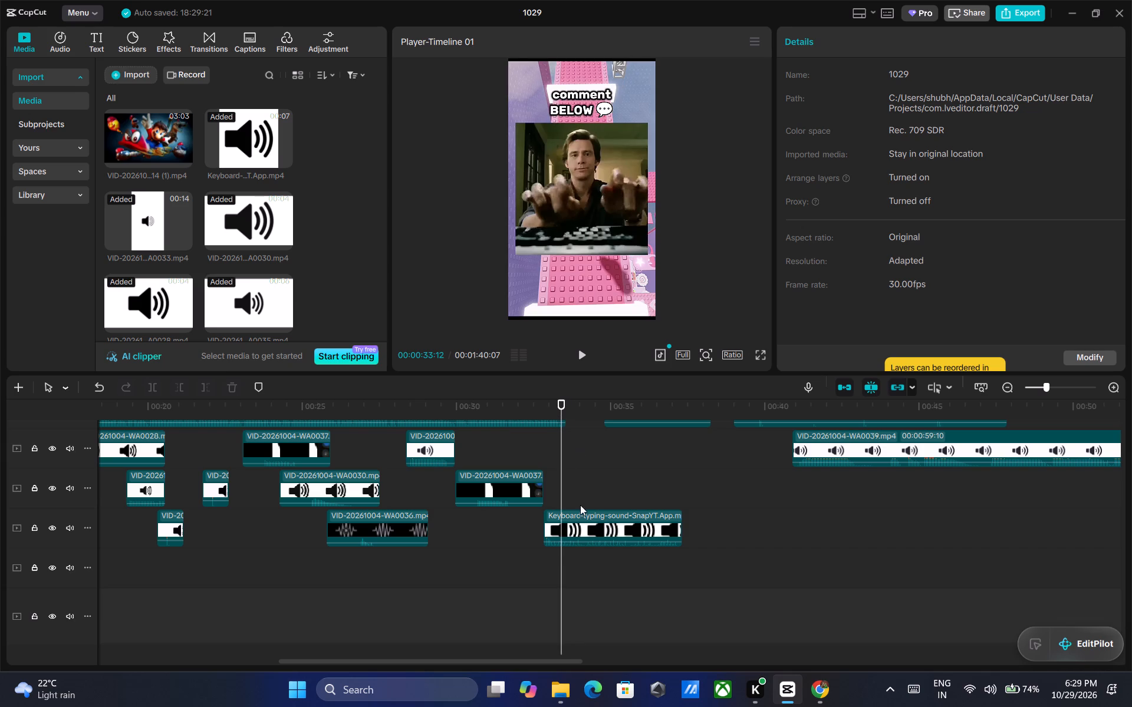
click(578, 511)
key(ctrl+b)
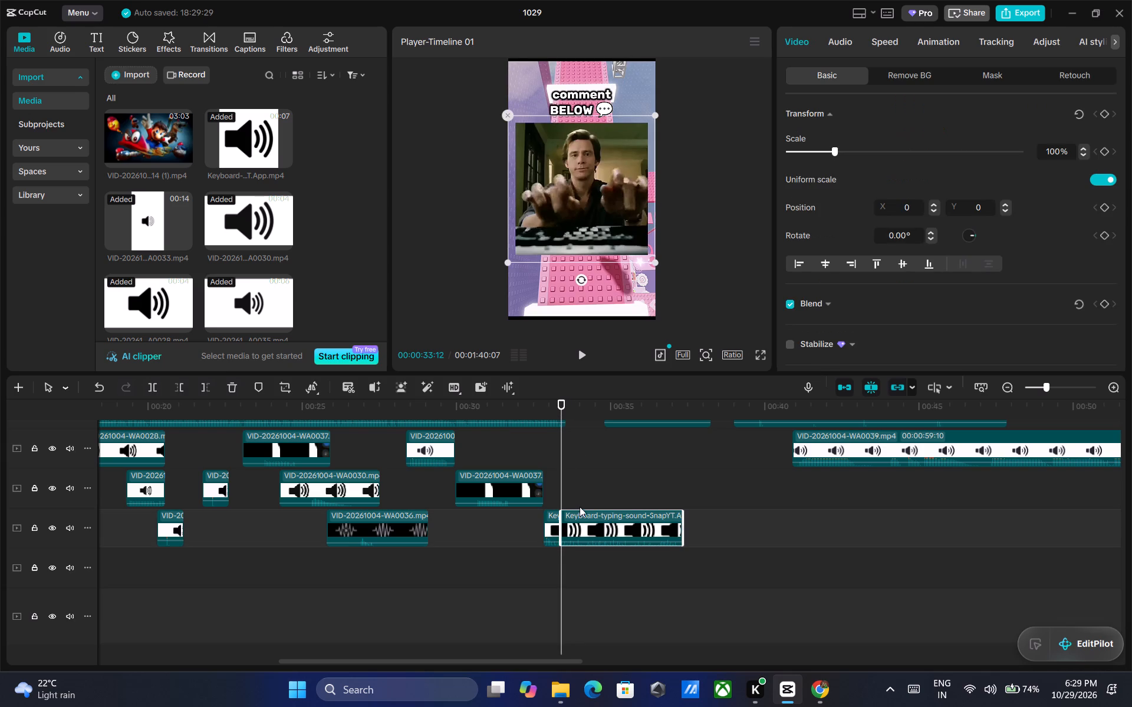
key(Delete)
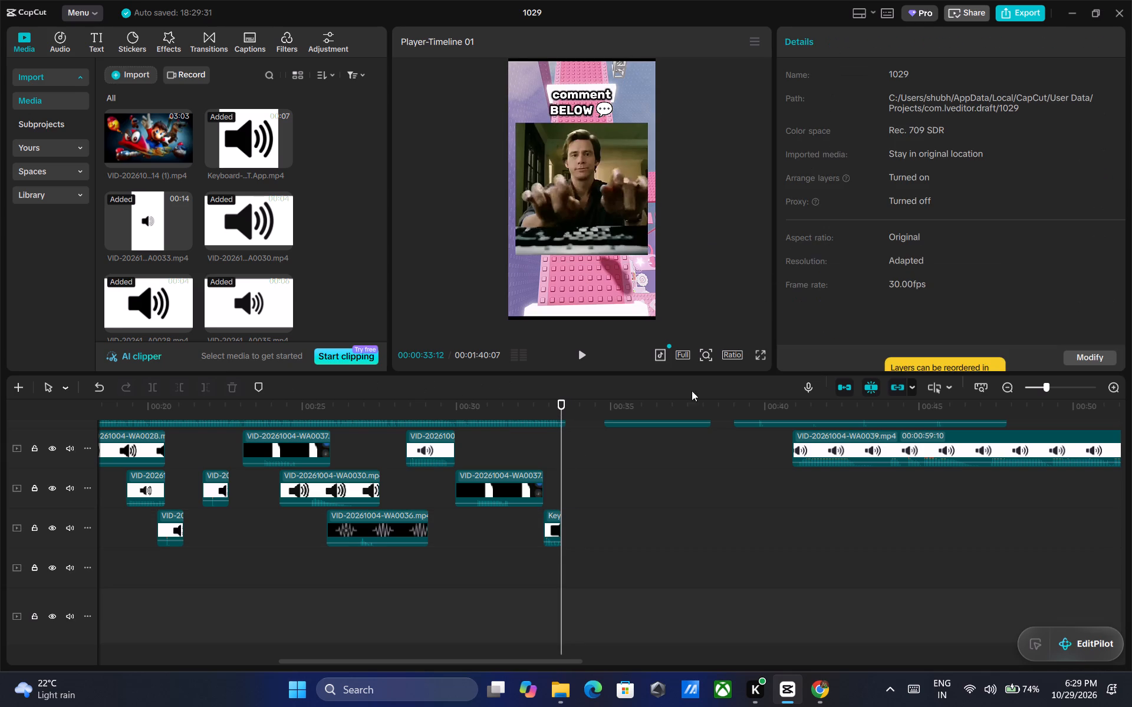
Raise the trimmed keyboard typing clip's volume to 6.7 dB and return the playhead to its start.
ctrl+scroll(610, 503, up, 3)
click(557, 528)
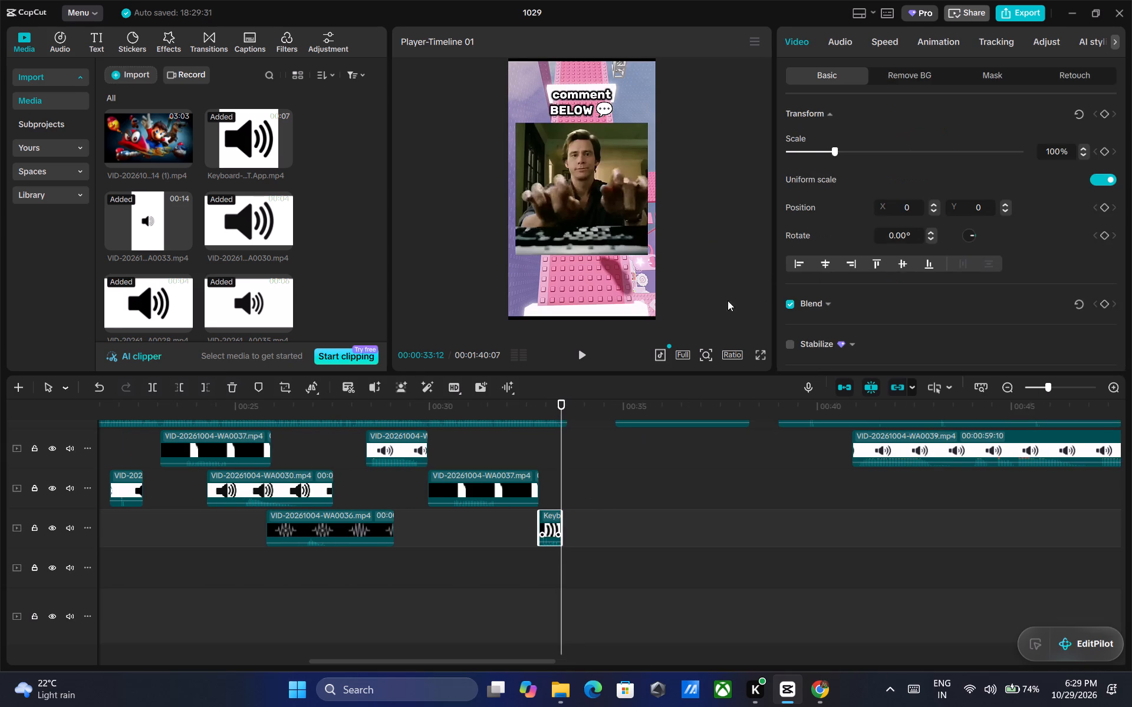
click(832, 41)
click(979, 150)
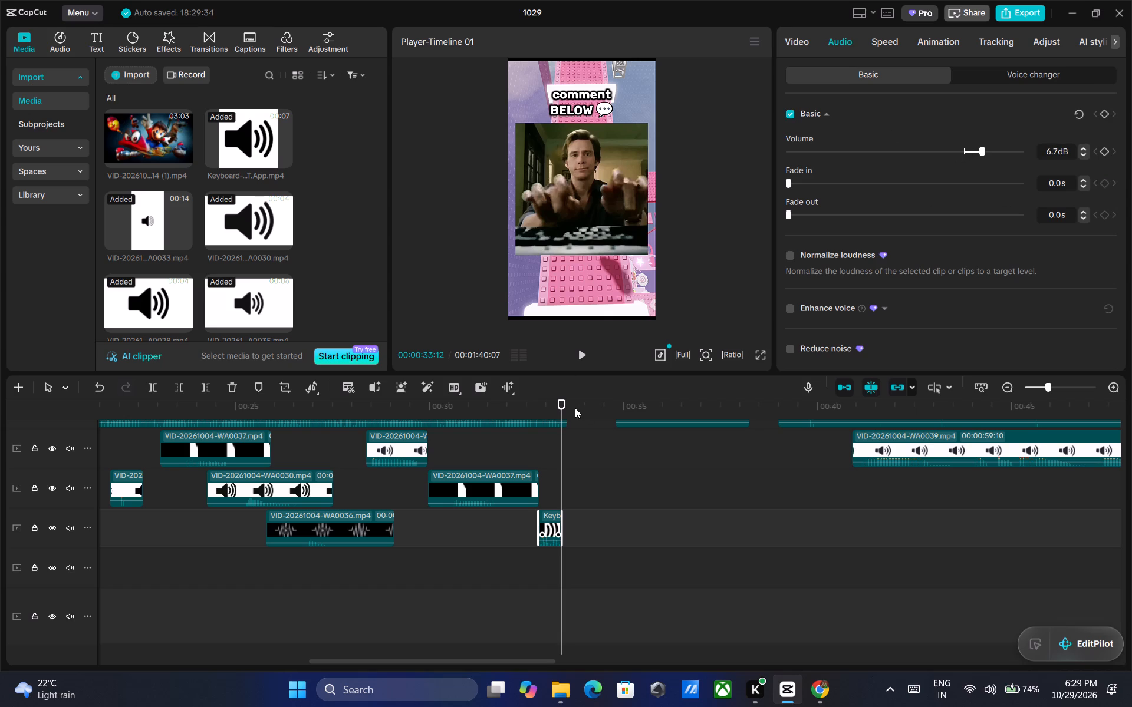
drag(561, 402, 547, 404)
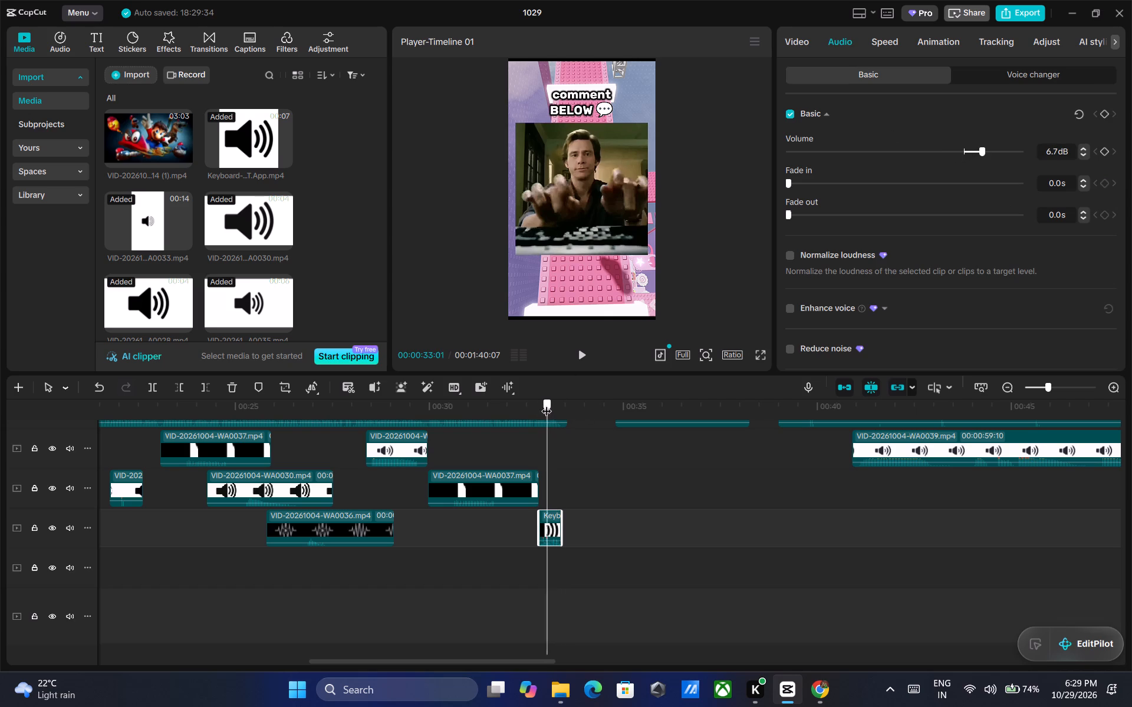
drag(547, 404, 535, 407)
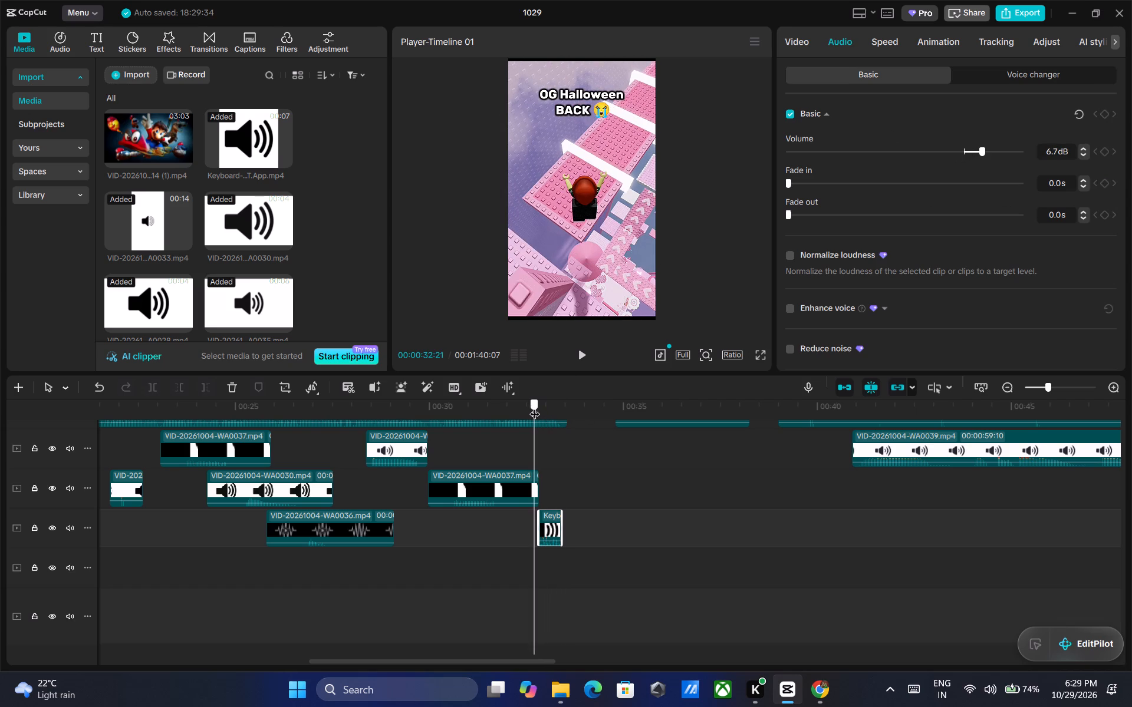
drag(535, 407, 538, 408)
Delete all leftover sound clips, including the long A0039 pieces, that lie beyond the end of the gameplay clip.
click(614, 442)
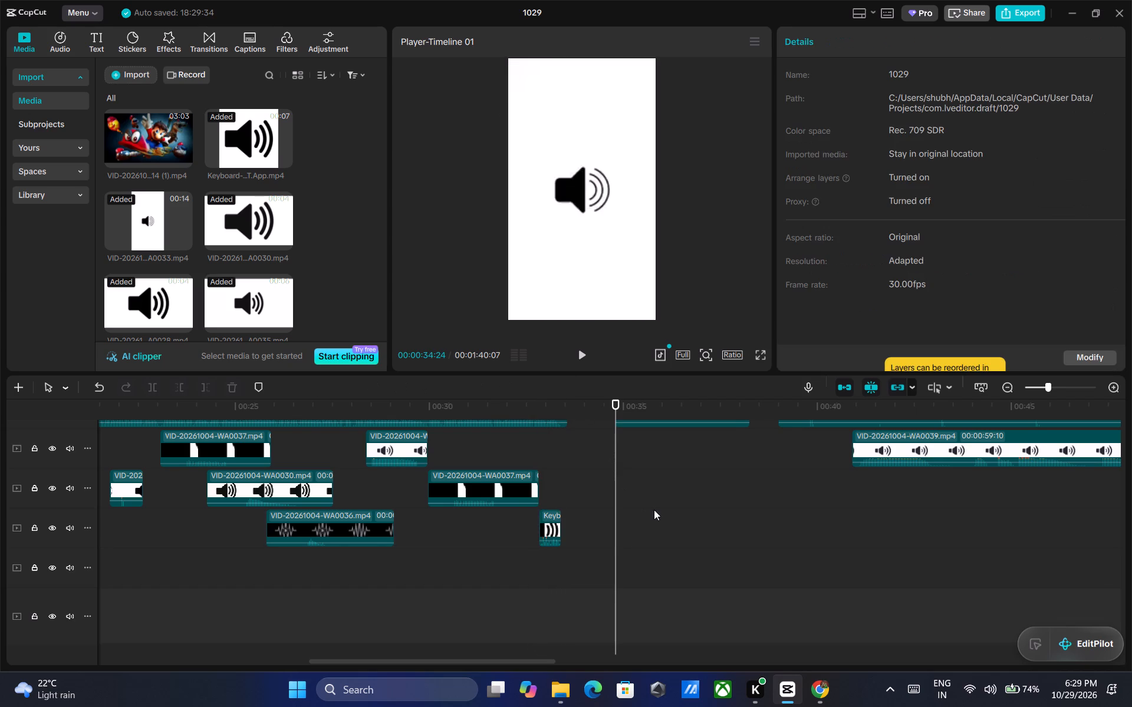
ctrl+scroll(653, 510, down, 11)
drag(542, 660, 377, 651)
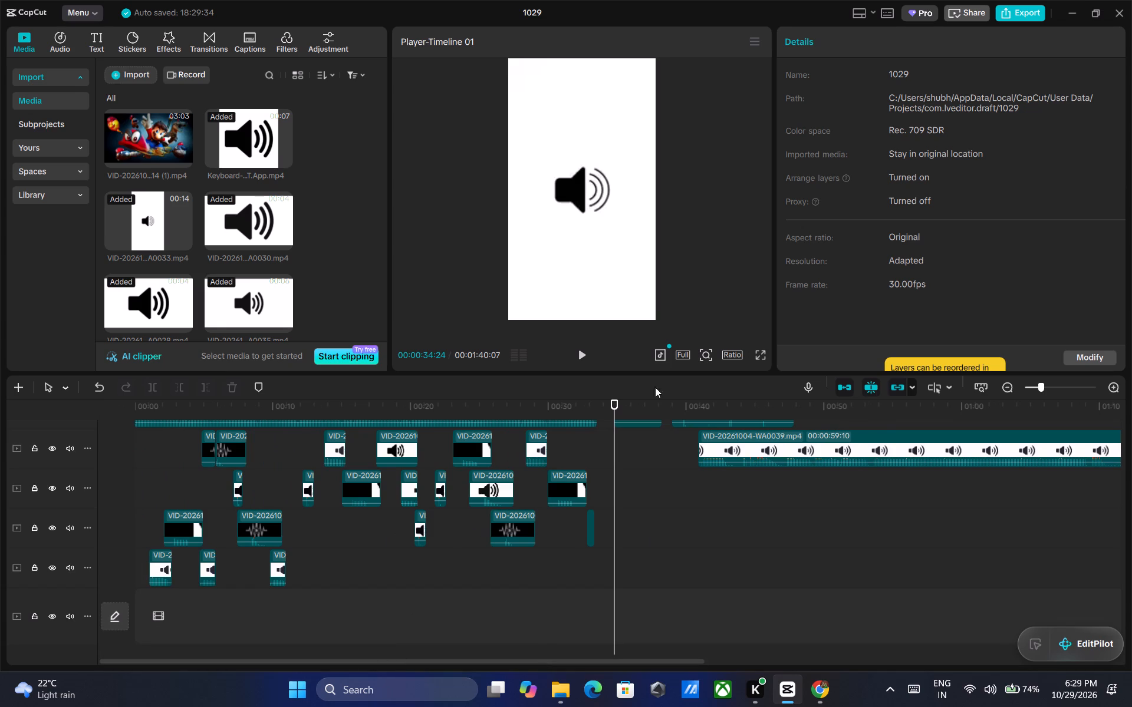
click(643, 426)
key(Delete)
click(735, 444)
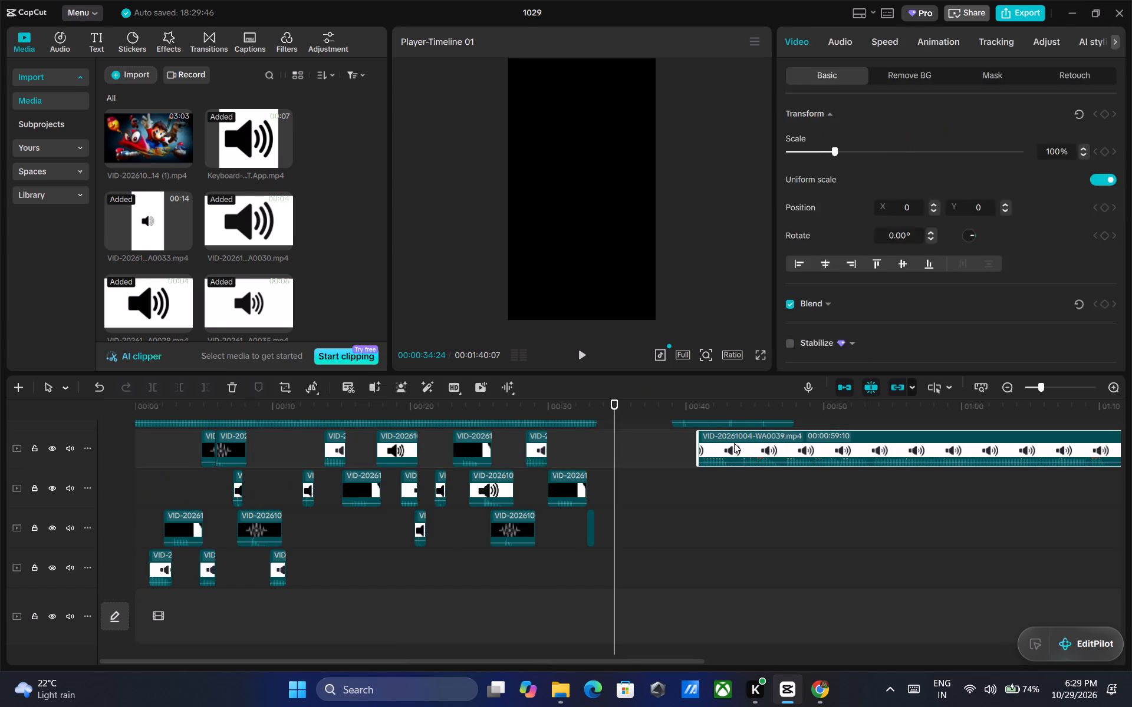
key(Delete)
scroll(723, 497, up, 3)
click(723, 455)
key(Delete)
scroll(716, 449, up, 3)
click(679, 475)
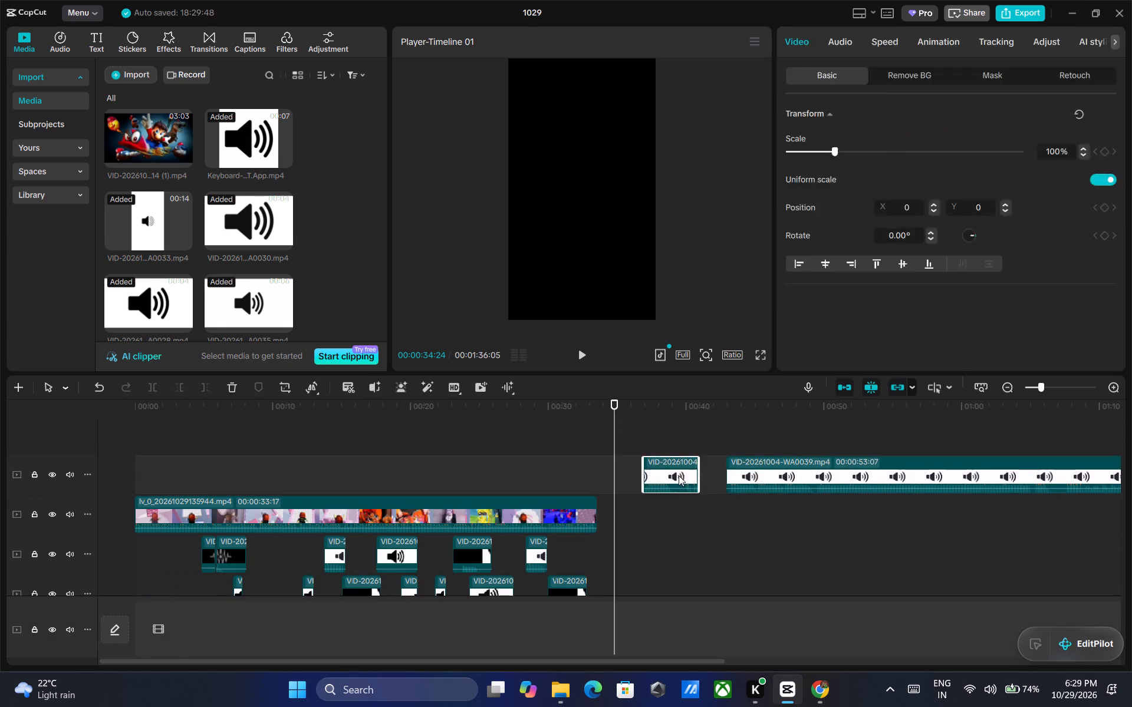
key(Delete)
click(759, 474)
key(Delete)
Play the video from the beginning and place the A0007 "nosleep funk akinari" music clip at the start of the main track.
scroll(755, 470, down, 5)
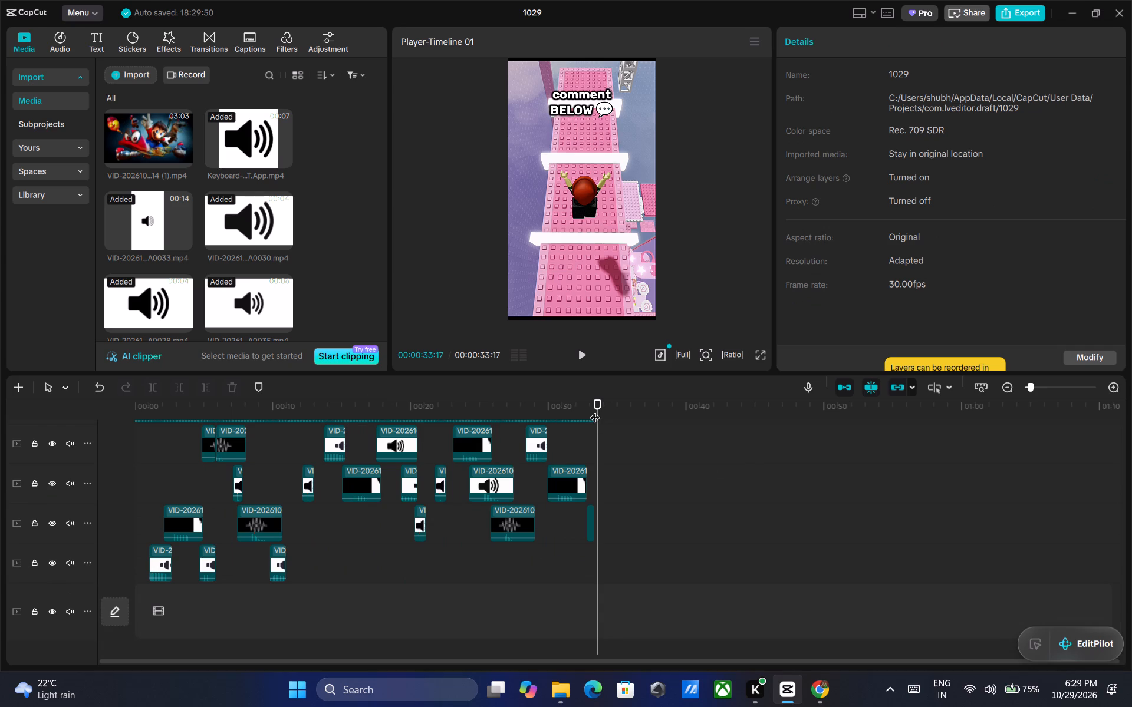
drag(596, 408, 0, 359)
click(583, 353)
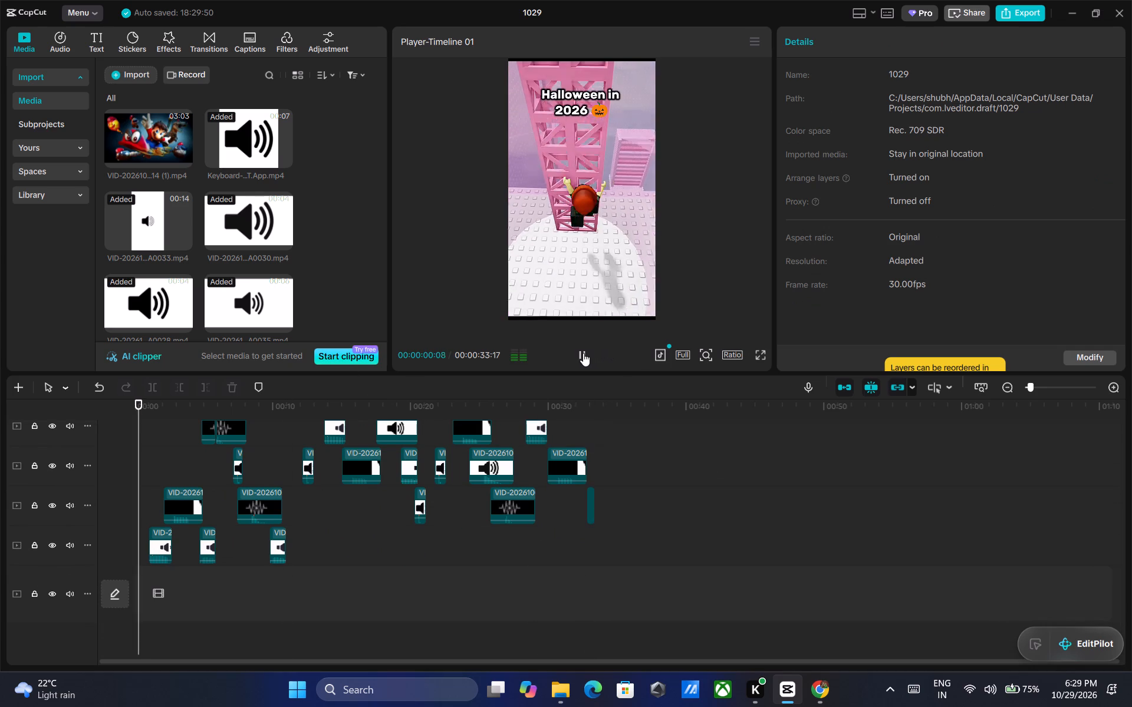
scroll(208, 227, down, 3)
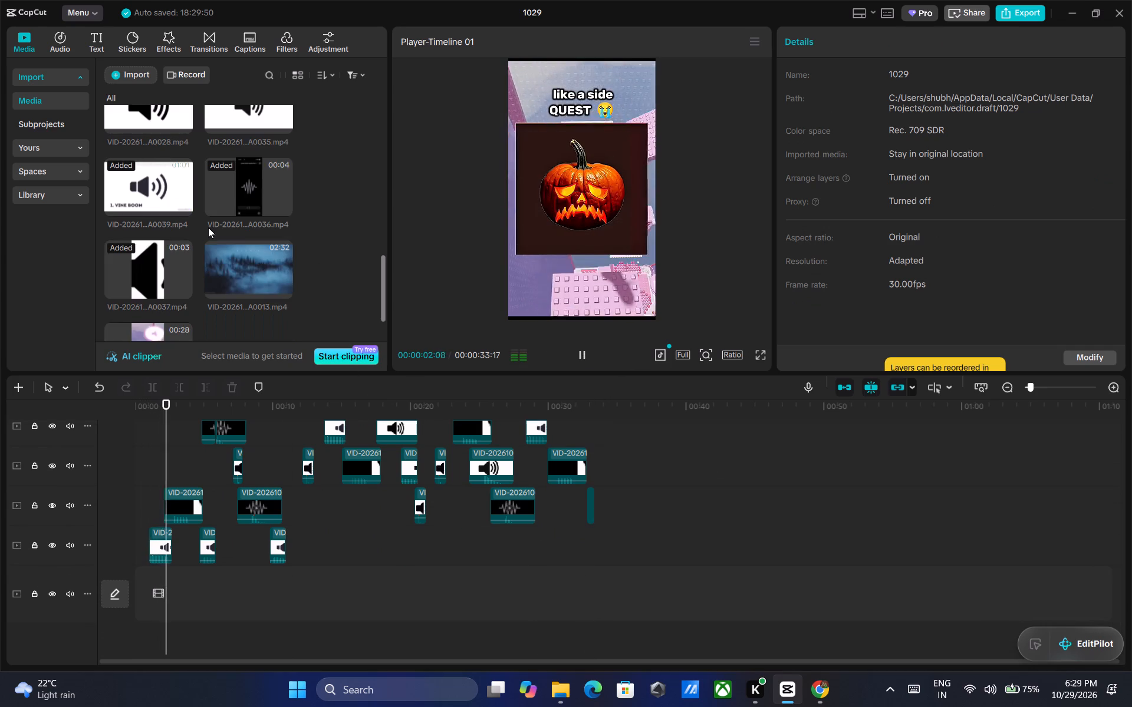
scroll(208, 227, down, 1)
scroll(208, 227, up, 7)
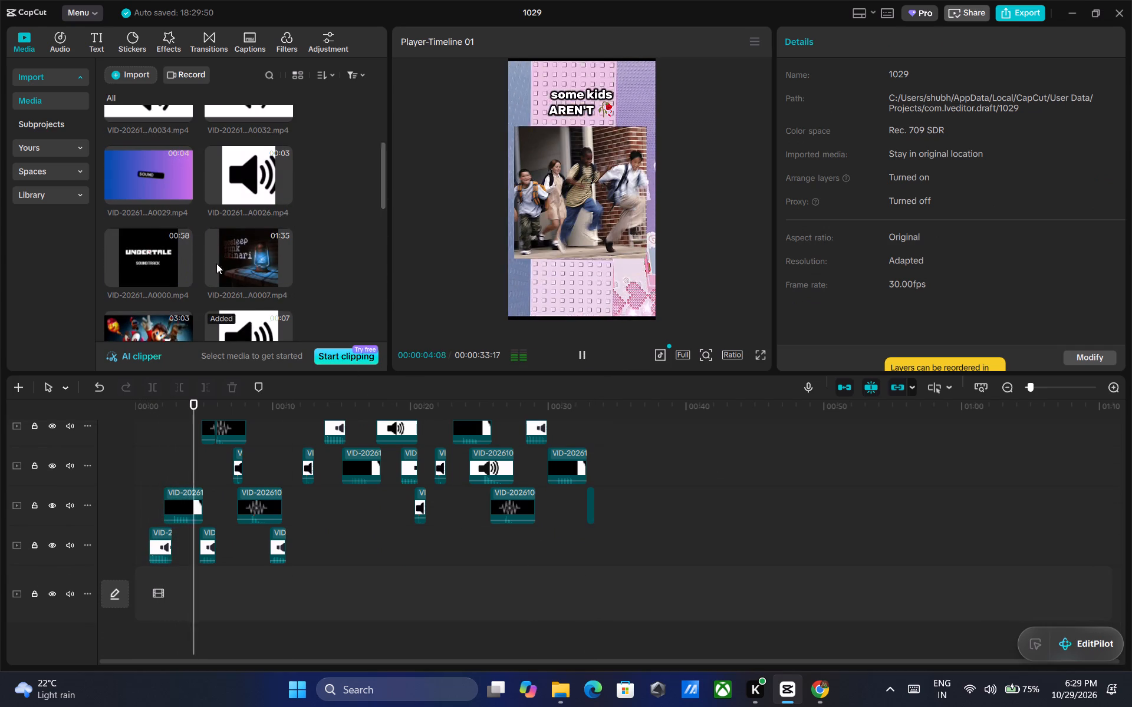
drag(251, 257, 130, 589)
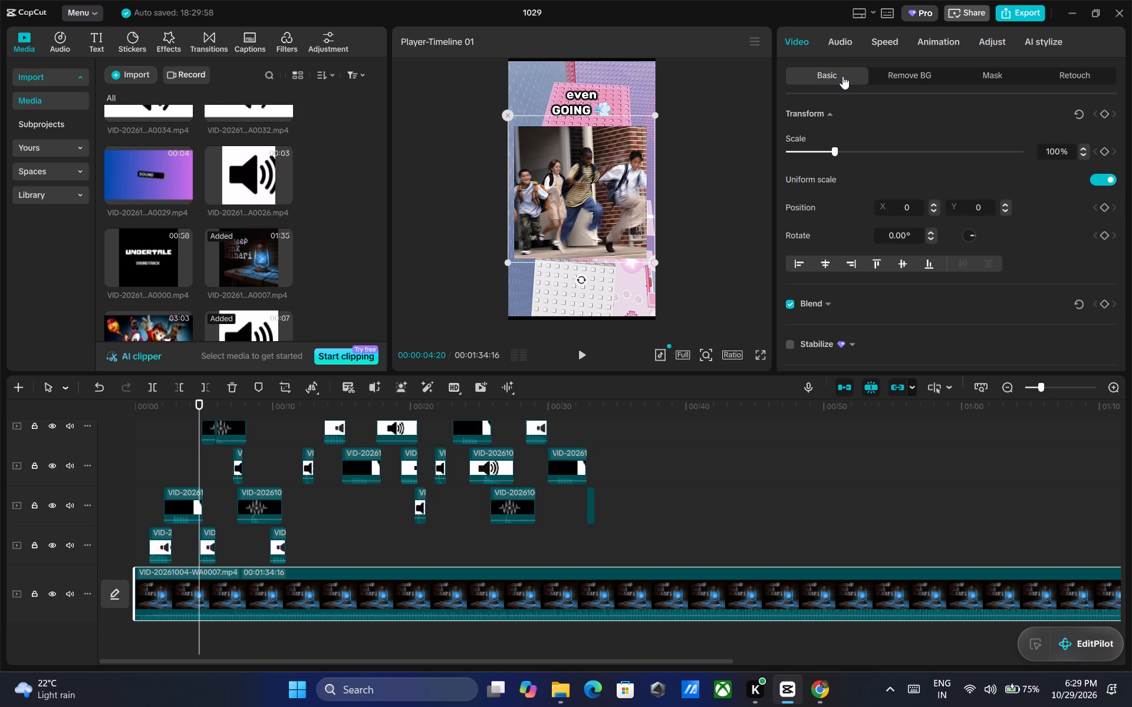
Lower the A0007 music clip's volume to -11.5 dB, judging it against the other sounds during playback.
click(841, 38)
click(923, 150)
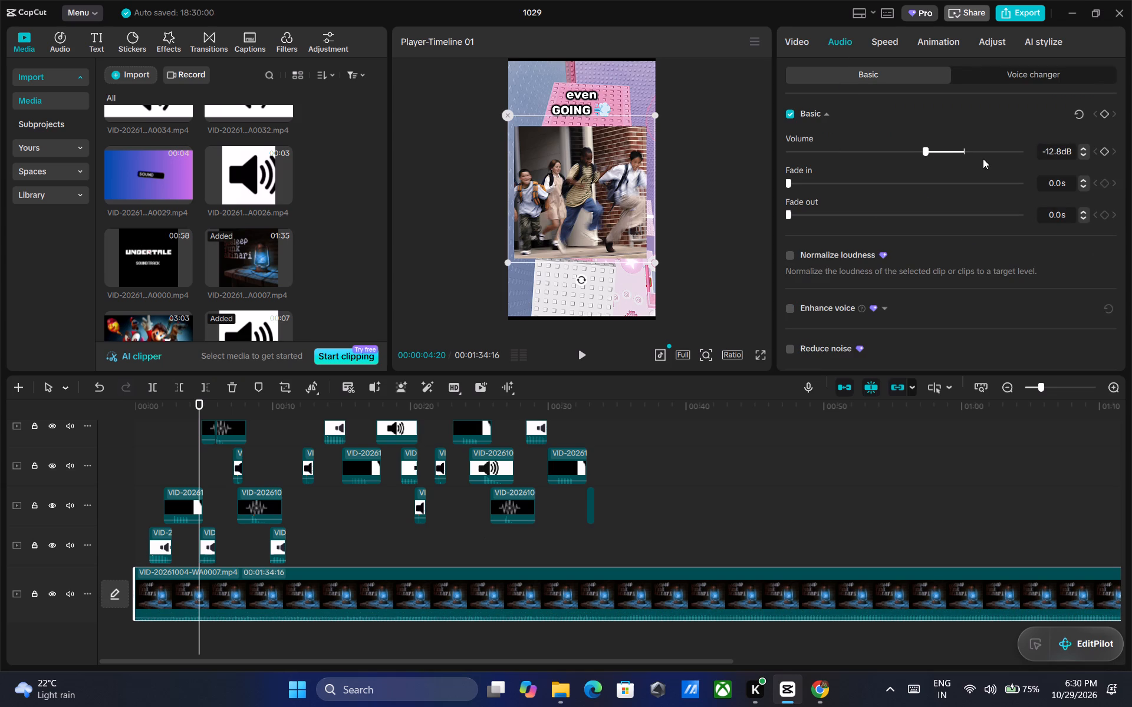
click(581, 351)
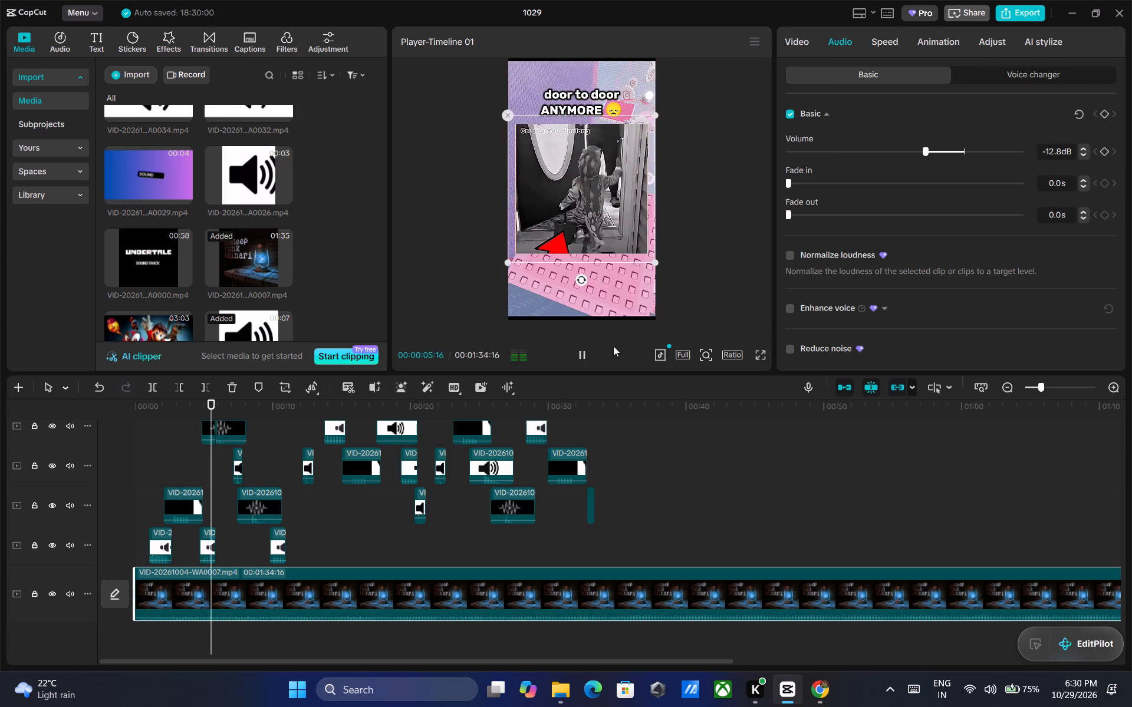
triple_click(1082, 150)
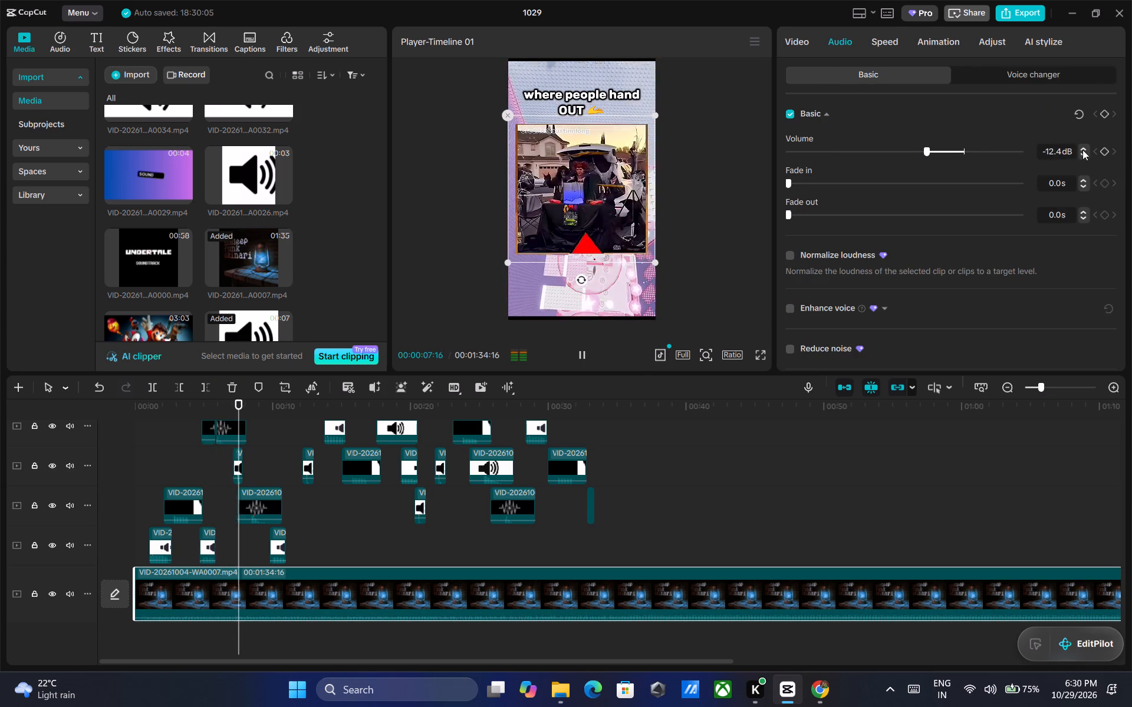
triple_click(1082, 150)
triple_click(1084, 149)
triple_click(1084, 149)
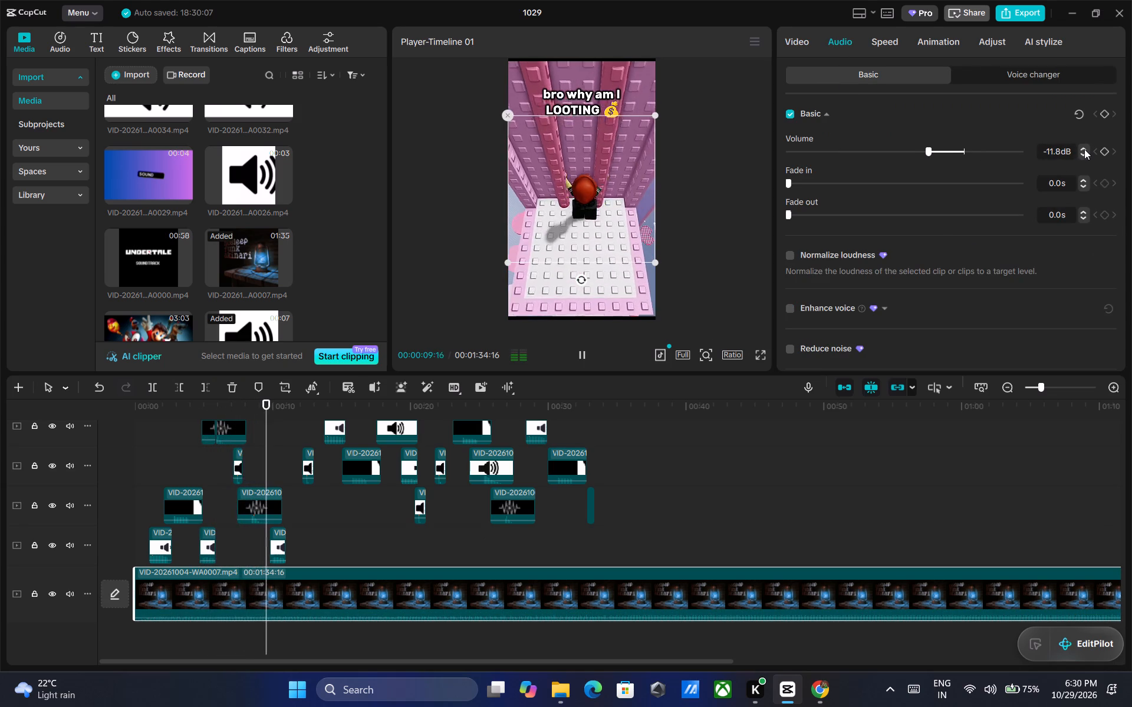
triple_click(1084, 149)
triple_click(1084, 149)
triple_click(1084, 149)
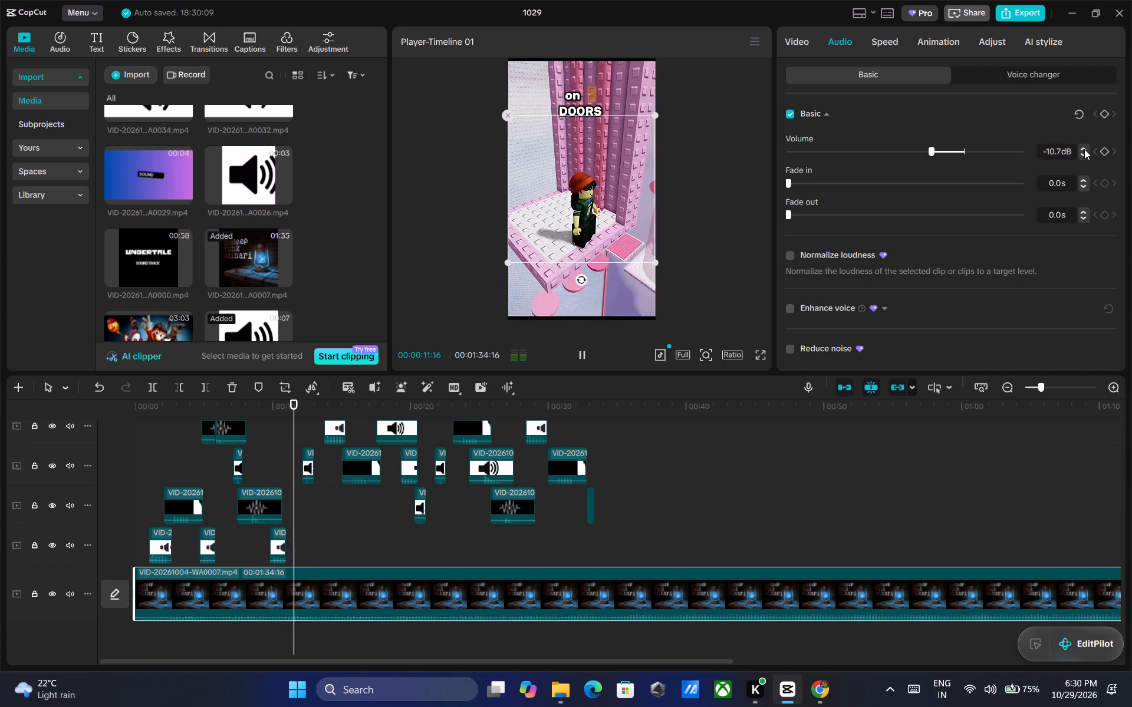
triple_click(1084, 149)
click(1084, 149)
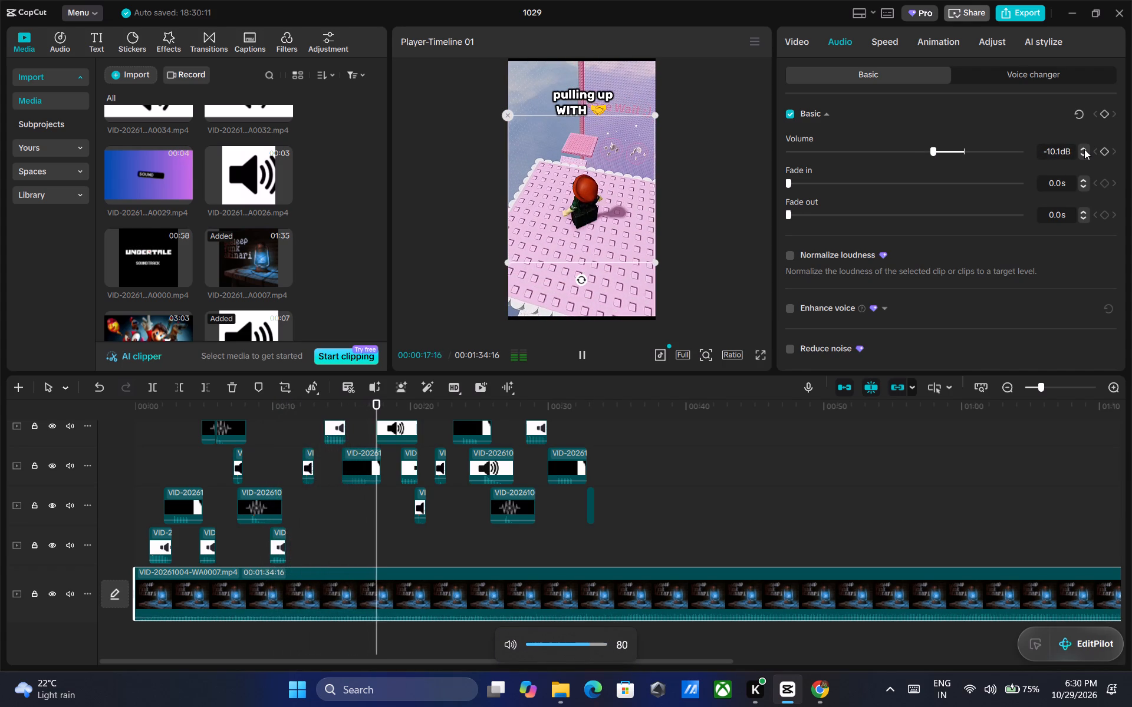
click(1084, 153)
triple_click(1084, 153)
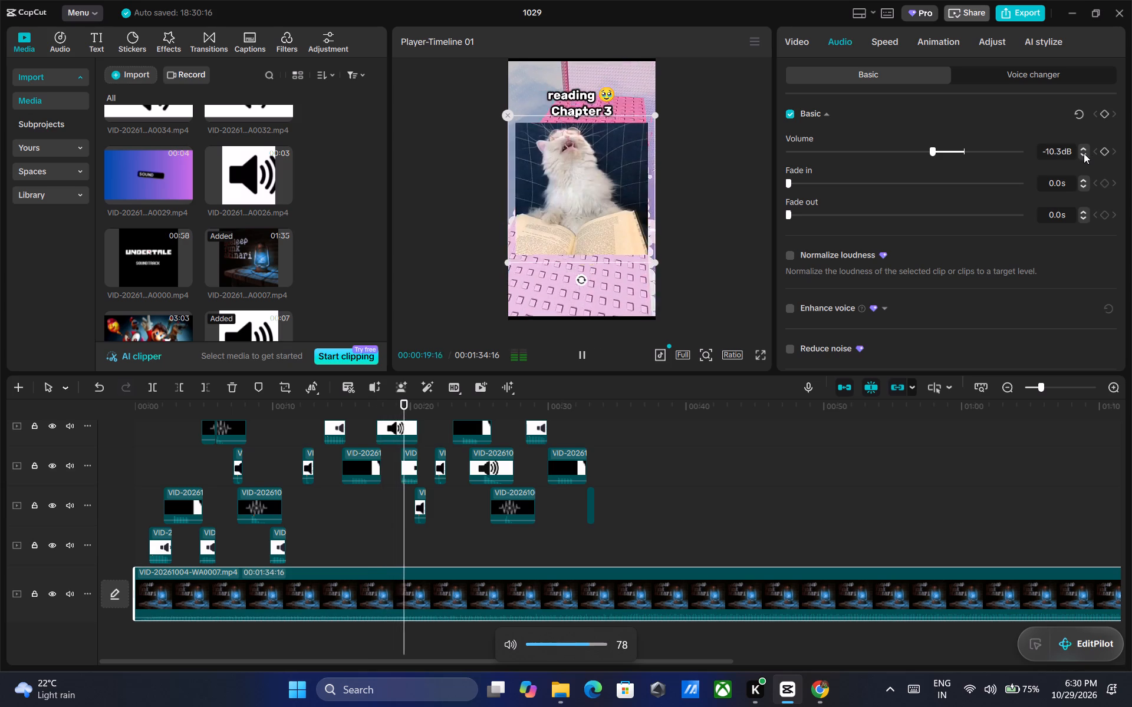
triple_click(1084, 153)
triple_click(1084, 153)
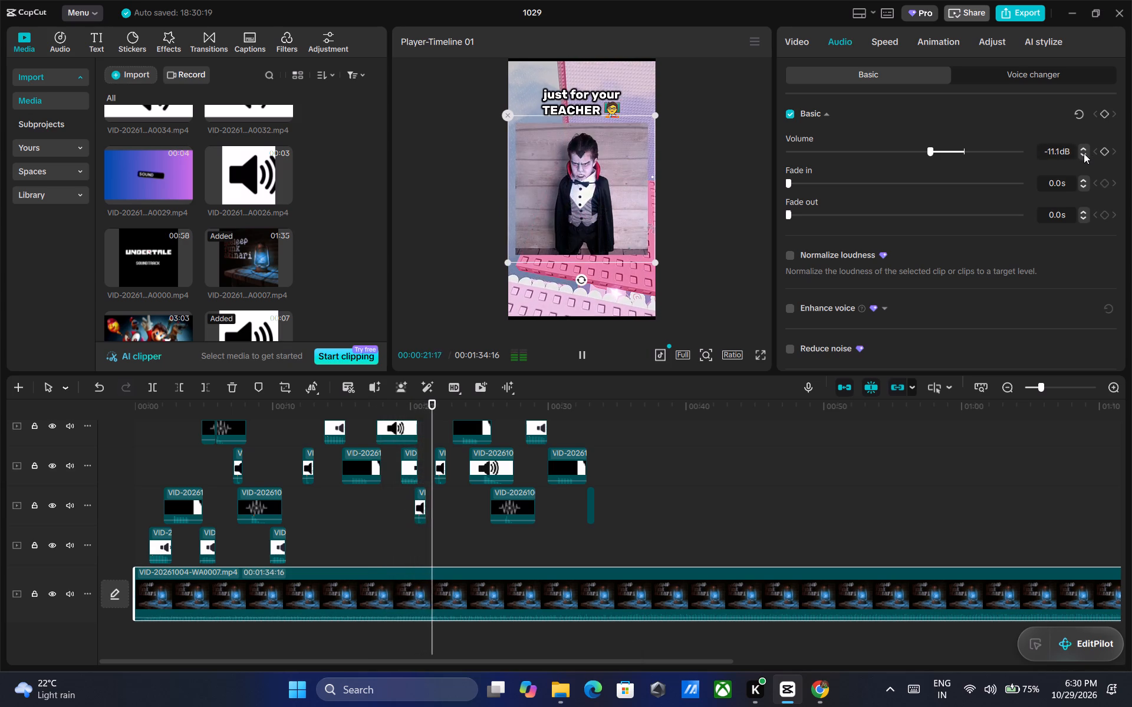
triple_click(1084, 153)
click(1084, 153)
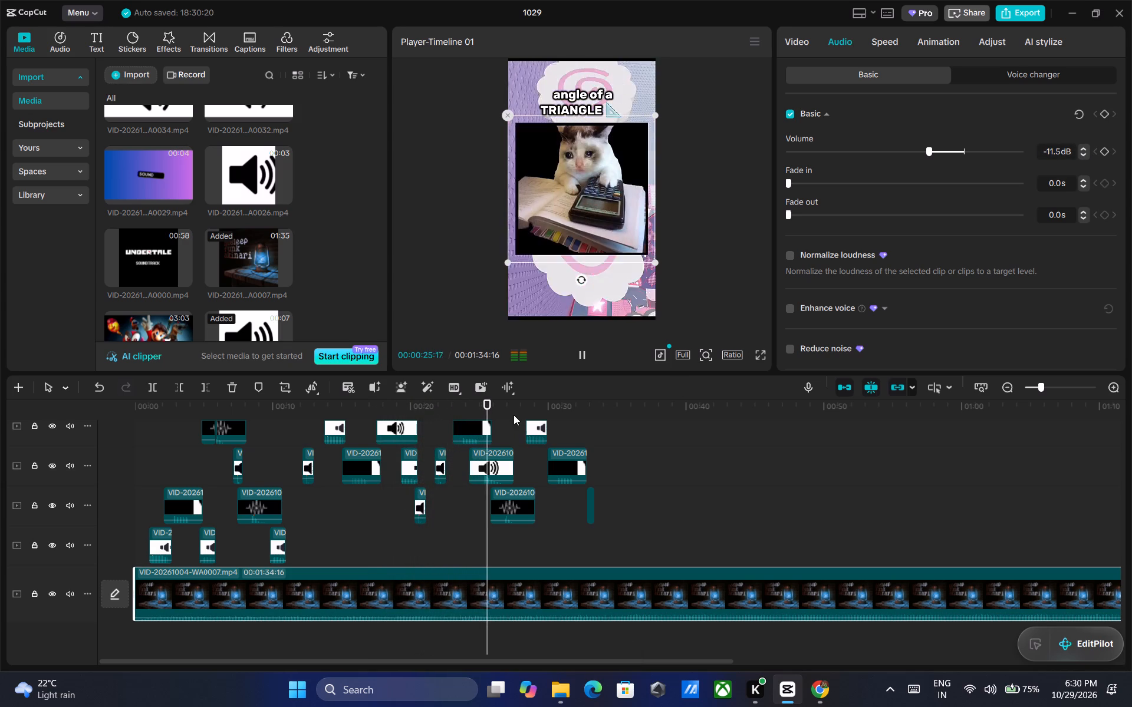
Replay the section from about 21 seconds, split the A0007 music clip at 00:00:23:05 and delete the part after it.
drag(505, 400, 432, 406)
click(581, 348)
click(581, 348)
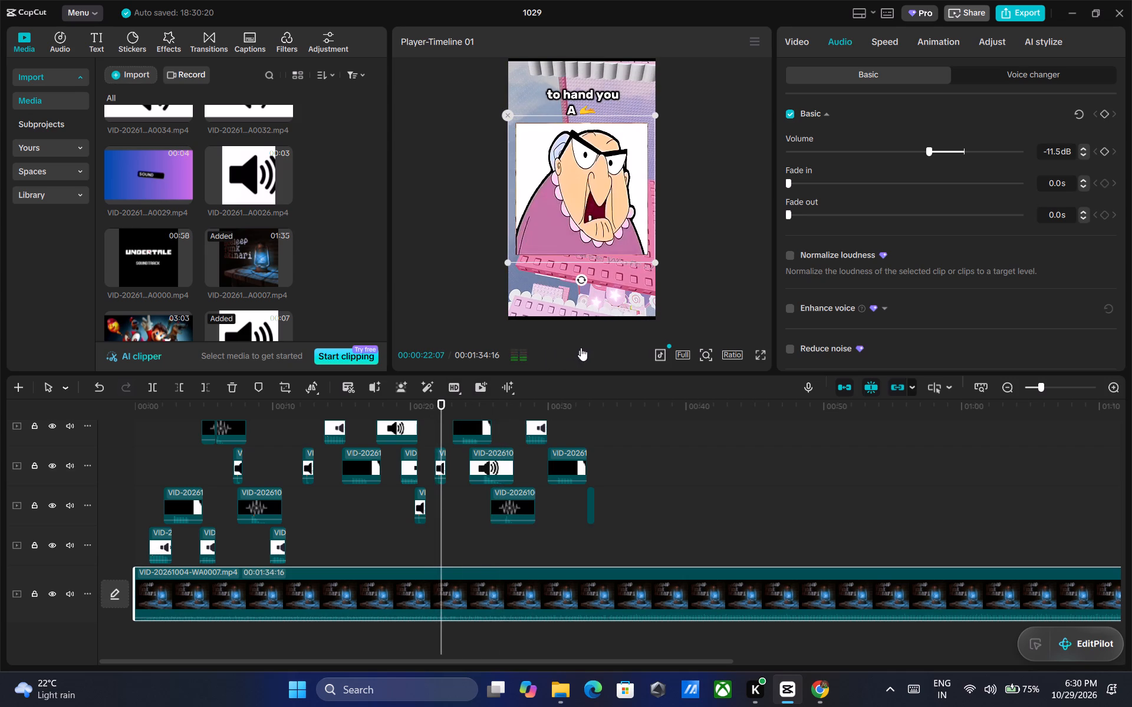
double_click(582, 348)
double_click(583, 348)
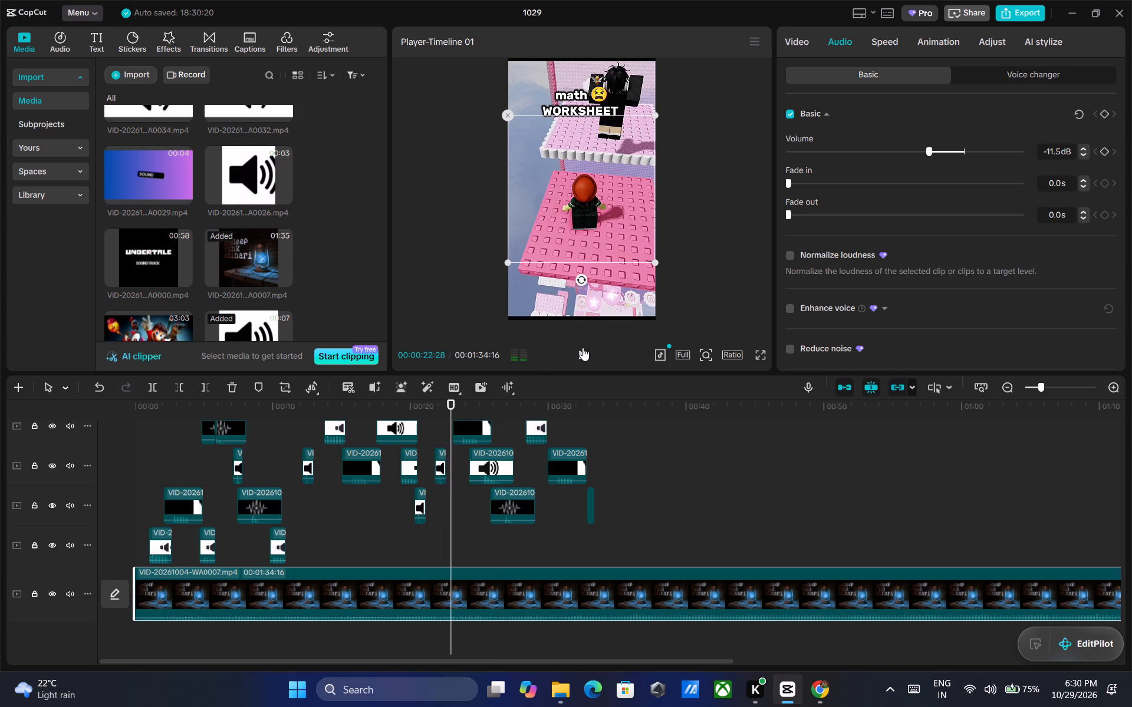
double_click(583, 348)
key(ctrl+b)
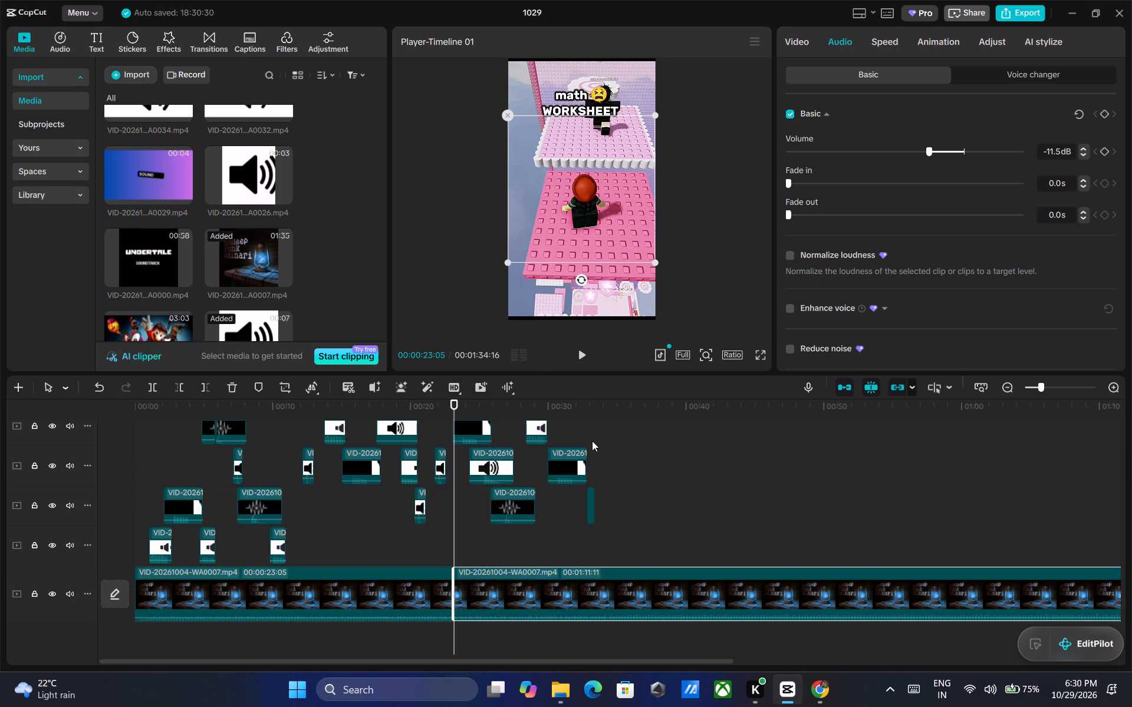
key(Delete)
Duplicate the trimmed A0007 music clip and place the copy on the main track directly after the first one, at 00:00:23:05.
click(406, 587)
right_click(408, 581)
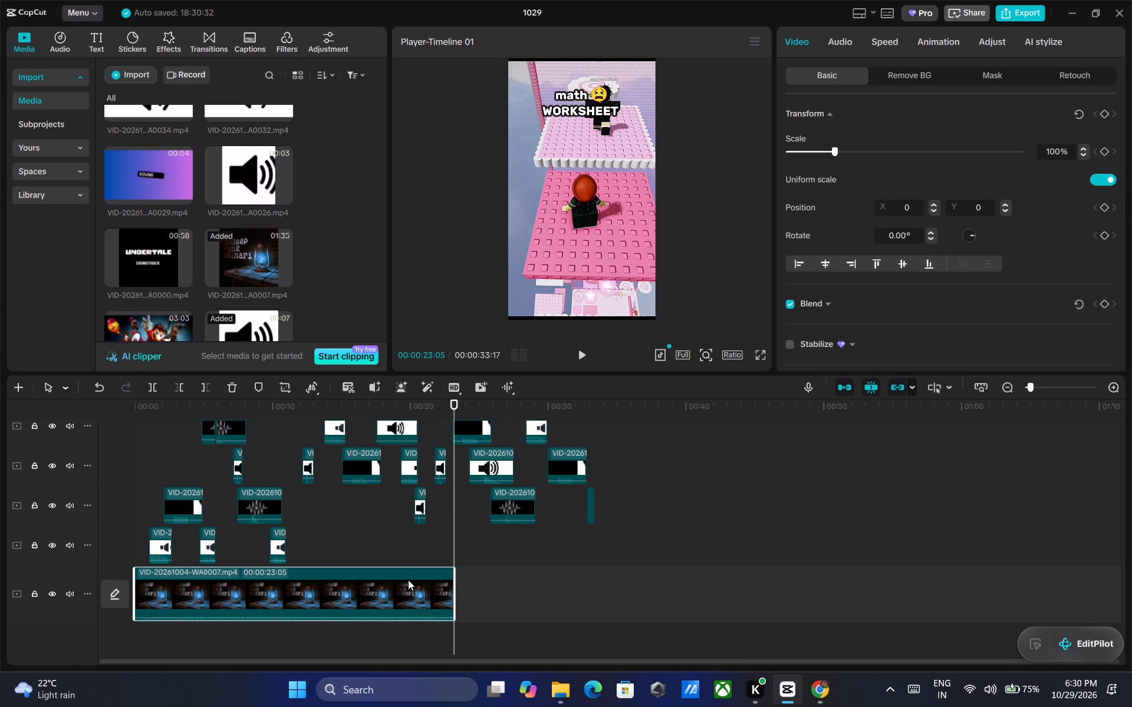
click(475, 124)
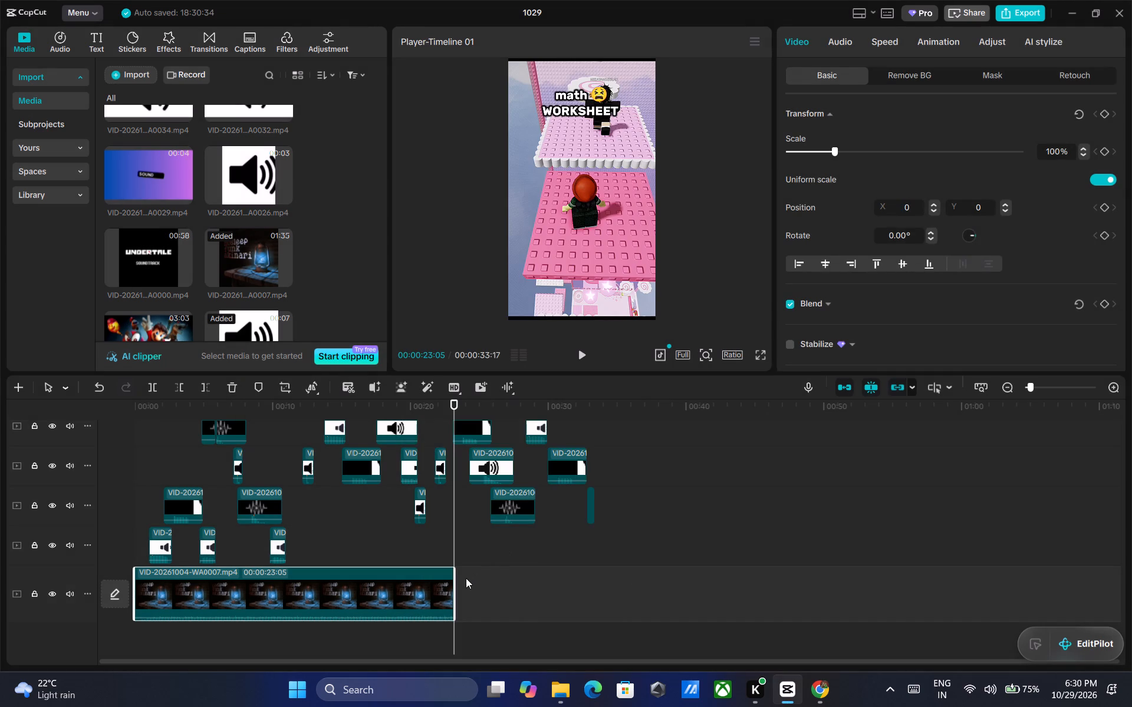
right_click(463, 579)
click(498, 616)
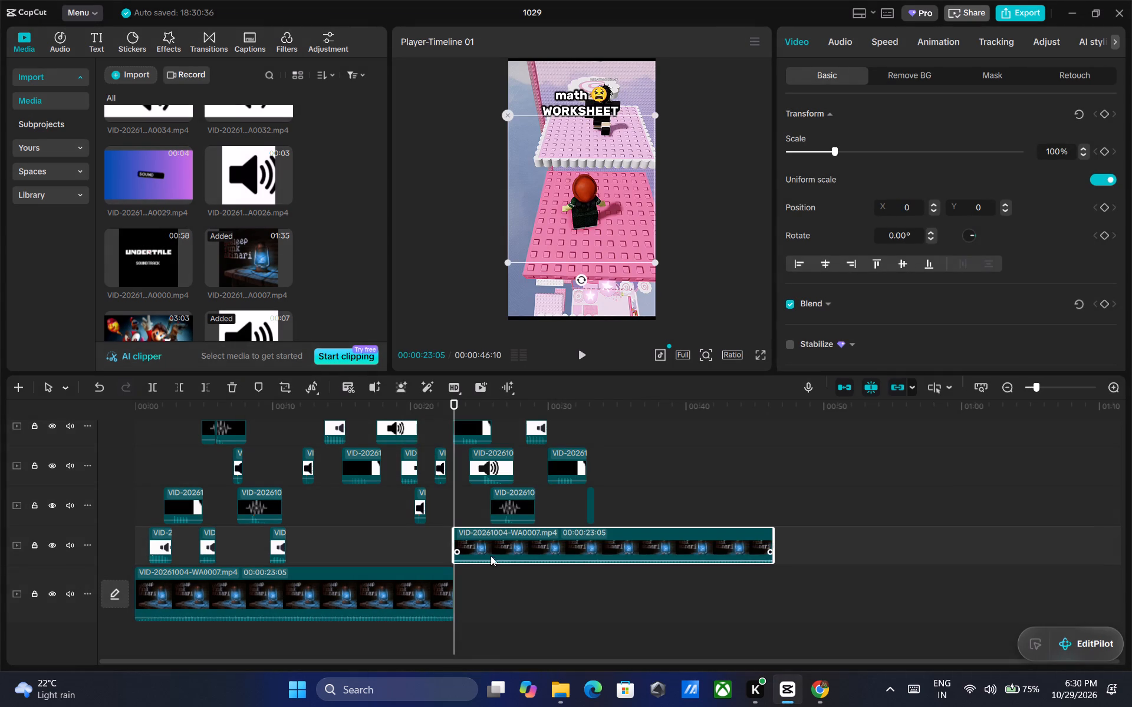
drag(489, 550, 487, 599)
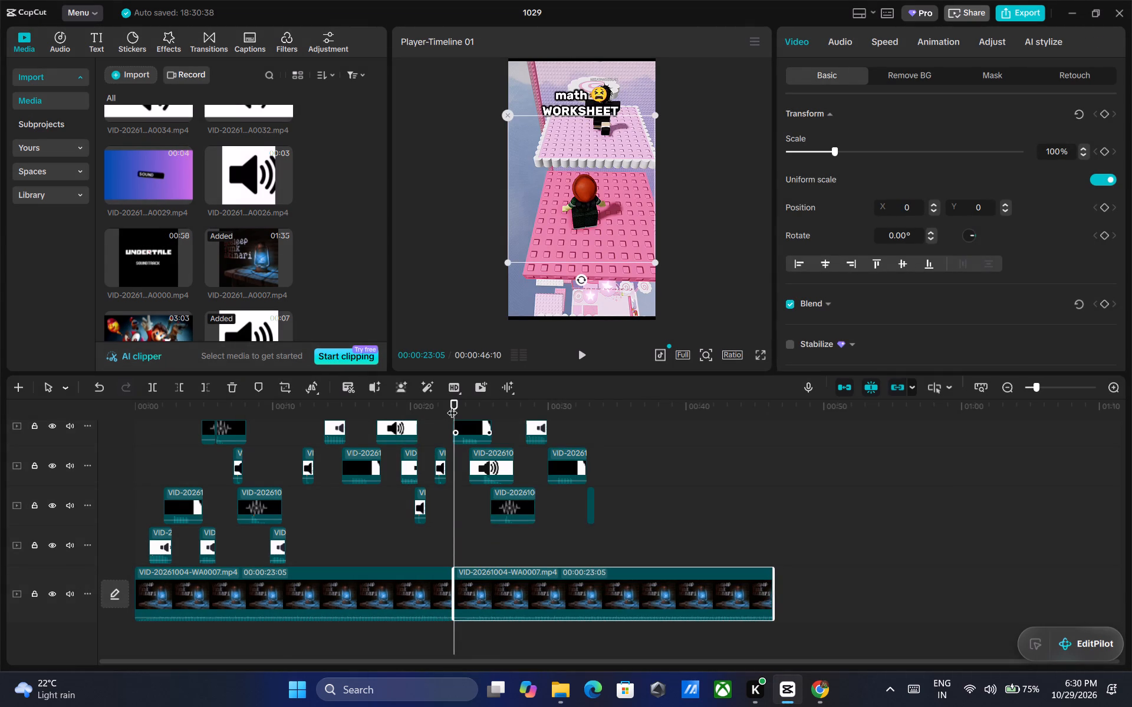
Play back the video with the looped music, in full screen from about 17 seconds, to check the sound mix through the ending.
drag(452, 405, 280, 395)
click(584, 353)
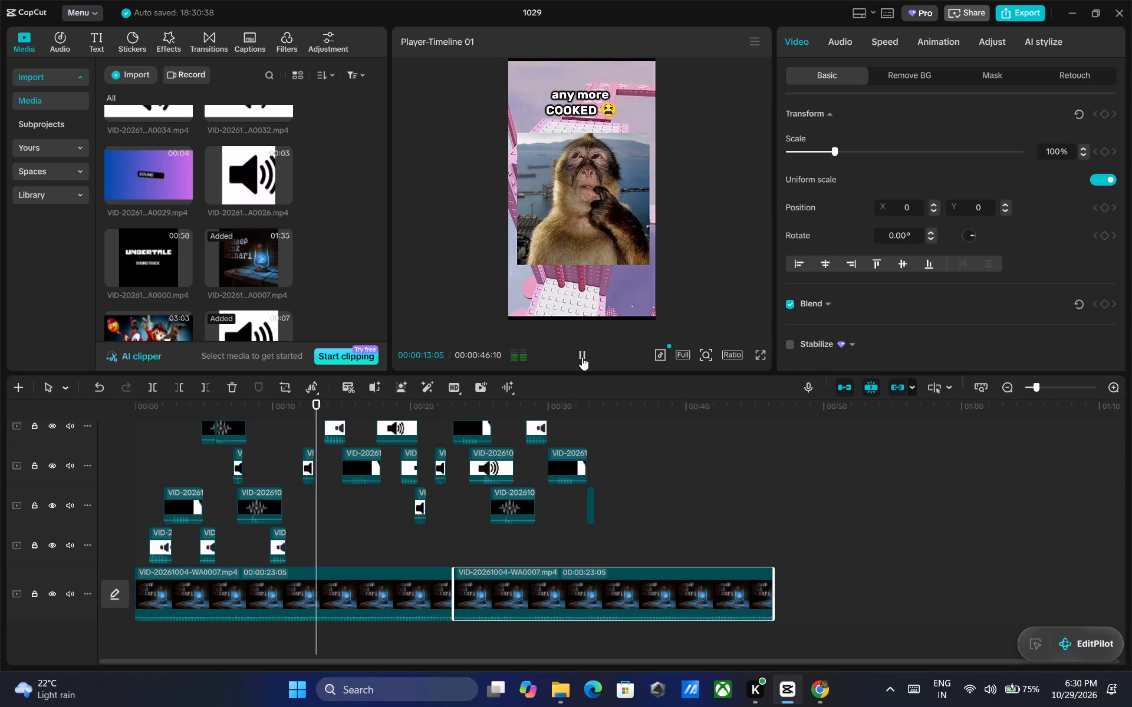
scroll(682, 501, up, 4)
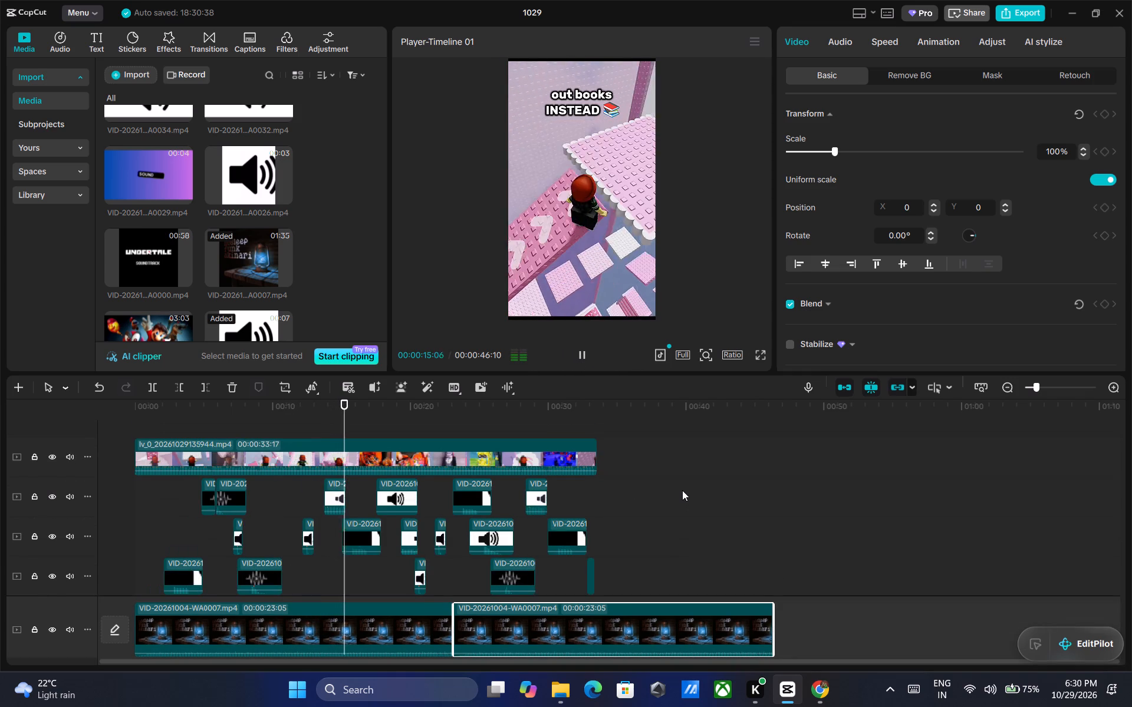
scroll(682, 489, up, 4)
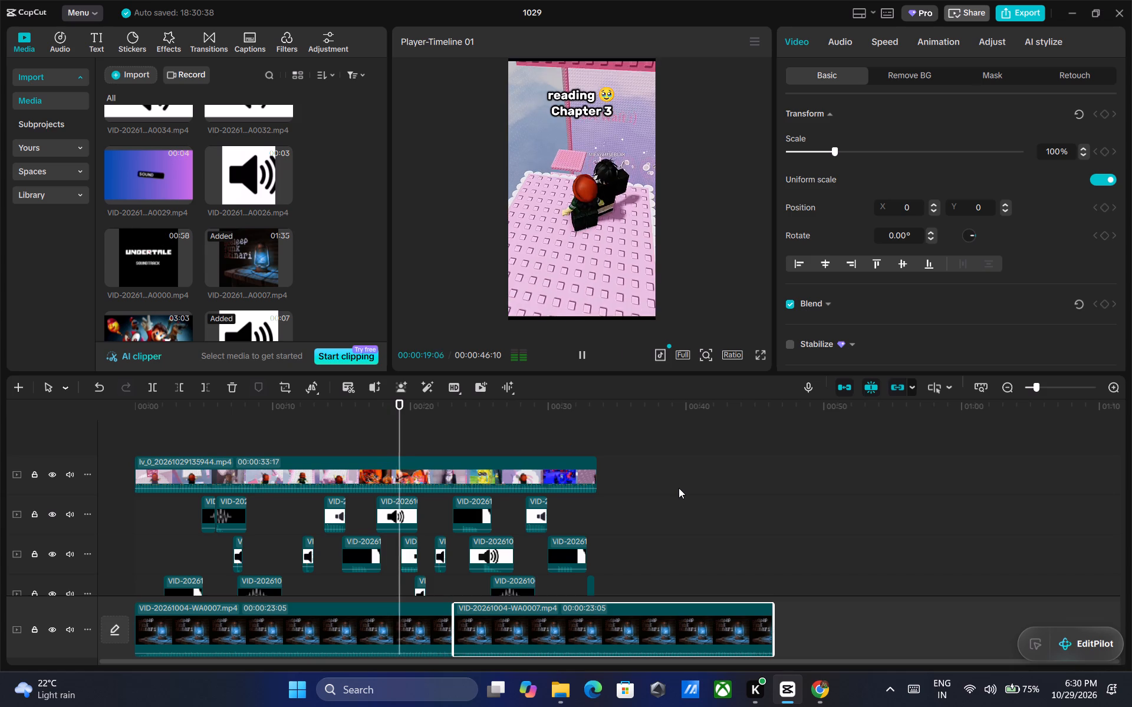
click(626, 431)
drag(627, 406, 479, 389)
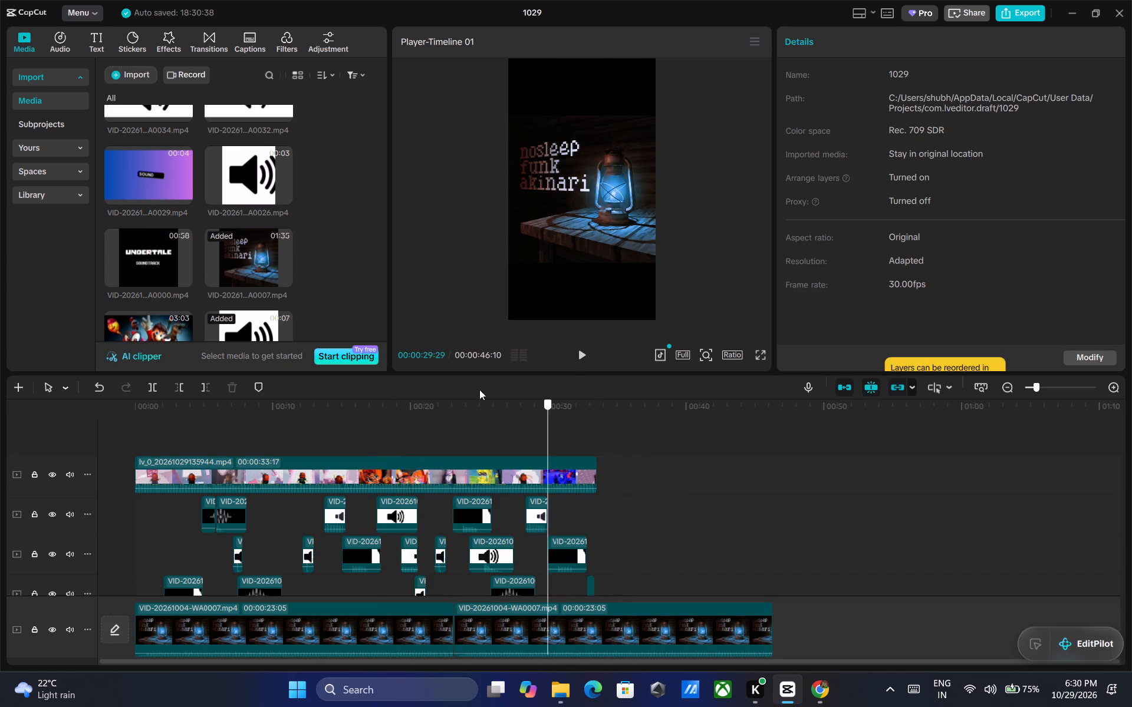
drag(479, 389, 367, 389)
click(583, 352)
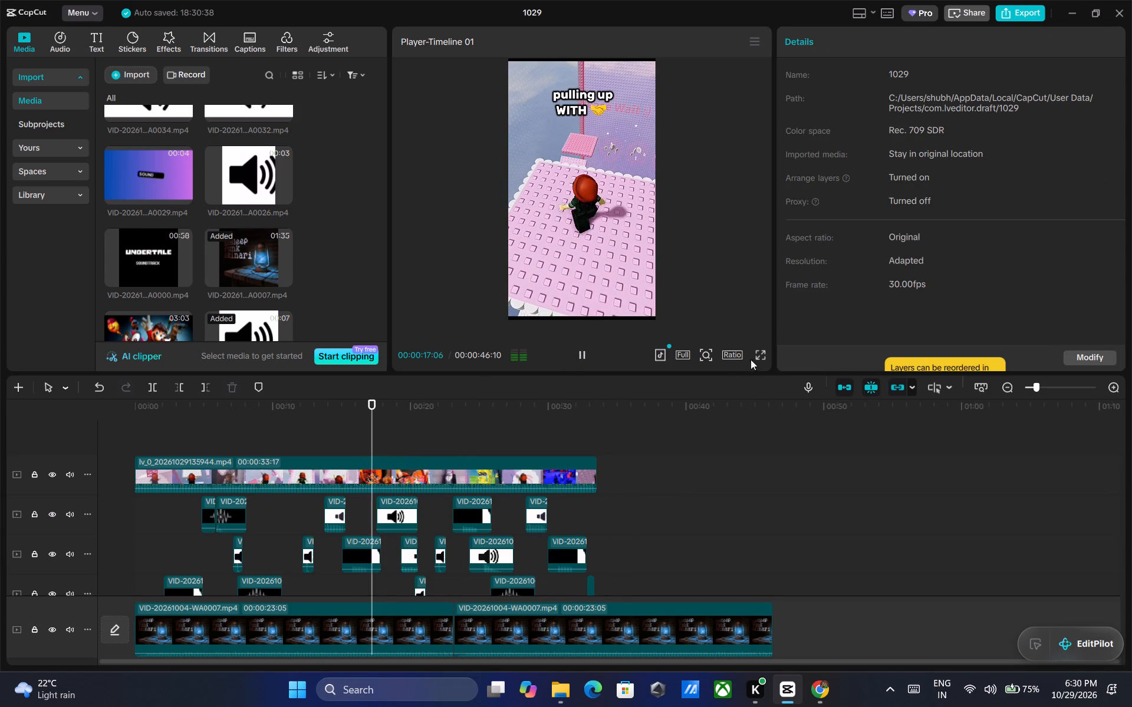
click(758, 353)
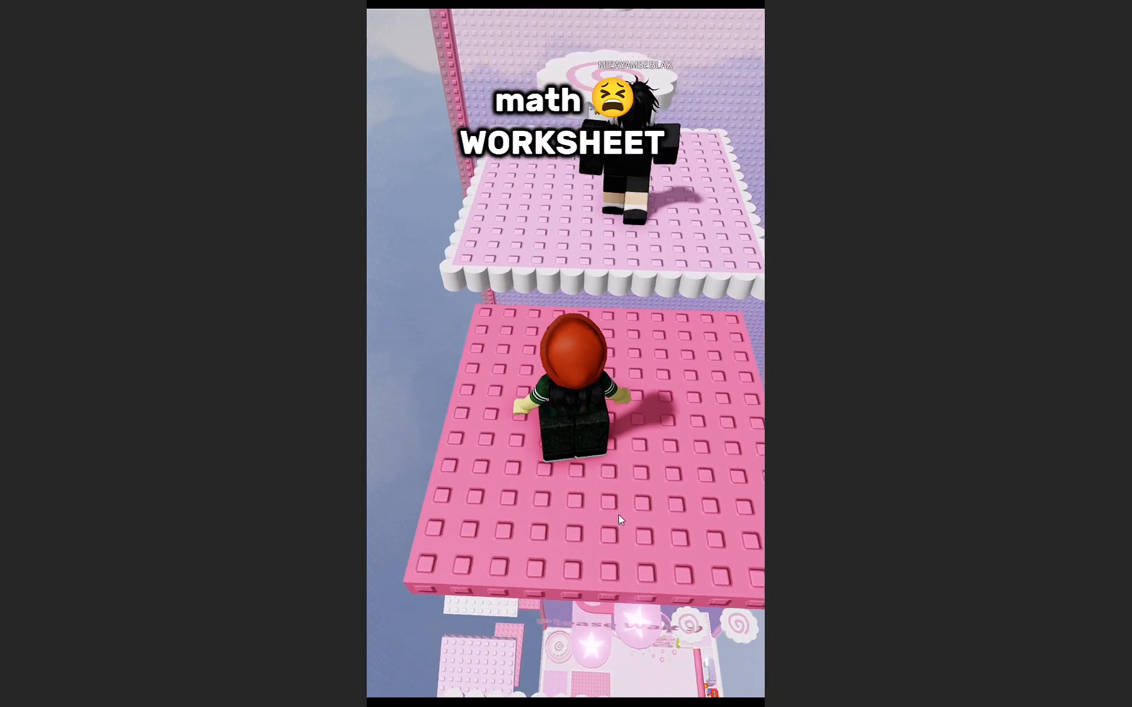
click(618, 514)
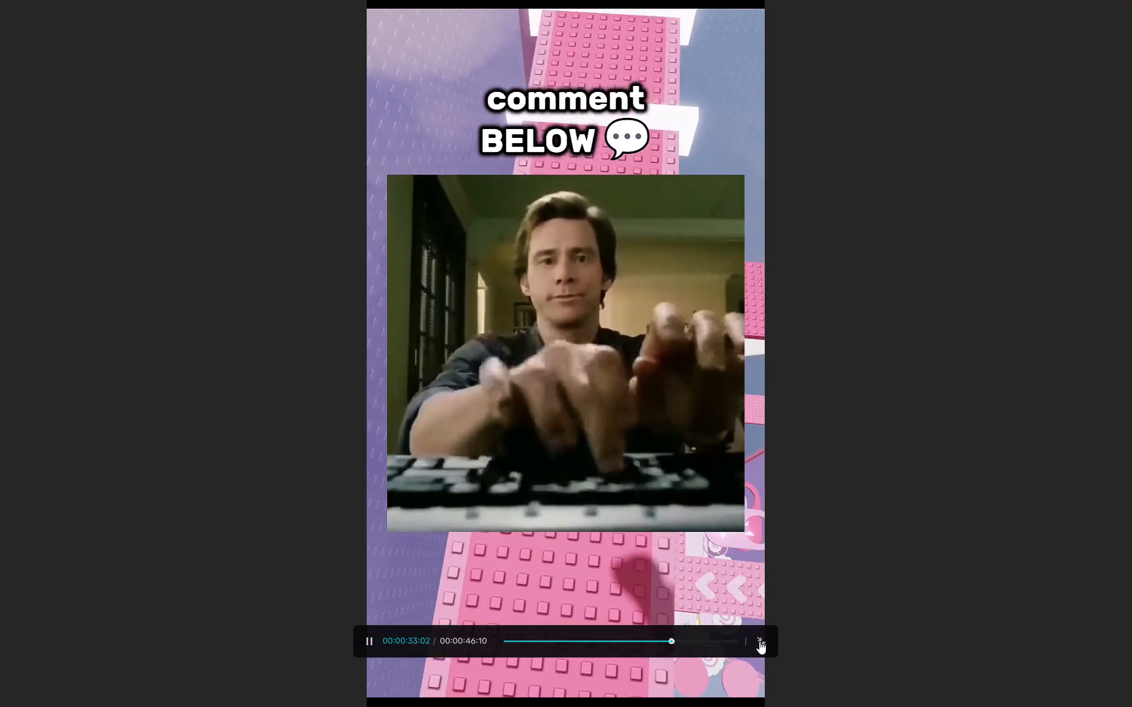
click(761, 640)
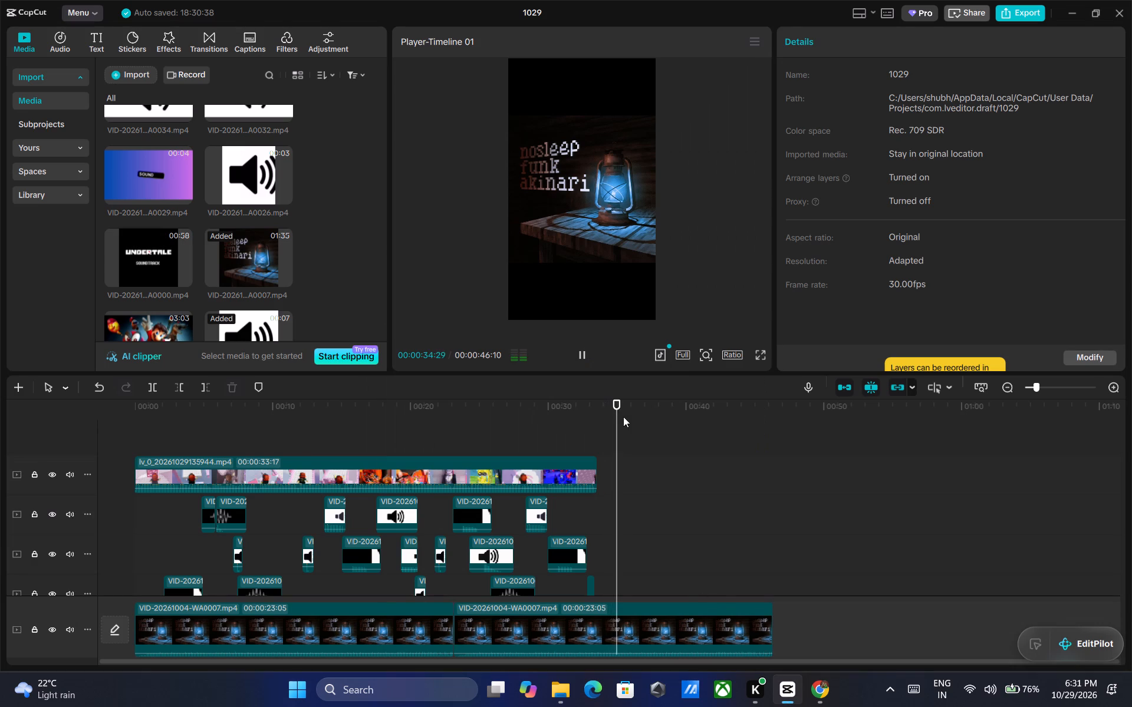
Split the second A0007 music clip at 00:00:33:17, where the gameplay video ends, and delete the part after it.
drag(623, 410, 599, 408)
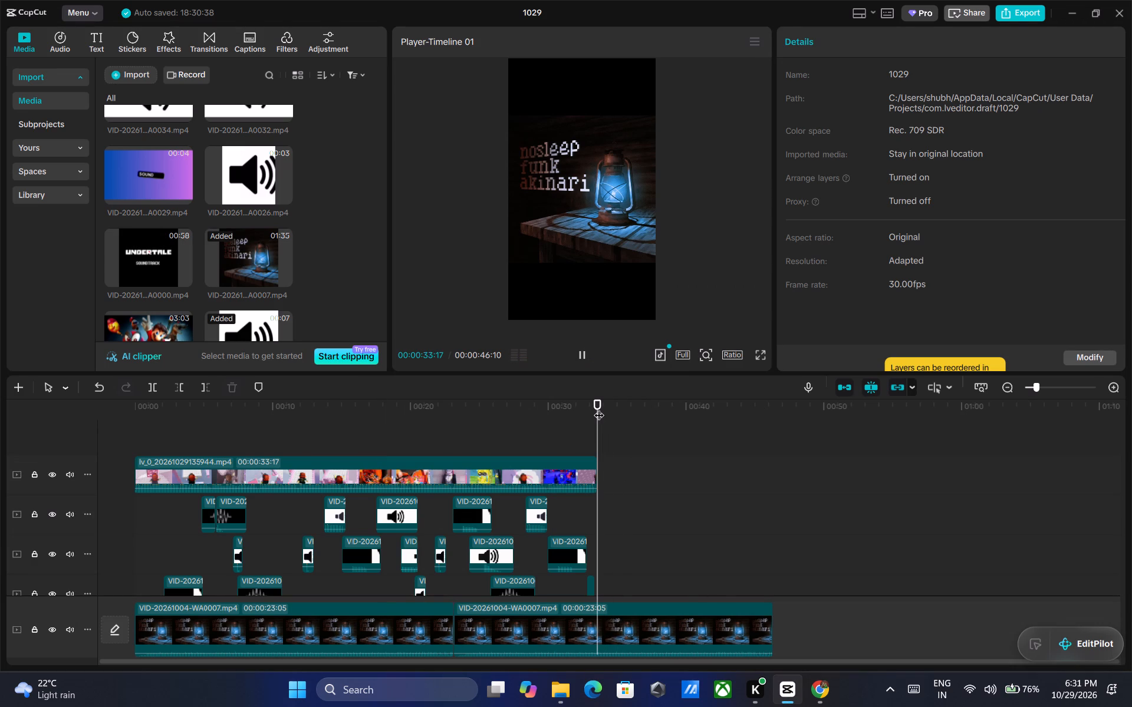
ctrl+click(603, 633)
key(ctrl+b)
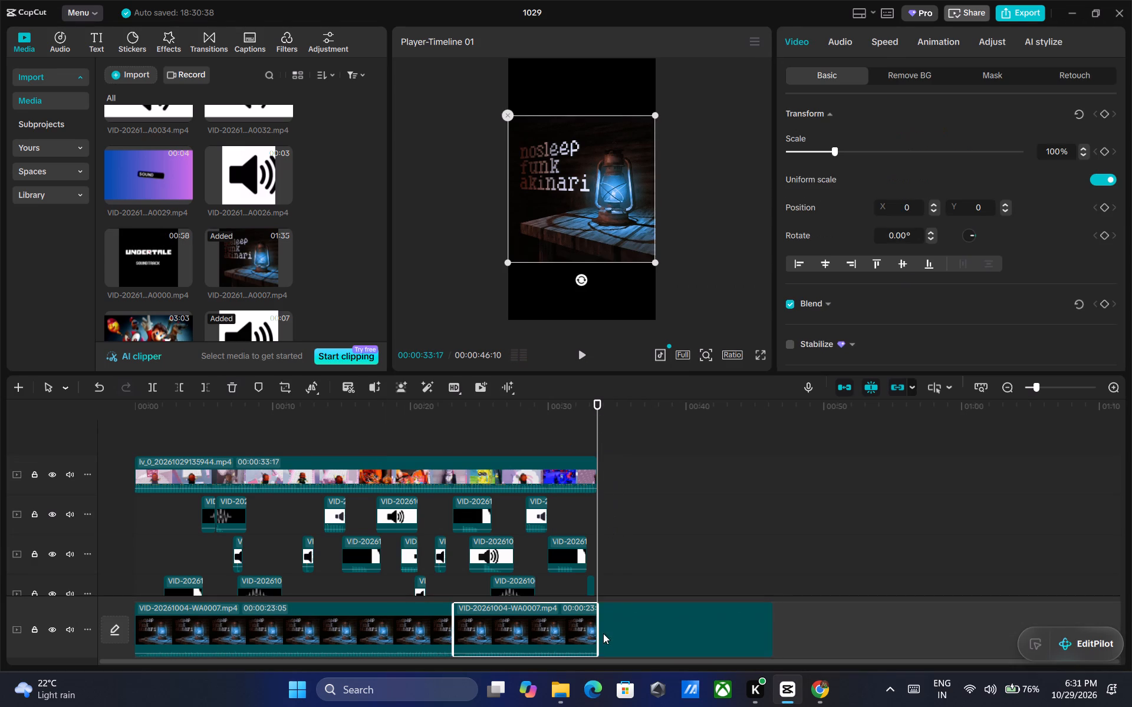
key(Delete)
Raise the short effect clip at the video's end to 13.9 dB and play back the ending from about 31 seconds.
scroll(624, 566, down, 4)
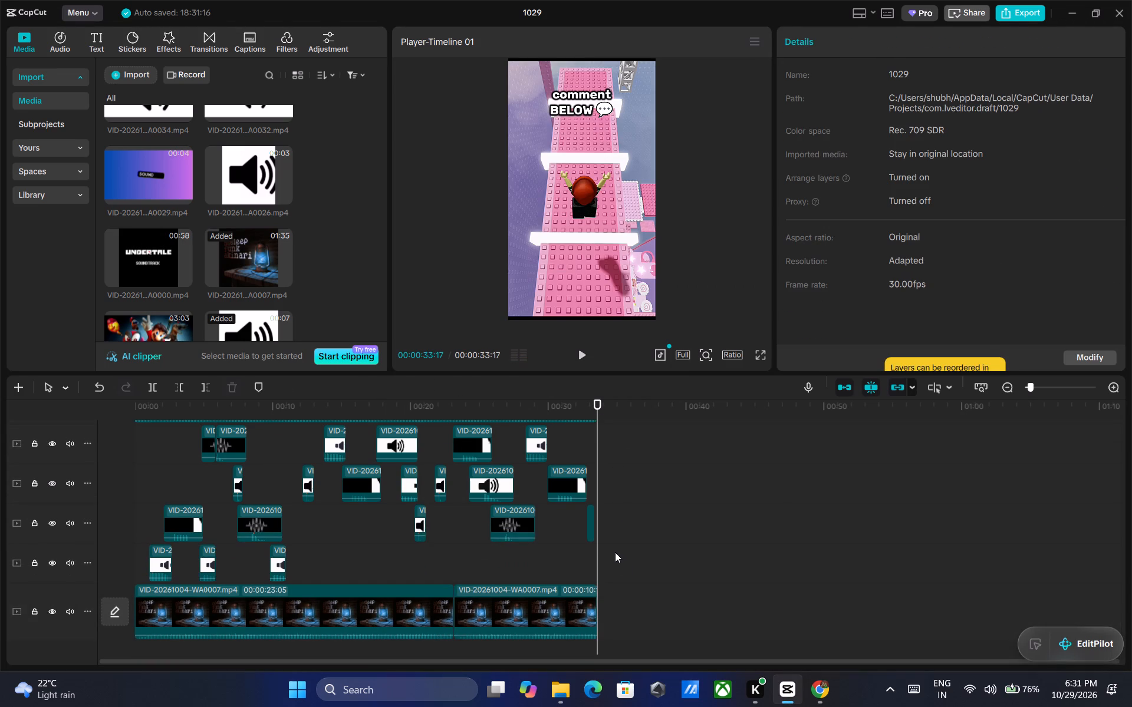
click(591, 527)
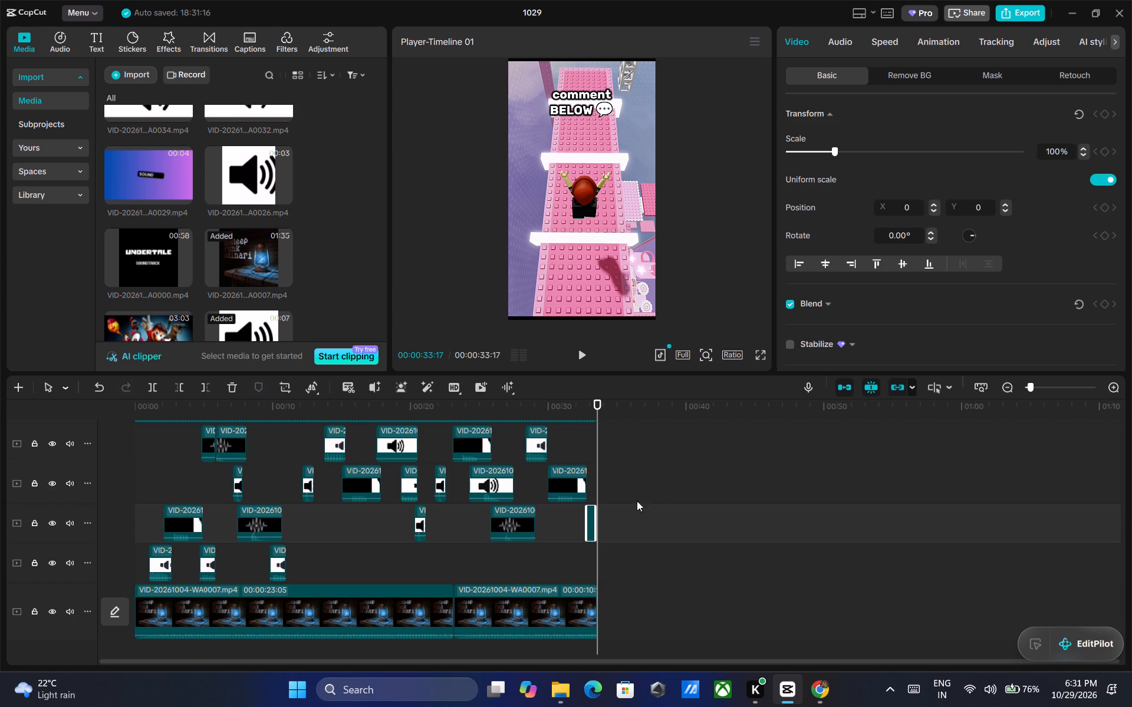
click(835, 36)
drag(981, 151, 996, 158)
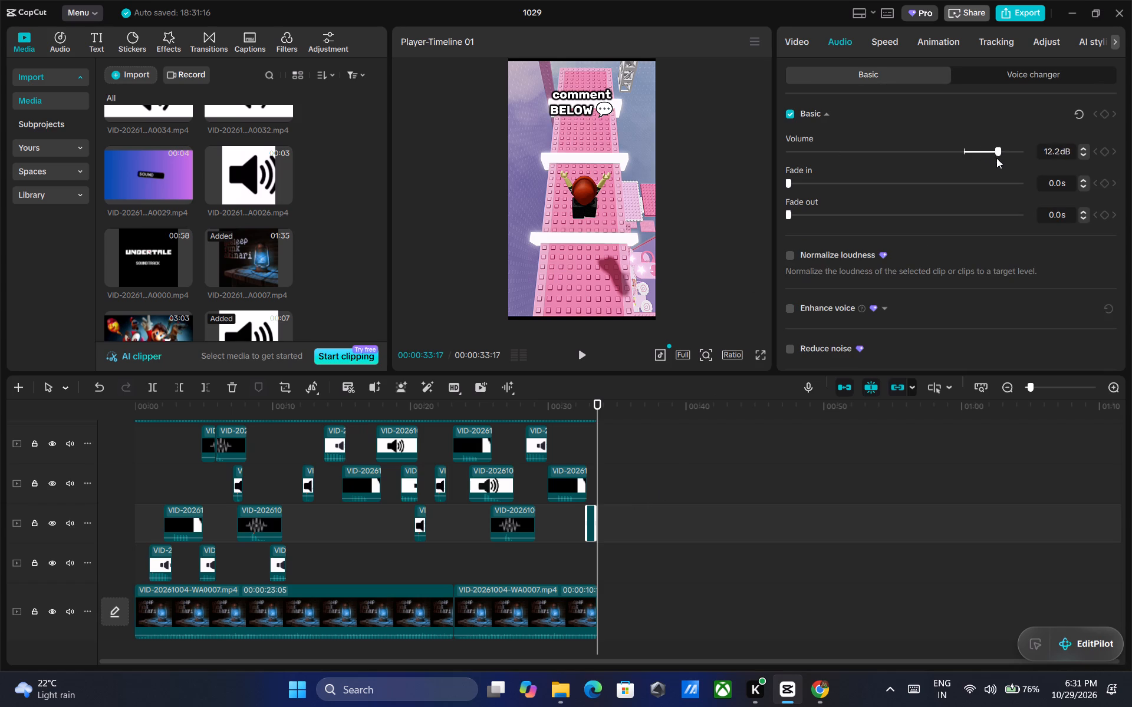
drag(996, 158, 1000, 160)
drag(595, 402, 565, 405)
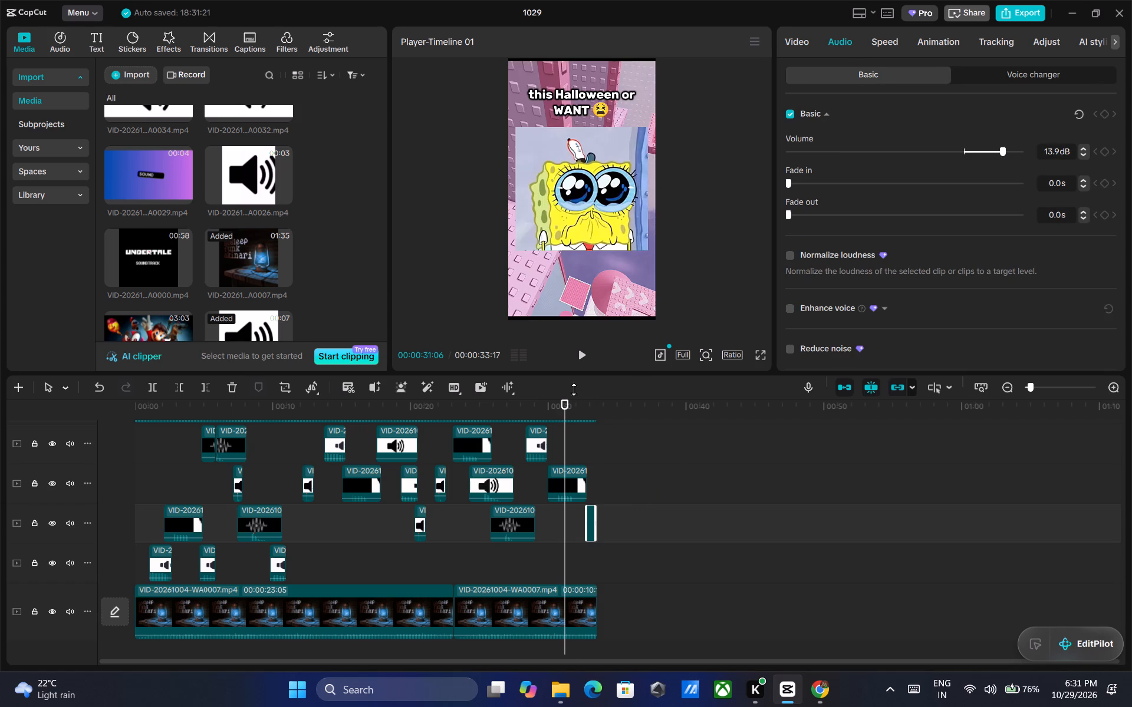
click(582, 351)
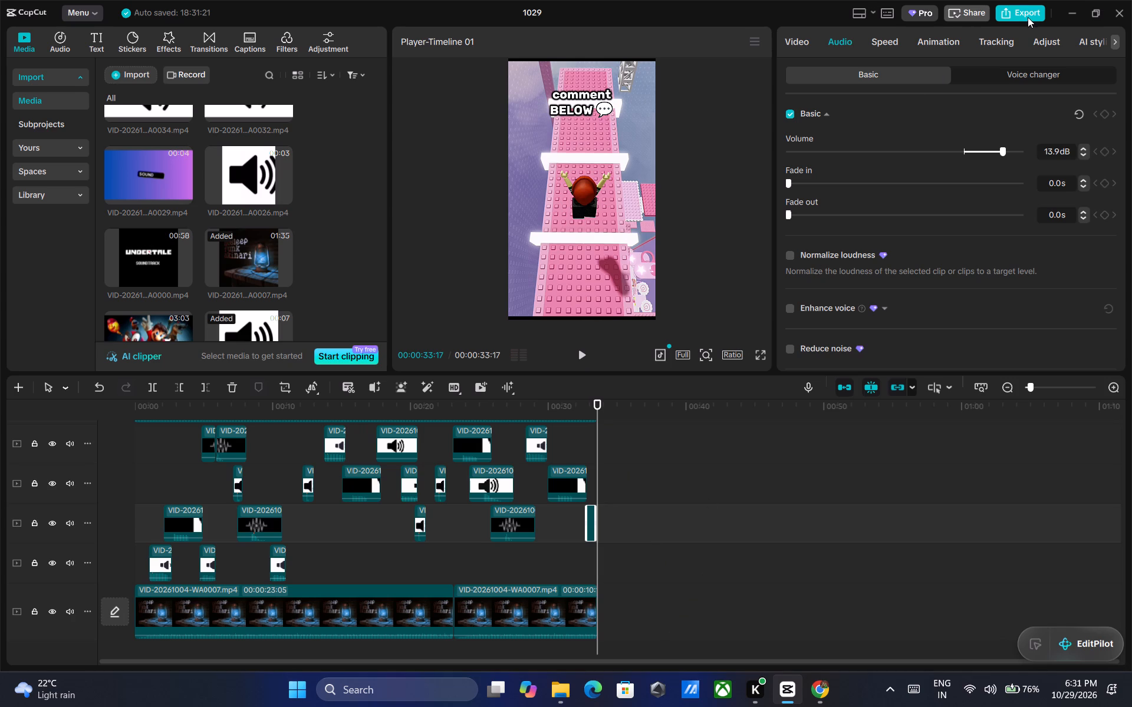
Select both A0007 music clips together, lower their volume to -12.0 dB and briefly play back from about 3 seconds.
click(516, 615)
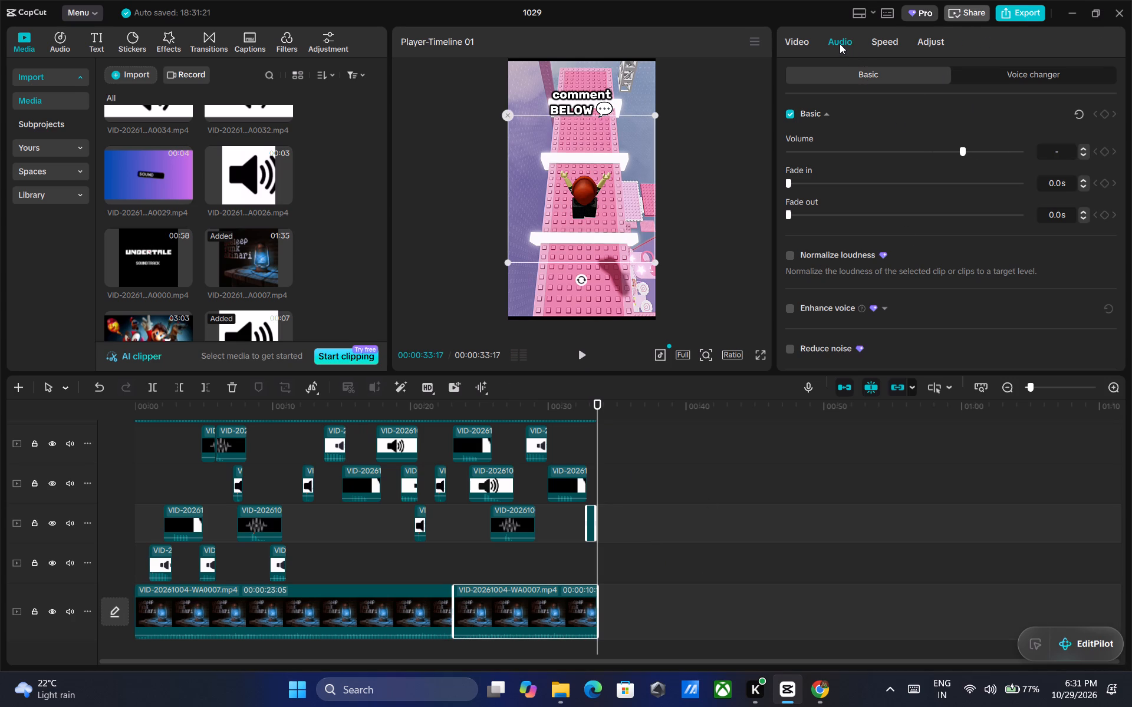
scroll(899, 171, up, 3)
click(381, 609)
click(403, 613)
click(403, 613)
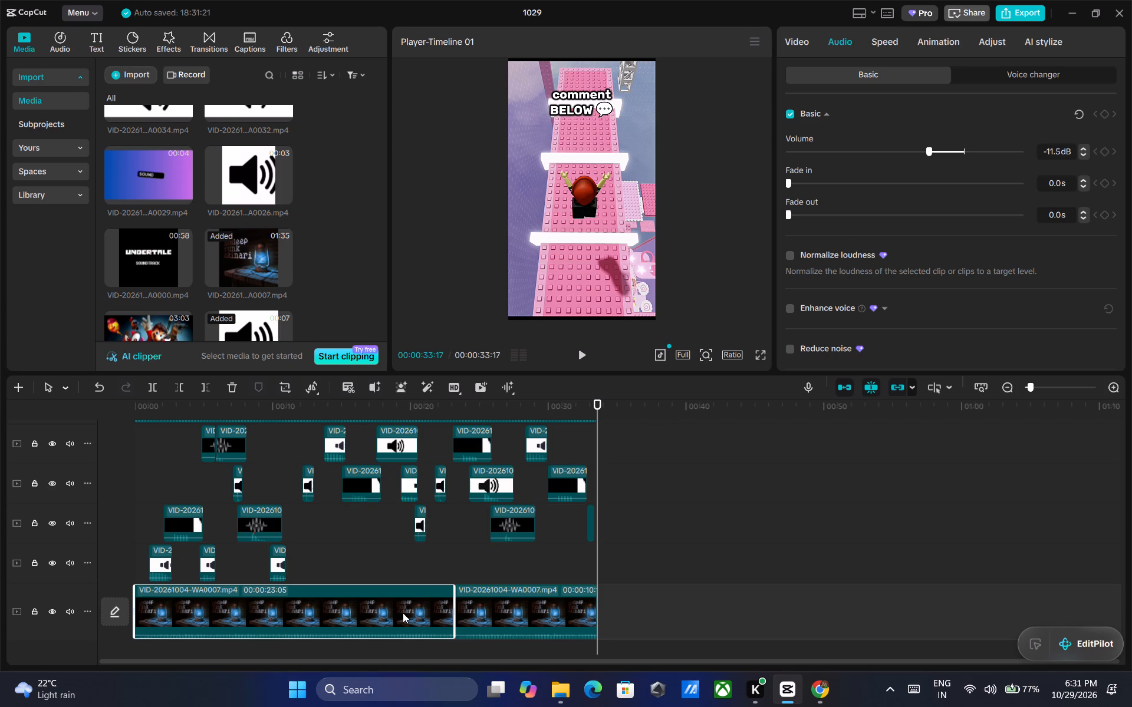
click(524, 590)
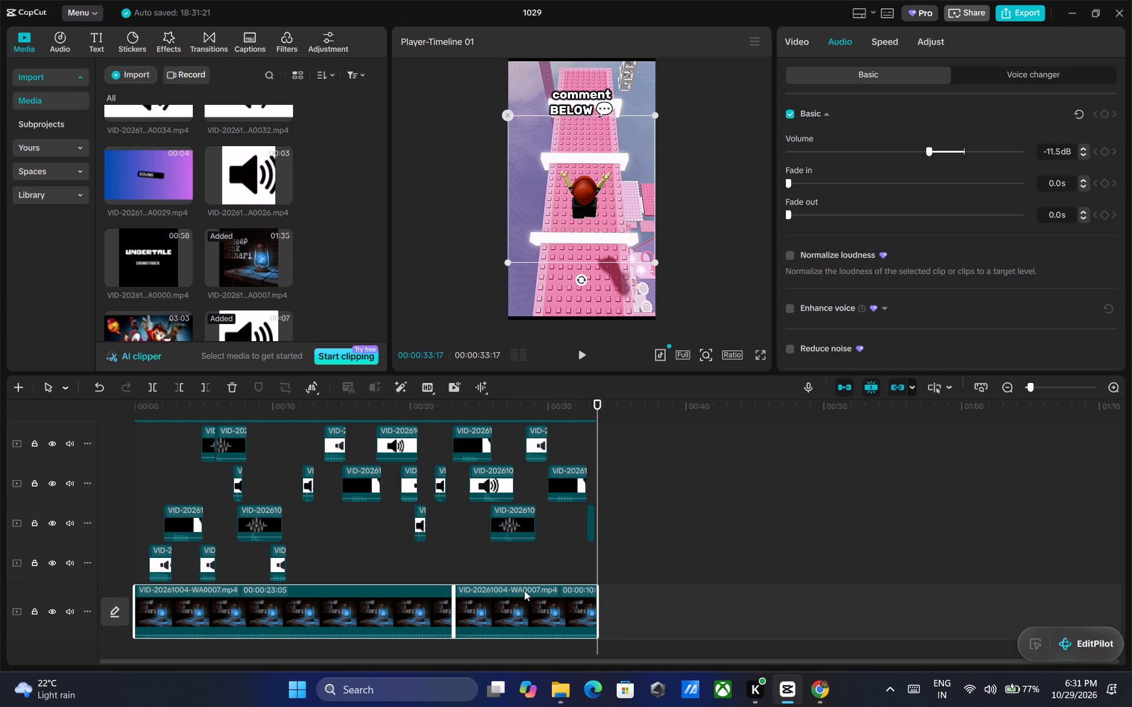
click(400, 612)
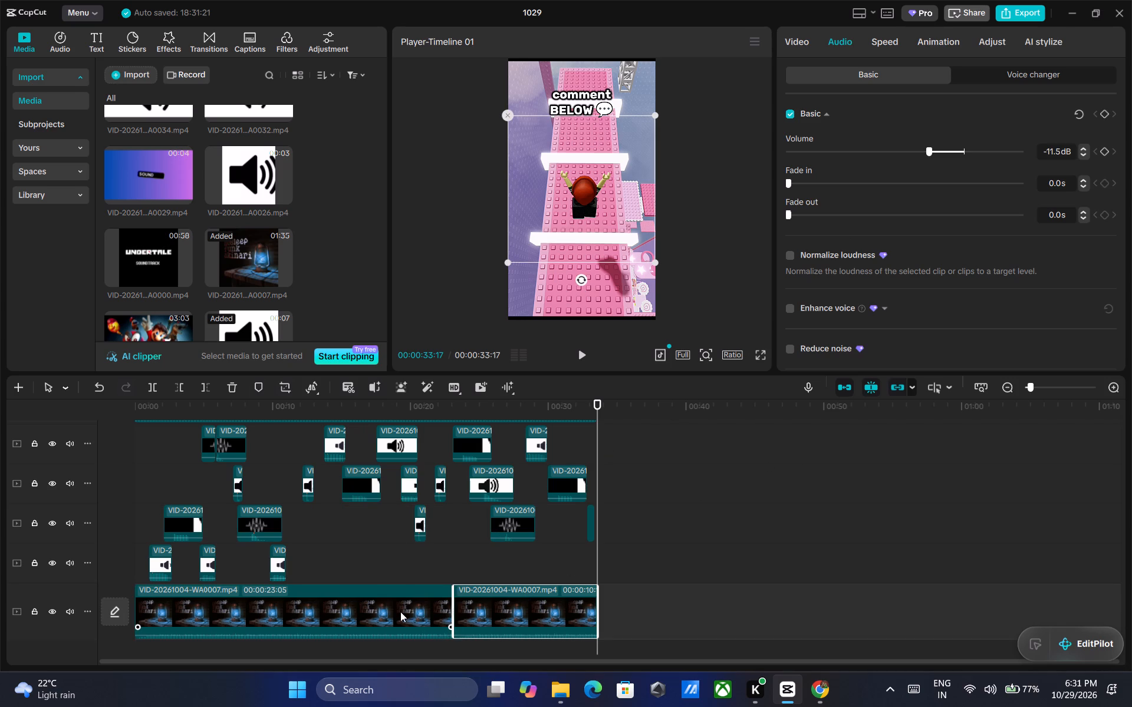
click(709, 567)
drag(680, 562, 426, 612)
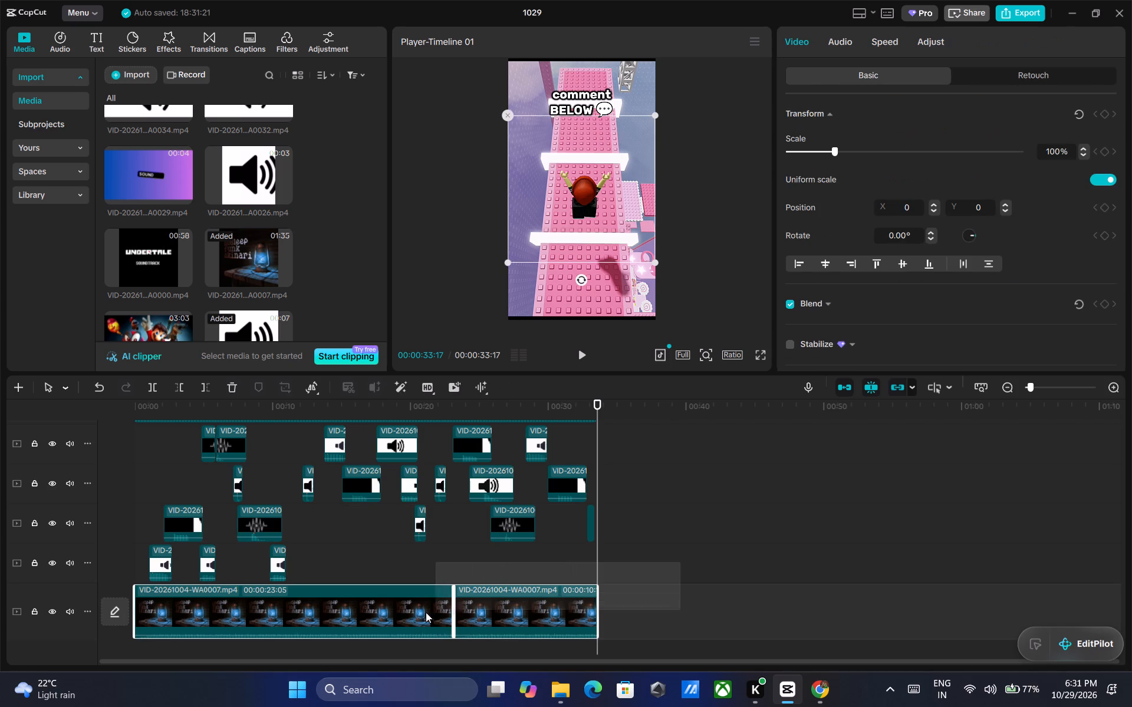
drag(426, 612, 417, 615)
click(829, 41)
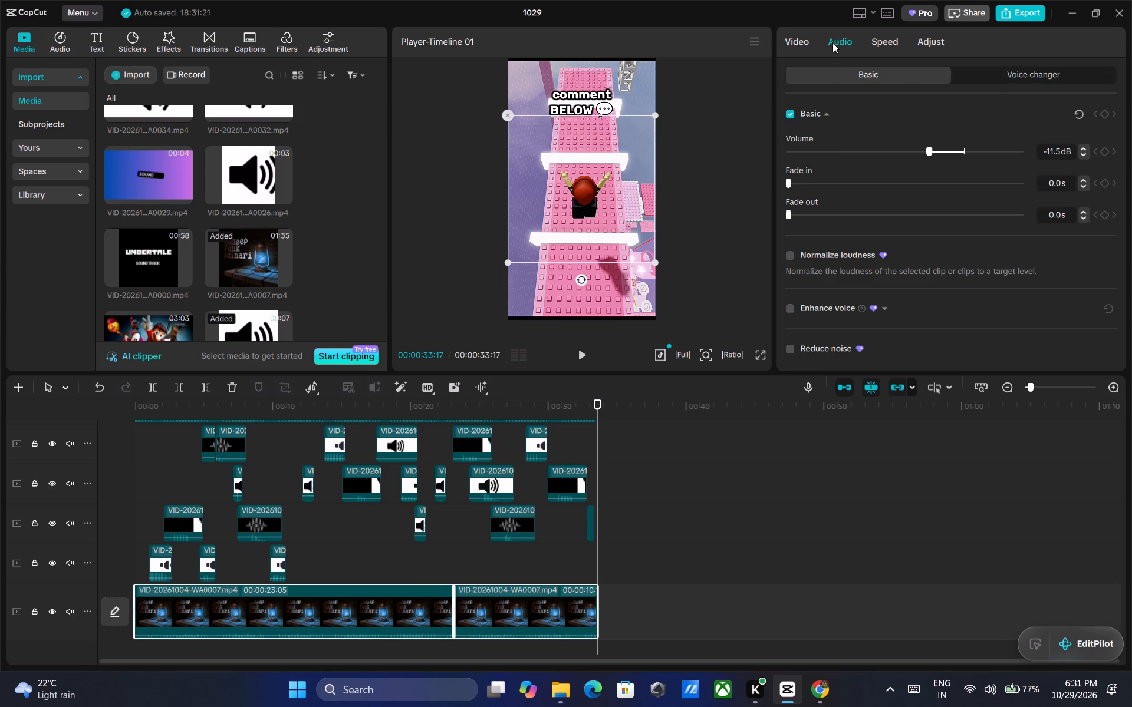
triple_click(1085, 153)
double_click(1085, 153)
drag(600, 406, 178, 406)
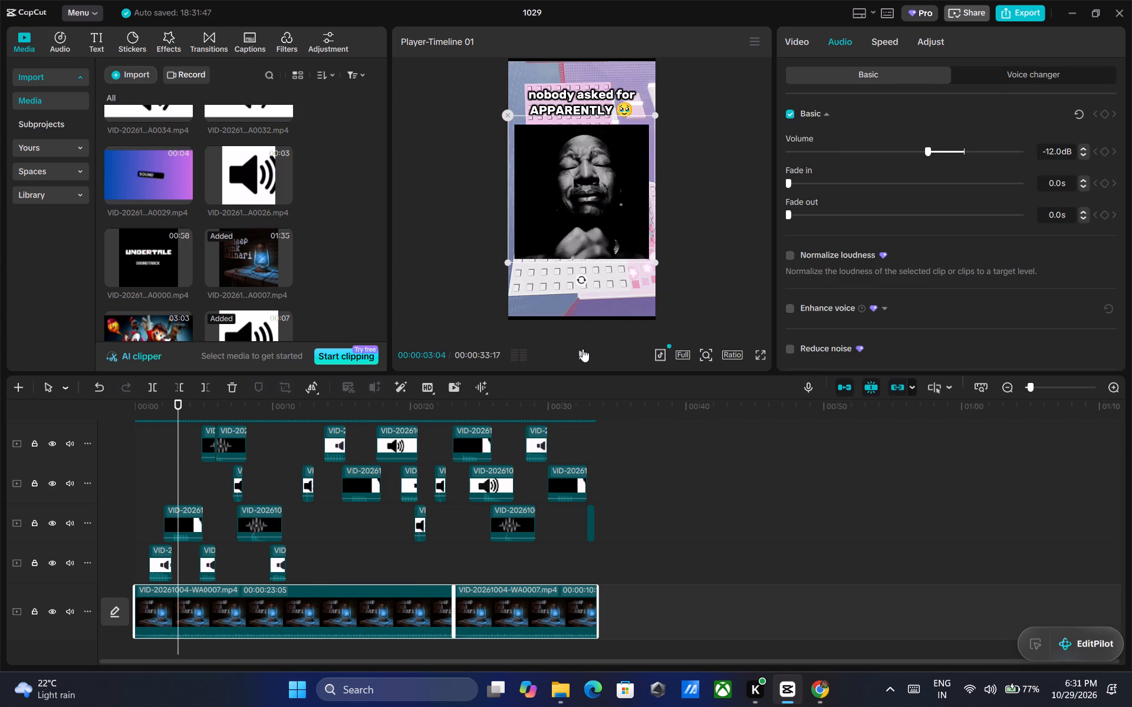
click(583, 349)
click(583, 349)
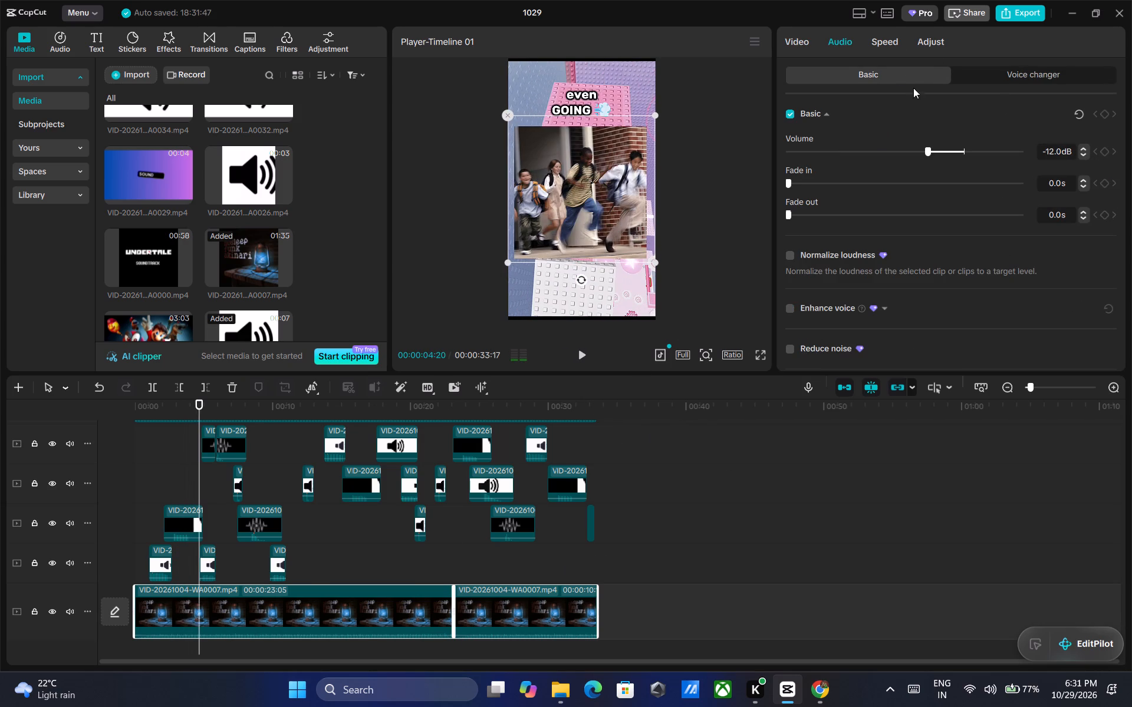
Export the video at a frame rate of 60fps and close the sharing dialog without sharing.
click(1014, 10)
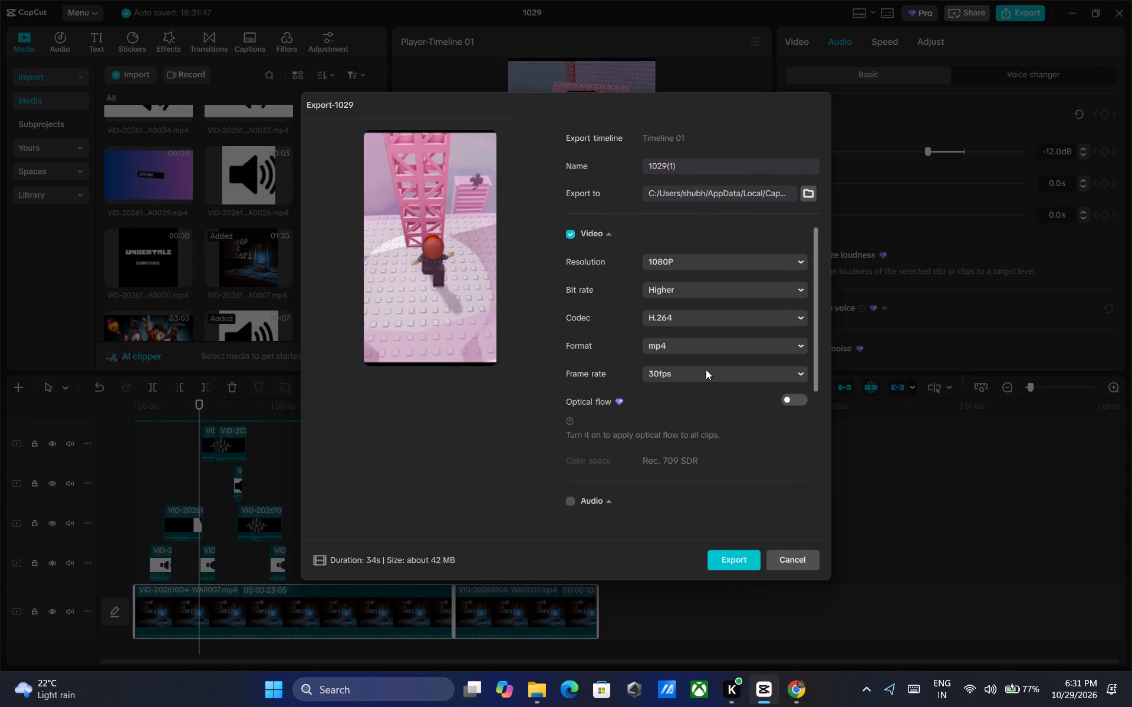
click(706, 369)
click(699, 538)
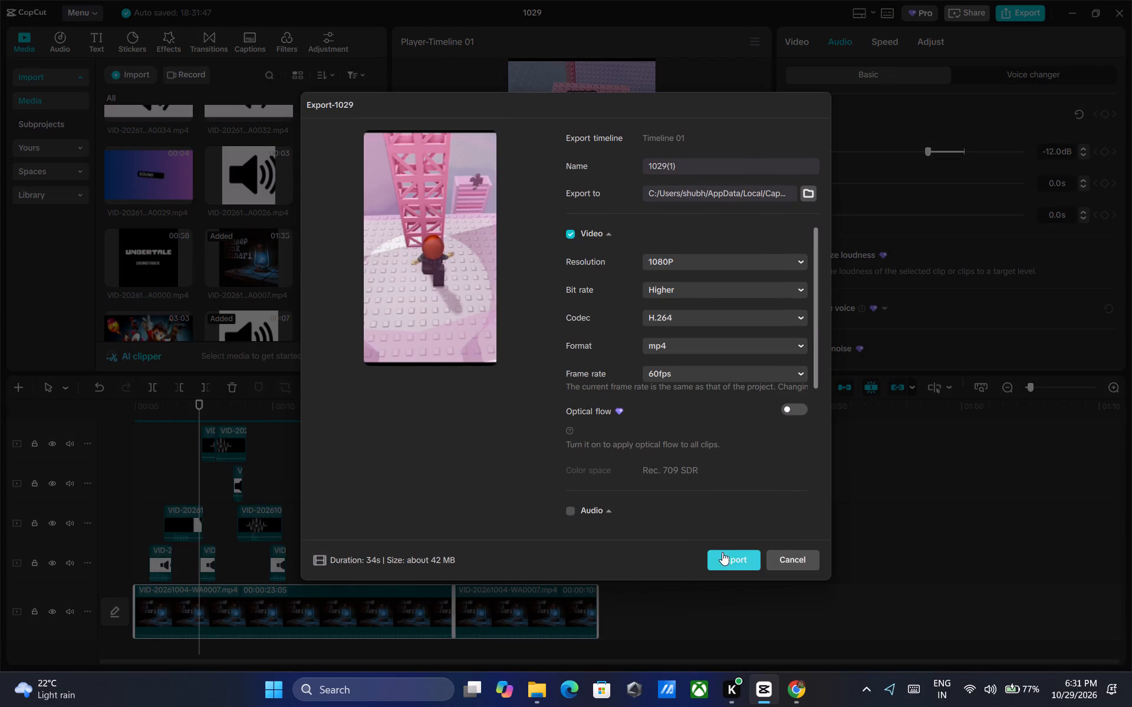
click(727, 557)
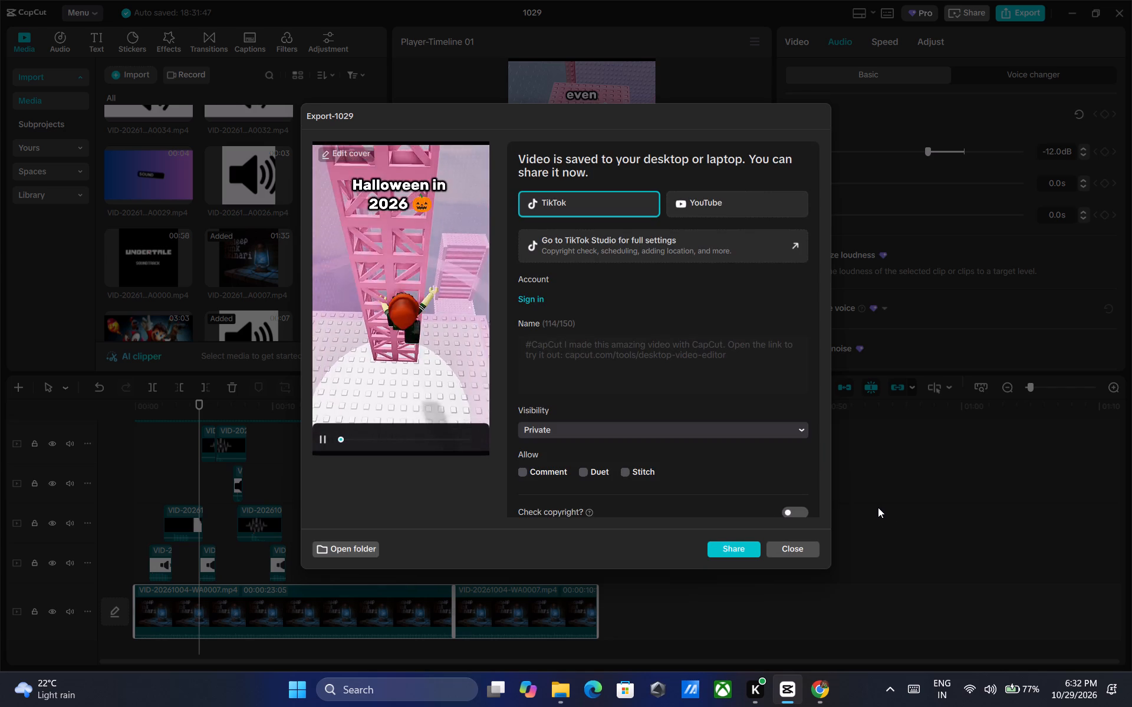
click(801, 547)
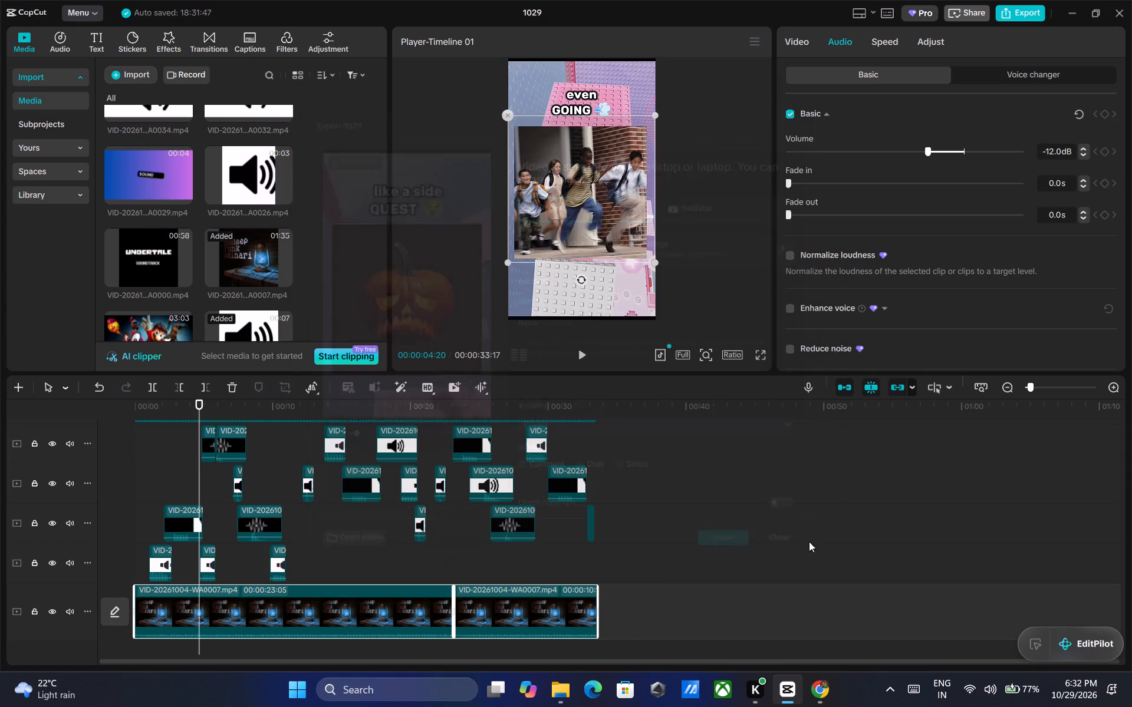
Close project 1029 and exit CapCut.
click(1113, 15)
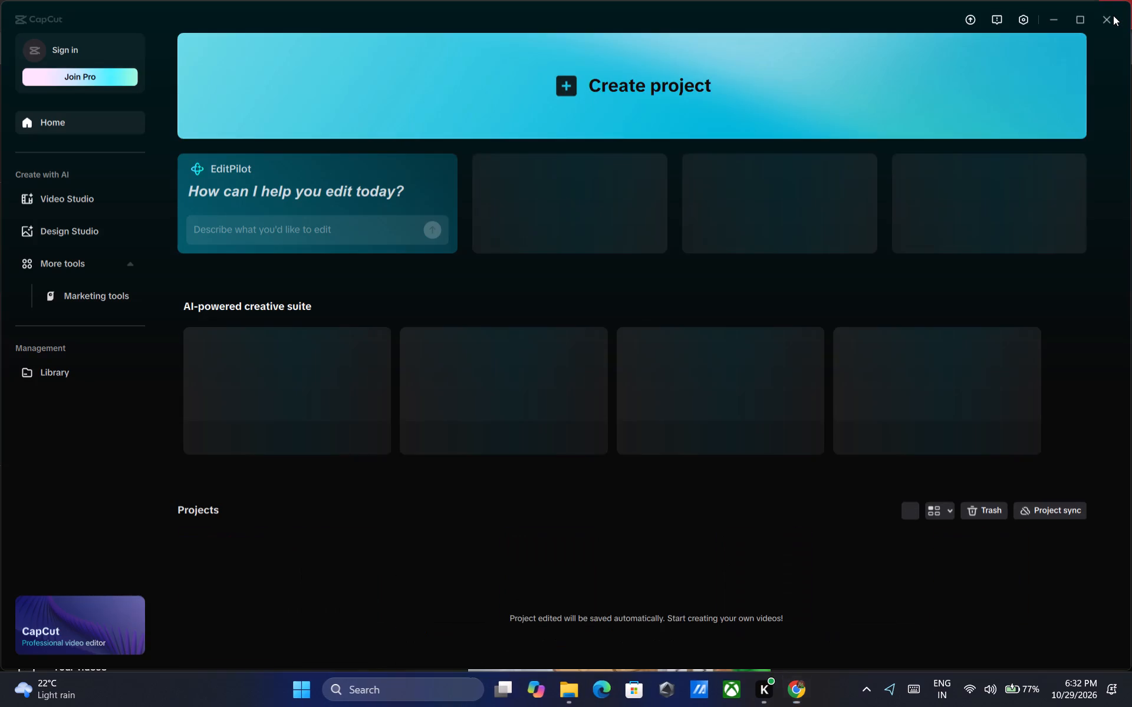
click(1110, 18)
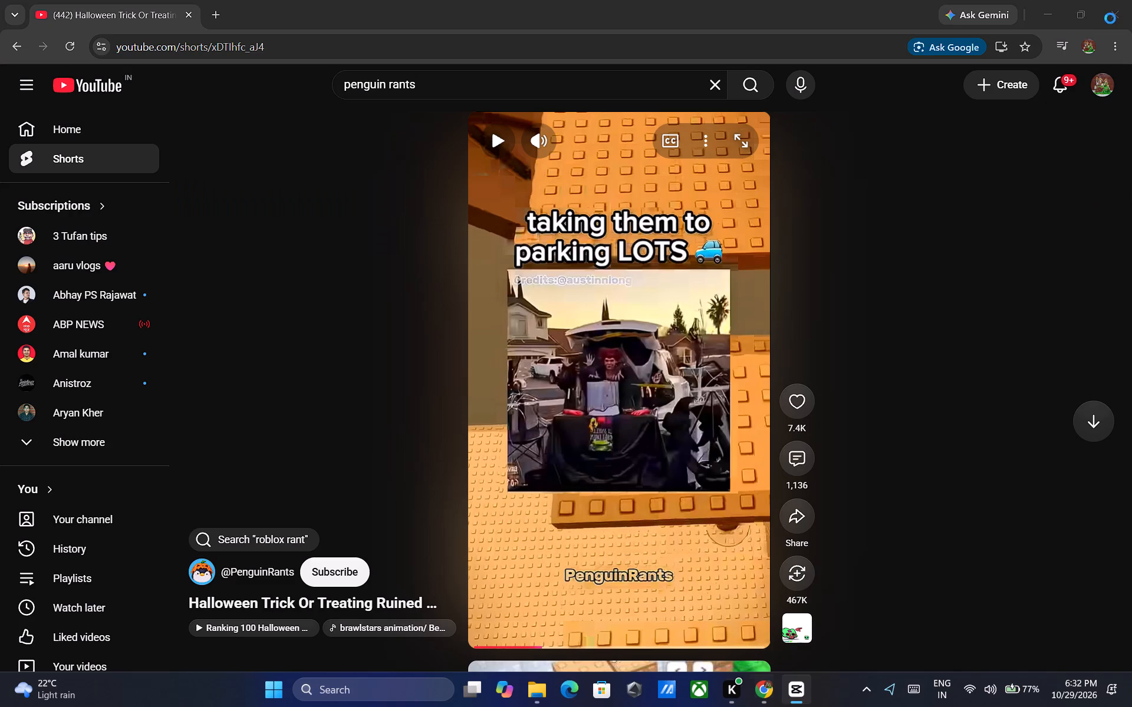